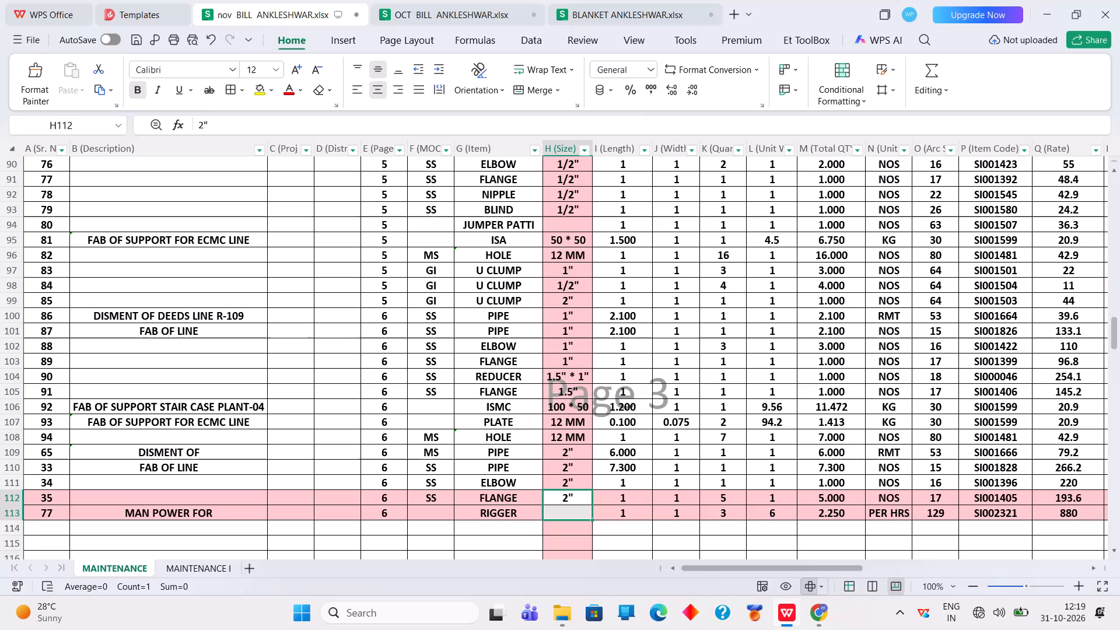
Complete the row 109 pipe description as "DISMENT OF VACCUM LINE WVP-101".
{"action": "left_click", "coordinate": [249, 451]}
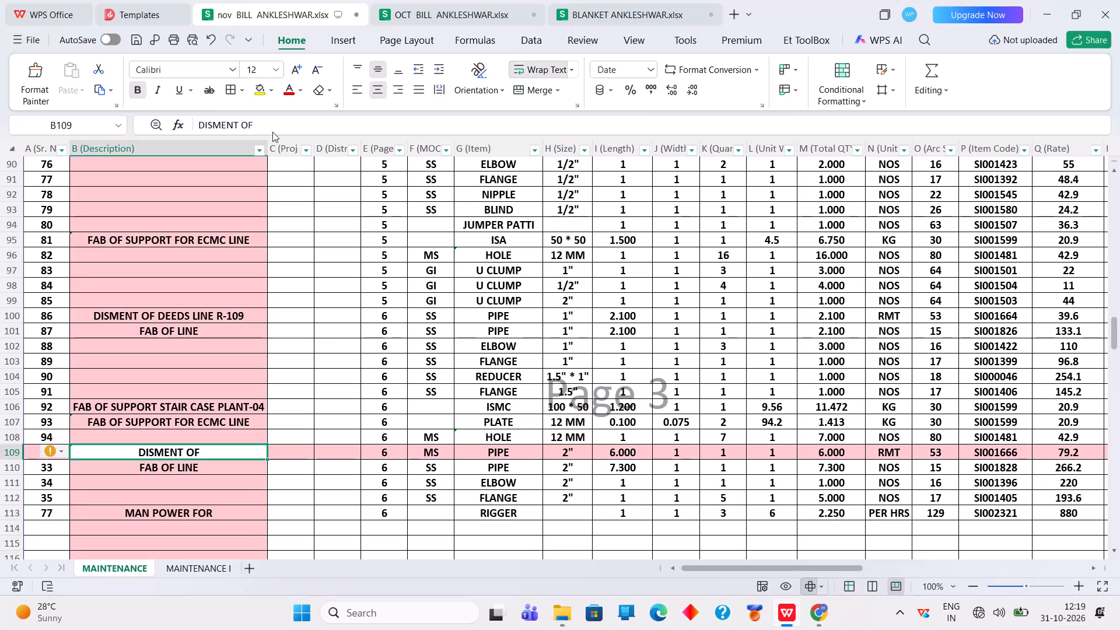
{"action": "left_click", "coordinate": [271, 125]}
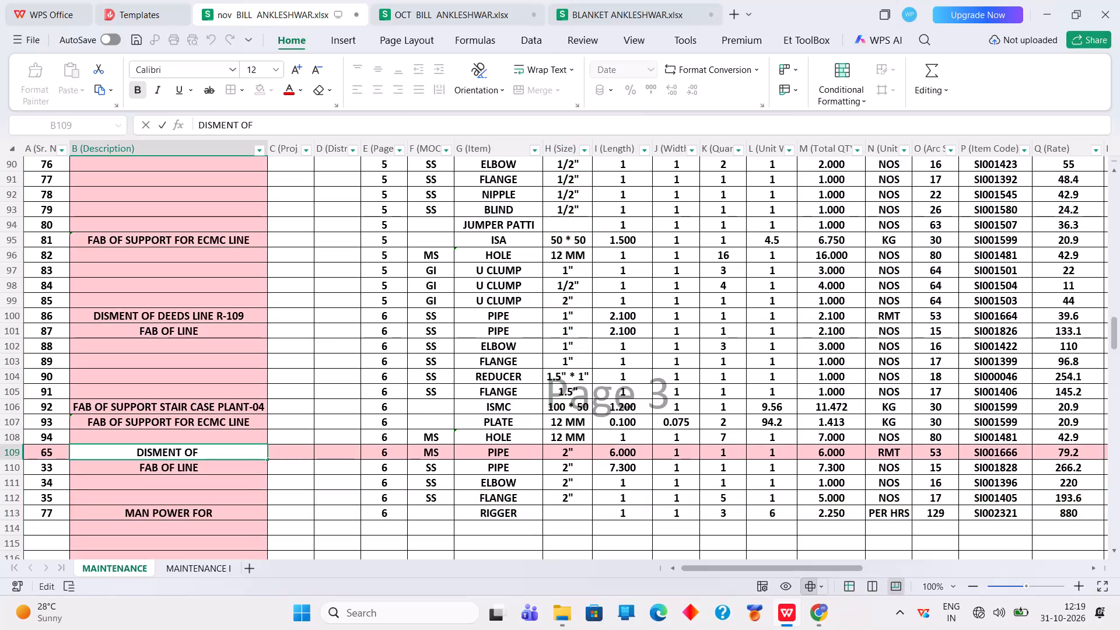
{"action": "type", "text": "VA"}
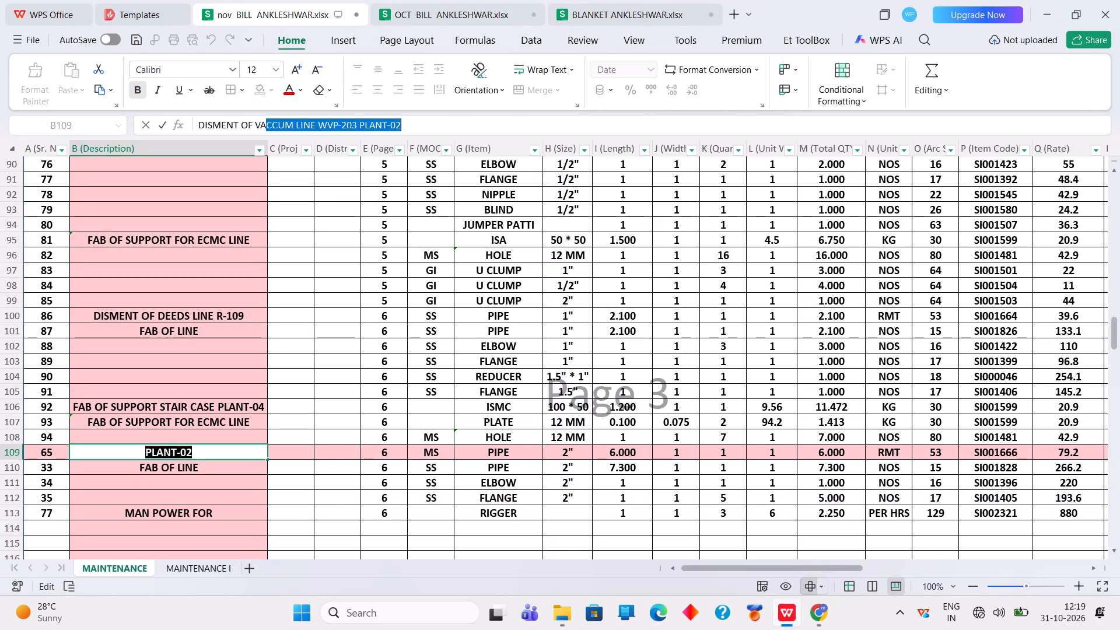
{"action": "left_click_drag", "start_coordinate": [401, 124], "coordinate": [342, 123]}
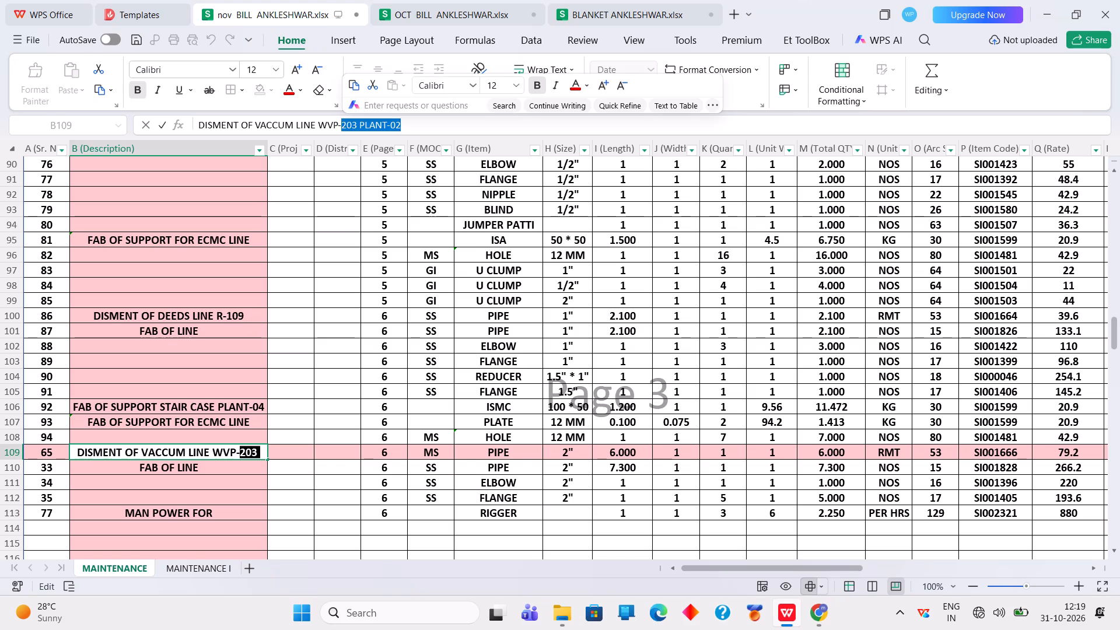
{"action": "type", "text": "101"}
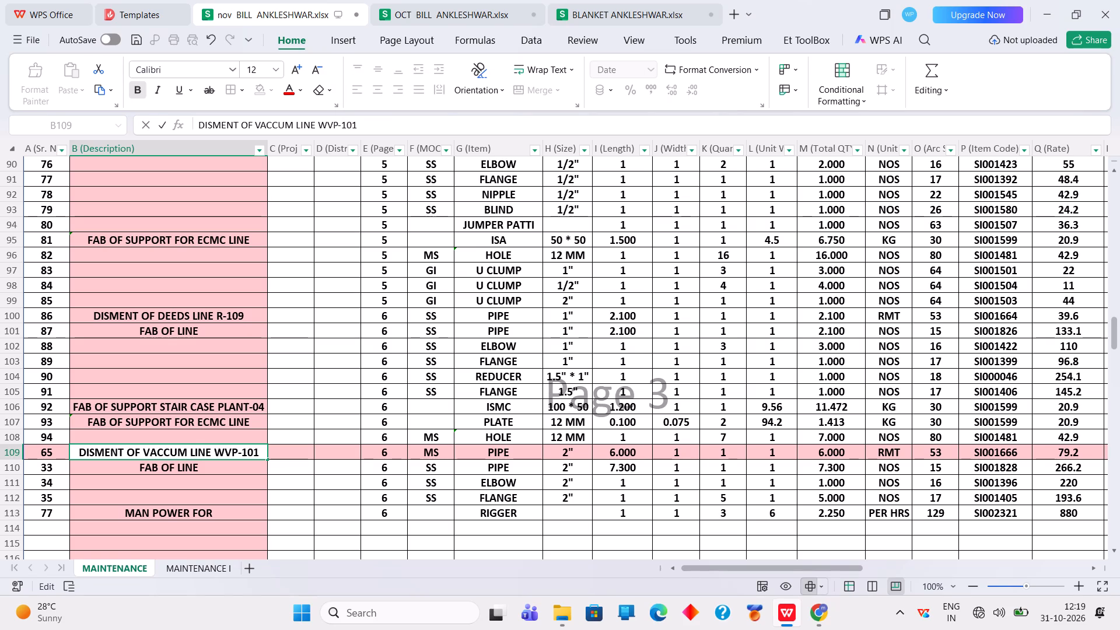
{"action": "key", "text": "Return"}
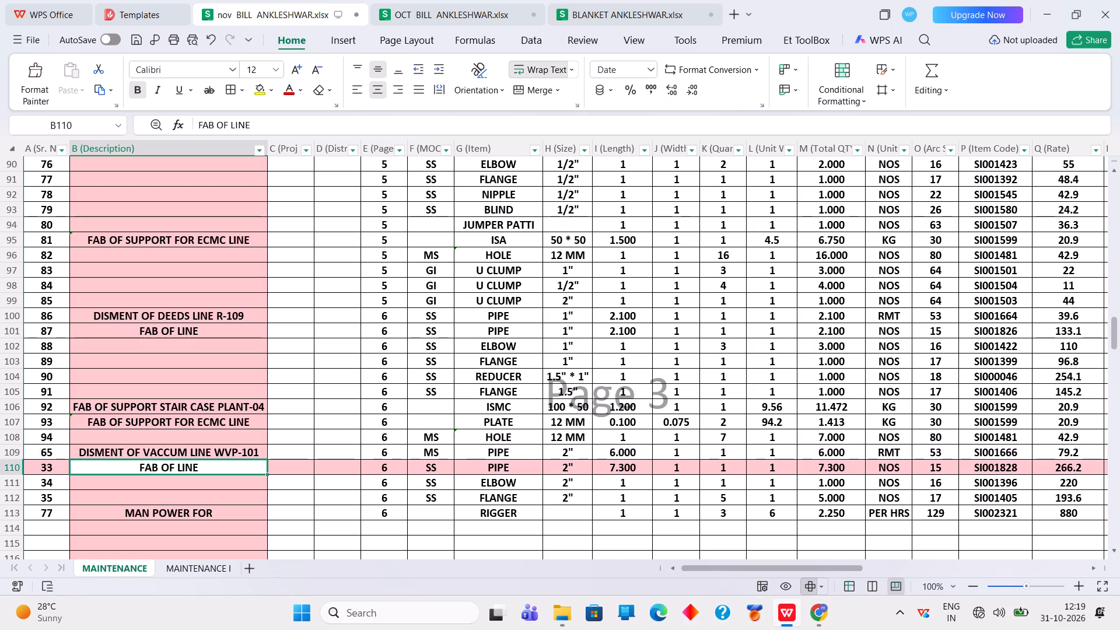
Complete the row 113 rigger description as "MAN POWER FOR NUTT BOLT CHANGING WVP-101".
{"action": "key", "text": "Return"}
{"action": "key", "text": "Return"}
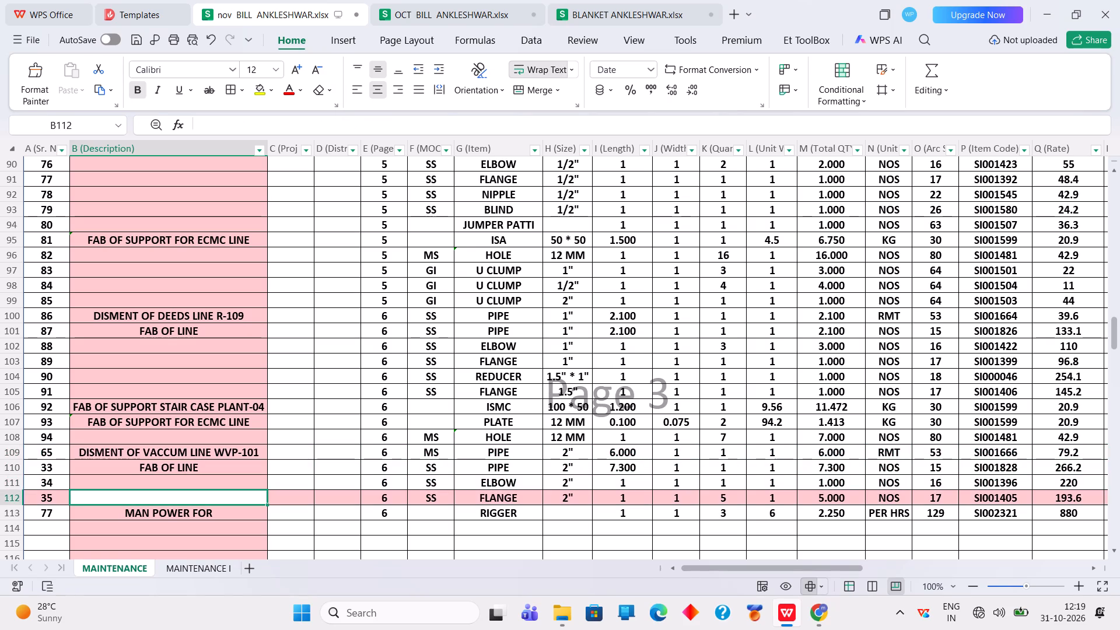
{"action": "key", "text": "Return"}
{"action": "key", "text": "Return"}
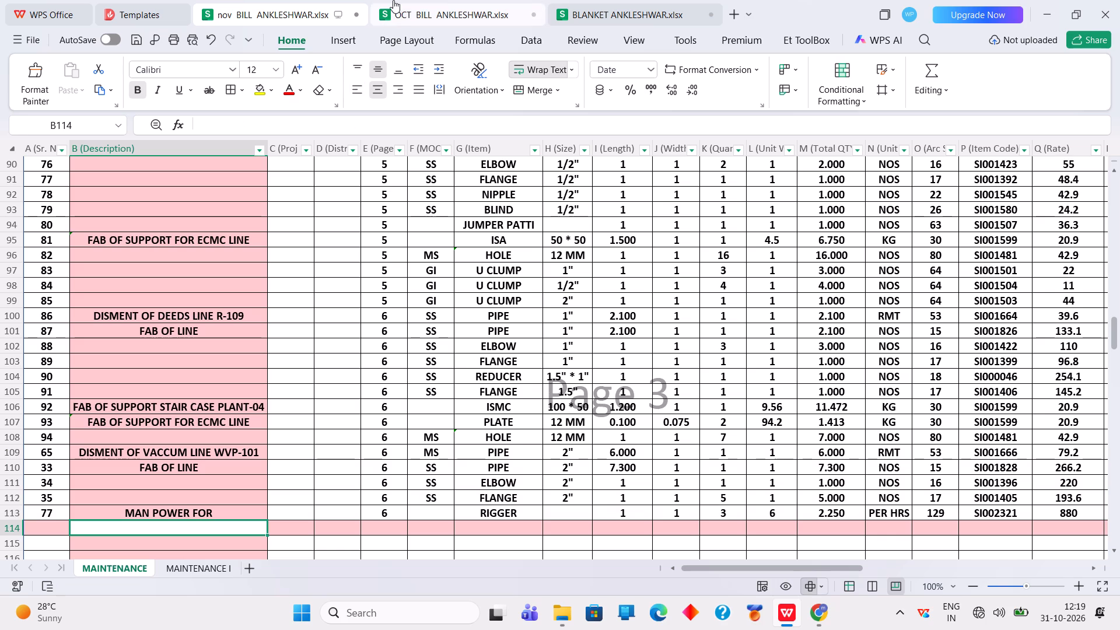
{"action": "left_click", "coordinate": [195, 520]}
{"action": "left_click", "coordinate": [195, 514]}
{"action": "left_click", "coordinate": [284, 132]}
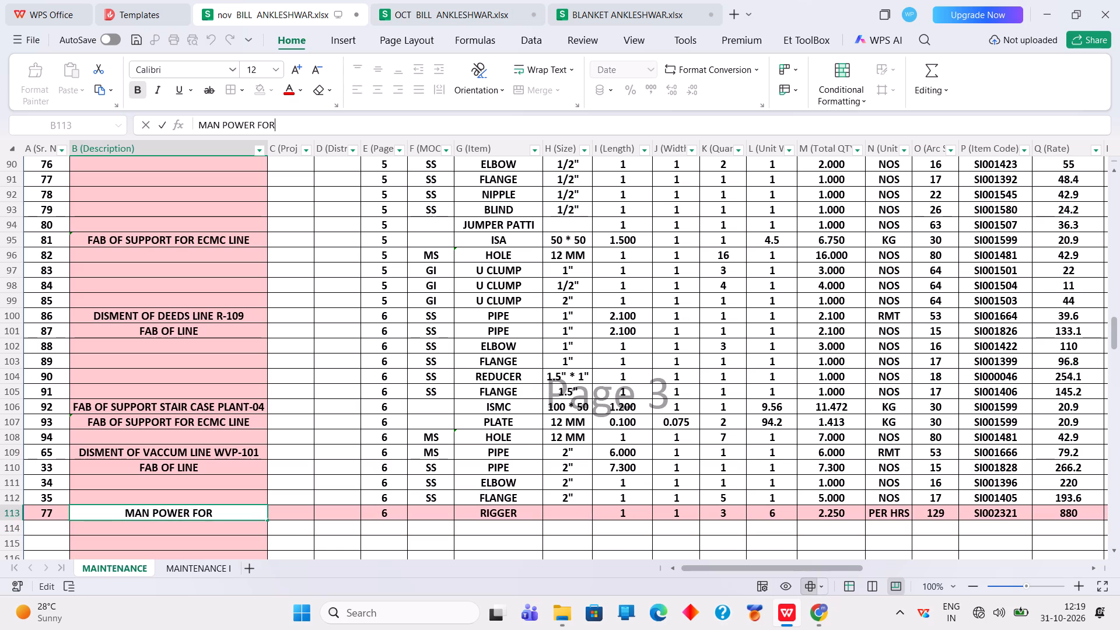
{"action": "key", "text": "space"}
{"action": "type", "text": "NUTT BOLT CHANGING W"}
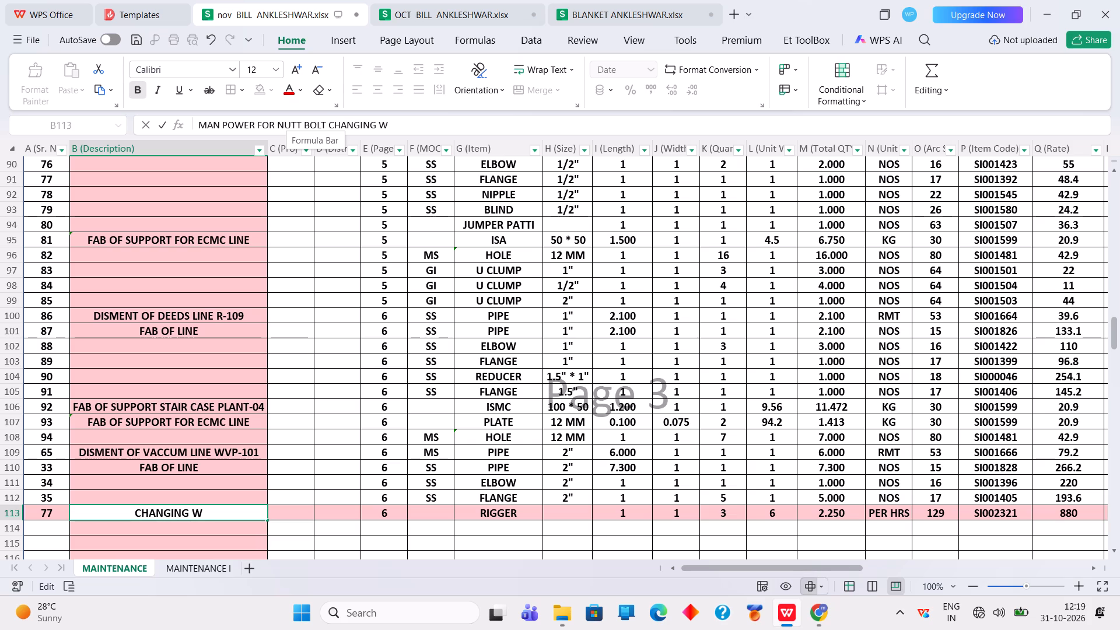
{"action": "type", "text": "VP-101"}
{"action": "key", "text": "Return"}
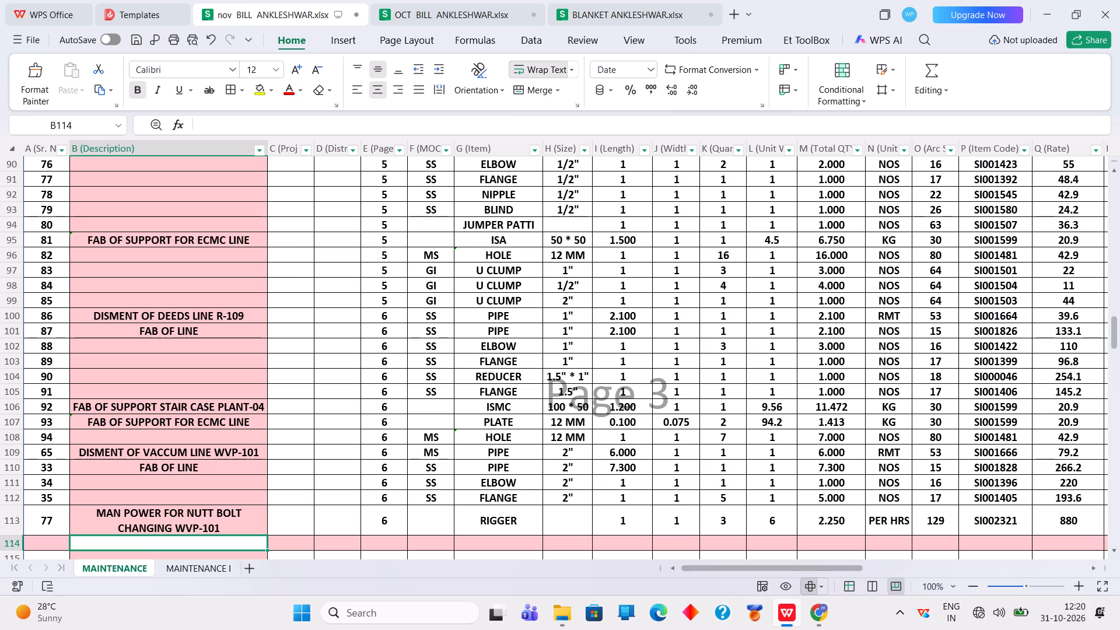
Set the length of the 2" pipes in rows 109 and 110 to 8.
{"action": "left_click", "coordinate": [625, 449]}
{"action": "key", "text": "8"}
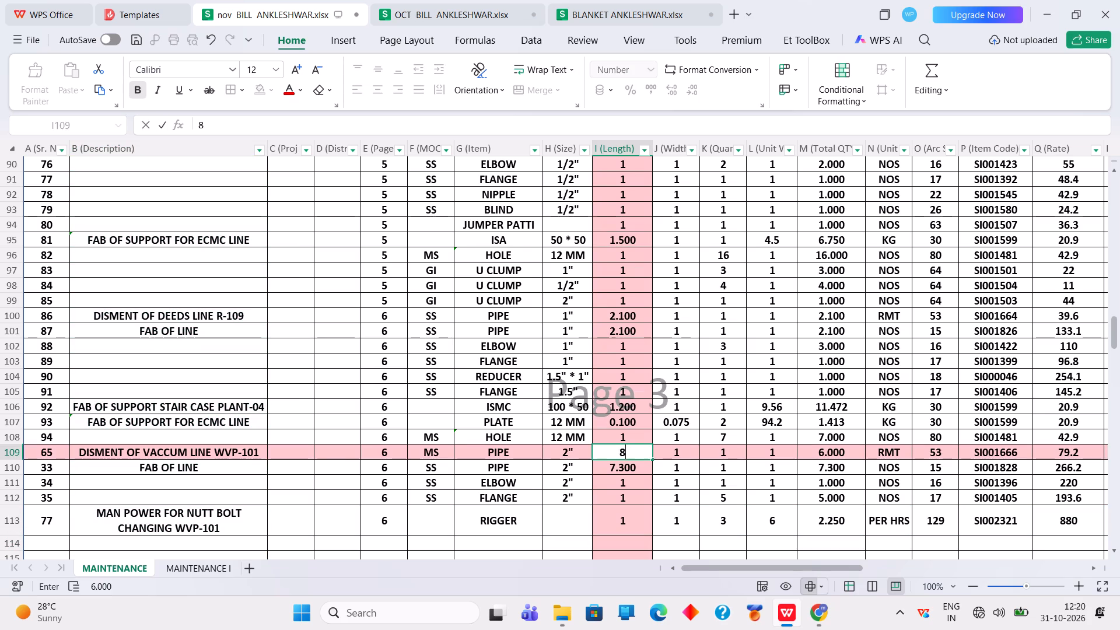
{"action": "key", "text": "Return"}
{"action": "key", "text": "8"}
{"action": "key", "text": "Return"}
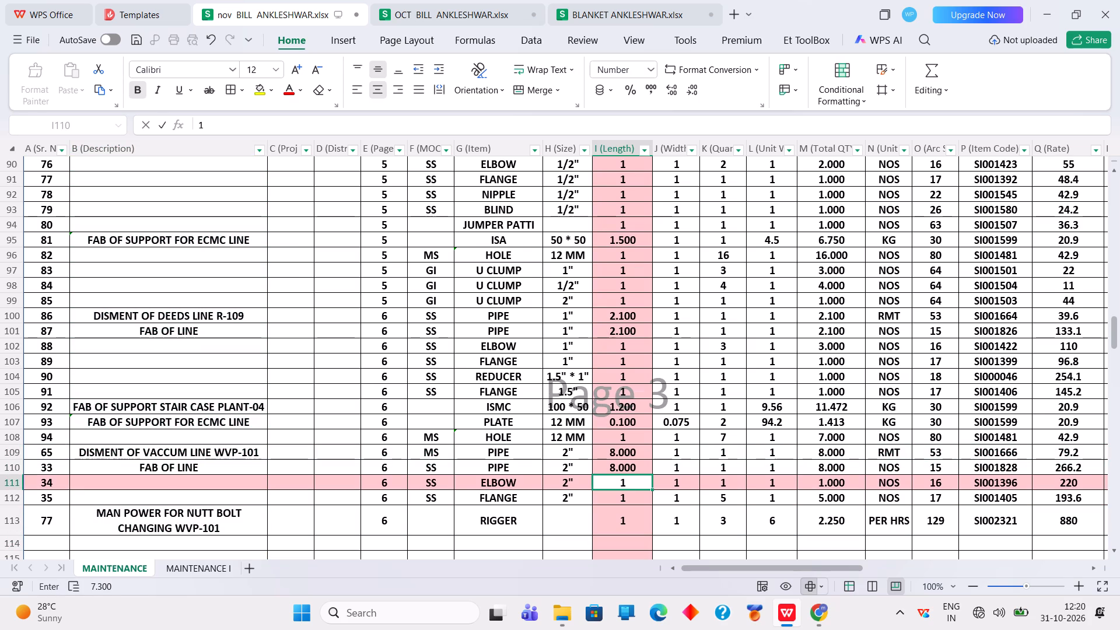
Set the quantities to 7 for the row 111 elbow and 6 for the row 112 flange.
{"action": "left_click", "coordinate": [734, 481]}
{"action": "key", "text": "7"}
{"action": "key", "text": "Return"}
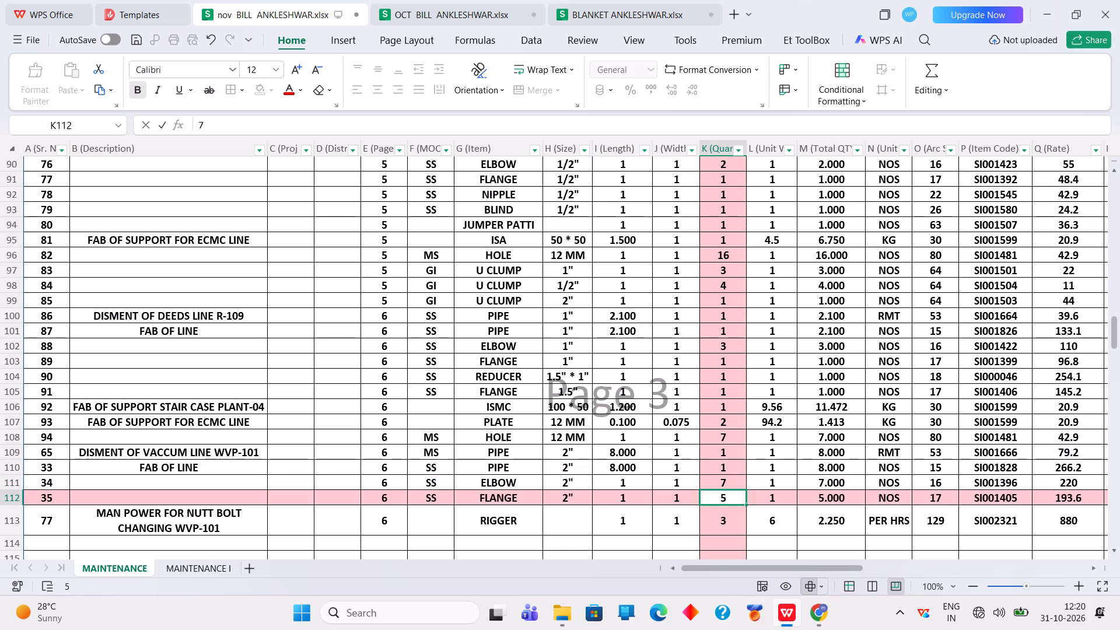
{"action": "key", "text": "6"}
{"action": "key", "text": "Return"}
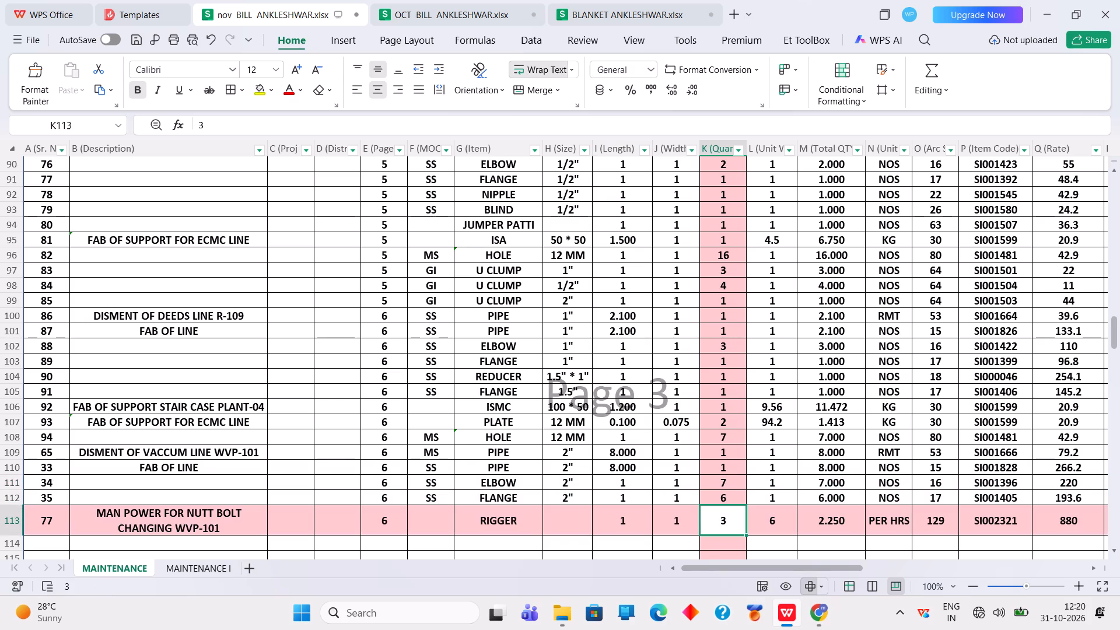
Set the row 113 rigger entry's quantity to 2 and its column L value to 2.
{"action": "key", "text": "2"}
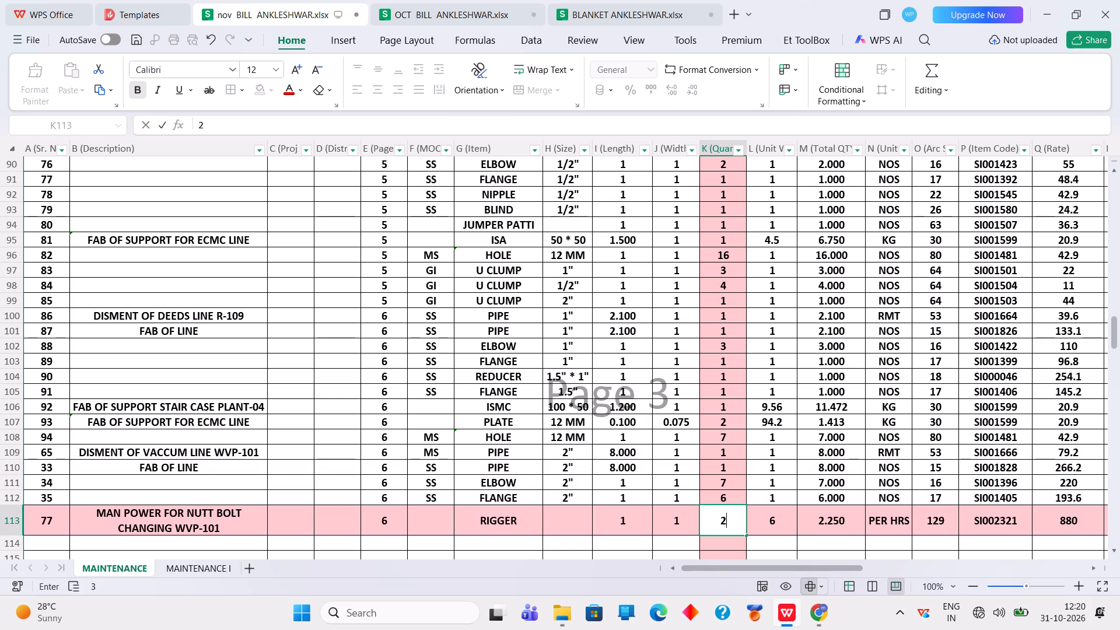
{"action": "left_click", "coordinate": [773, 509]}
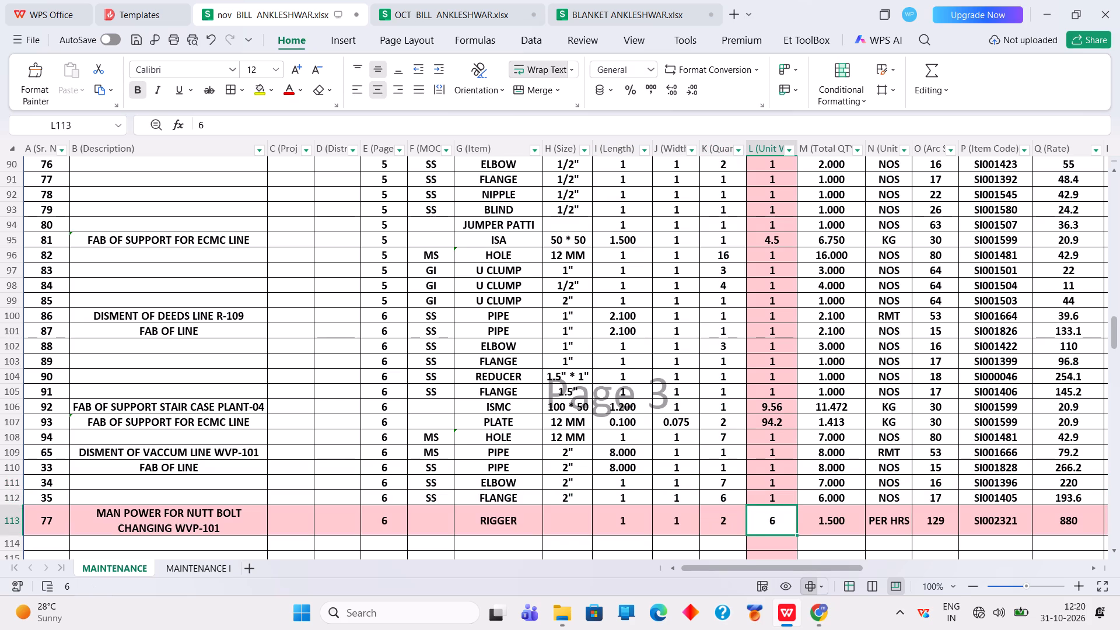
{"action": "key", "text": "2"}
{"action": "key", "text": "Return"}
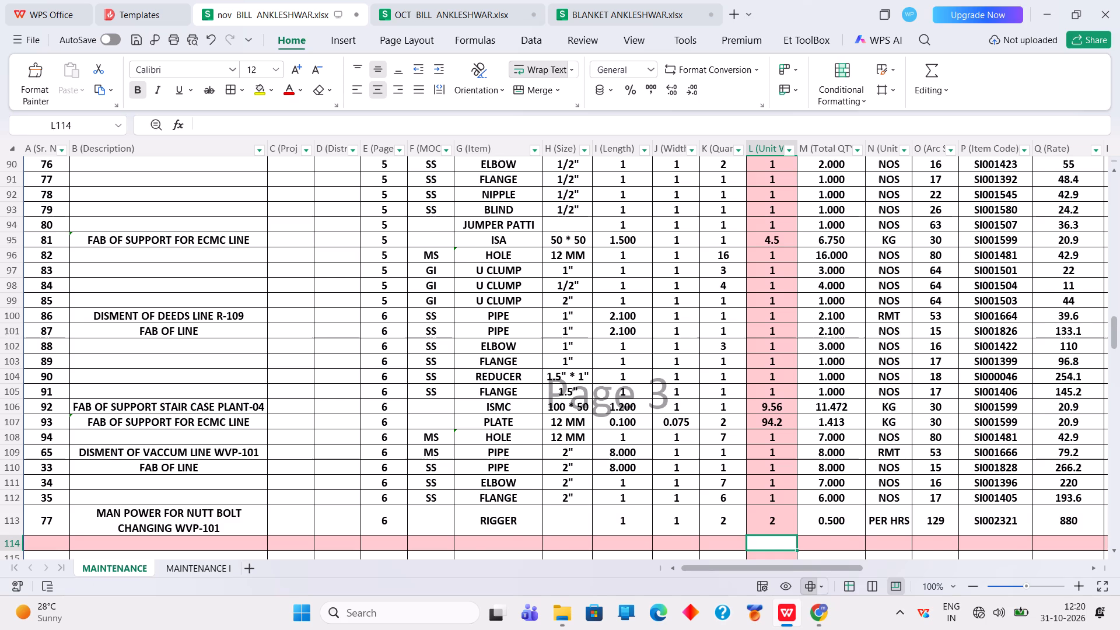
Copy the ECMC line rows 89 to 94 and paste them starting at empty row 114.
{"action": "scroll", "coordinate": [570, 342], "scroll_direction": "up", "scroll_amount": 1}
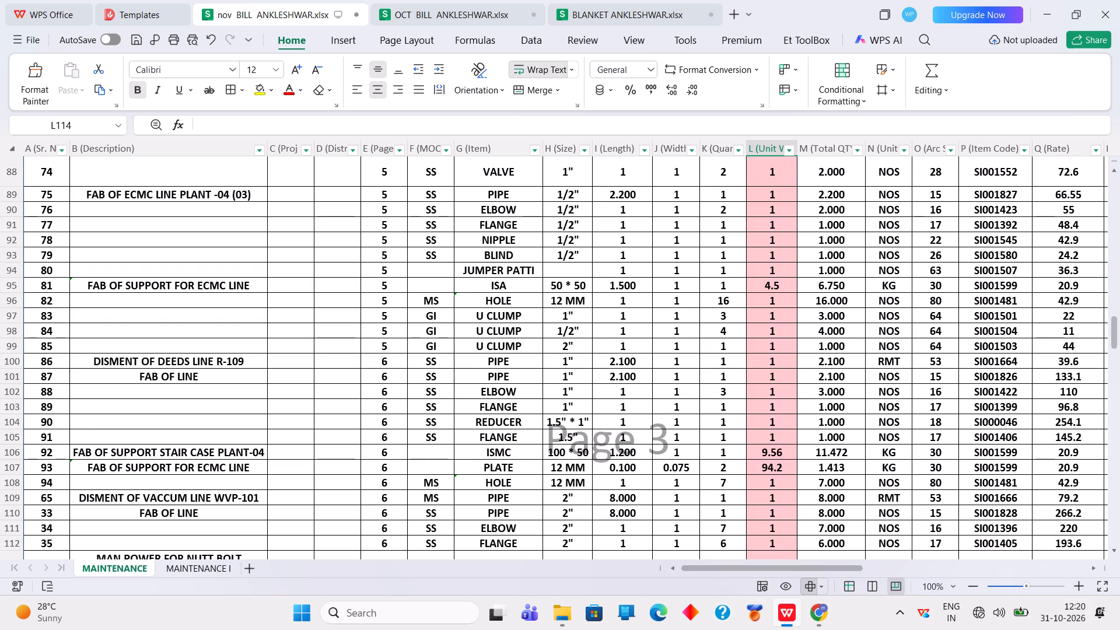
{"action": "left_click_drag", "start_coordinate": [13, 193], "coordinate": [20, 242]}
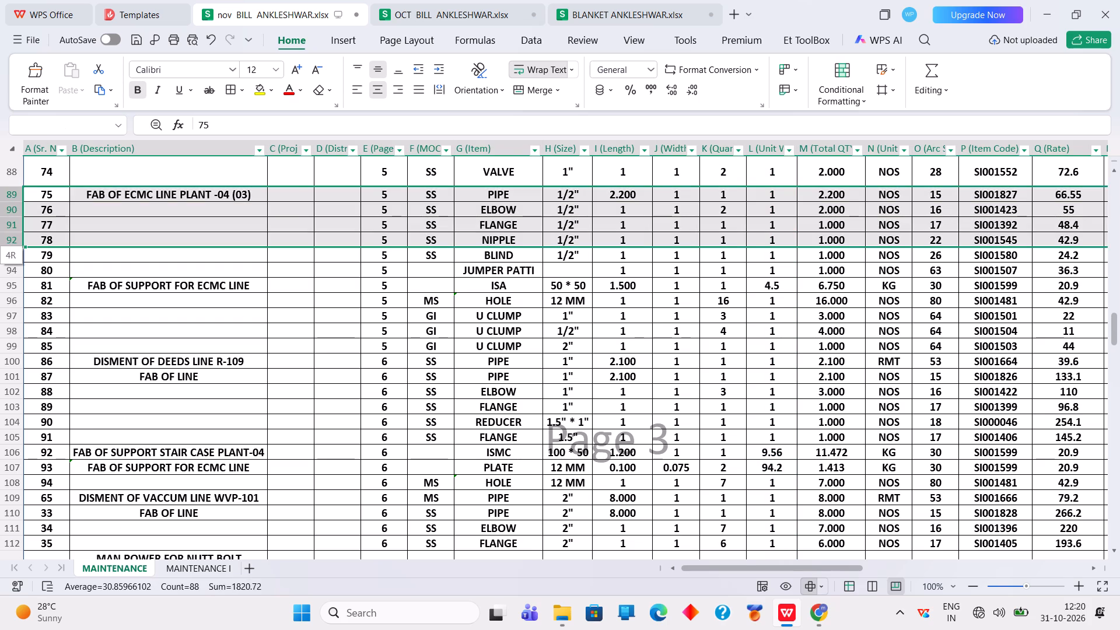
{"action": "left_click_drag", "start_coordinate": [20, 242], "coordinate": [27, 270]}
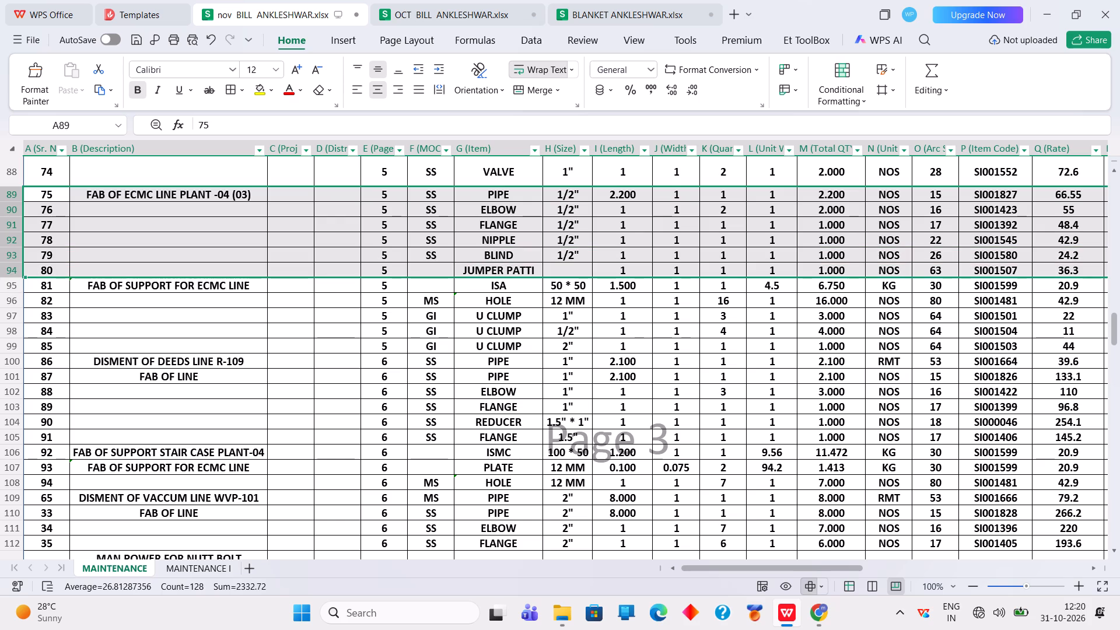
{"action": "left_click", "coordinate": [12, 225]}
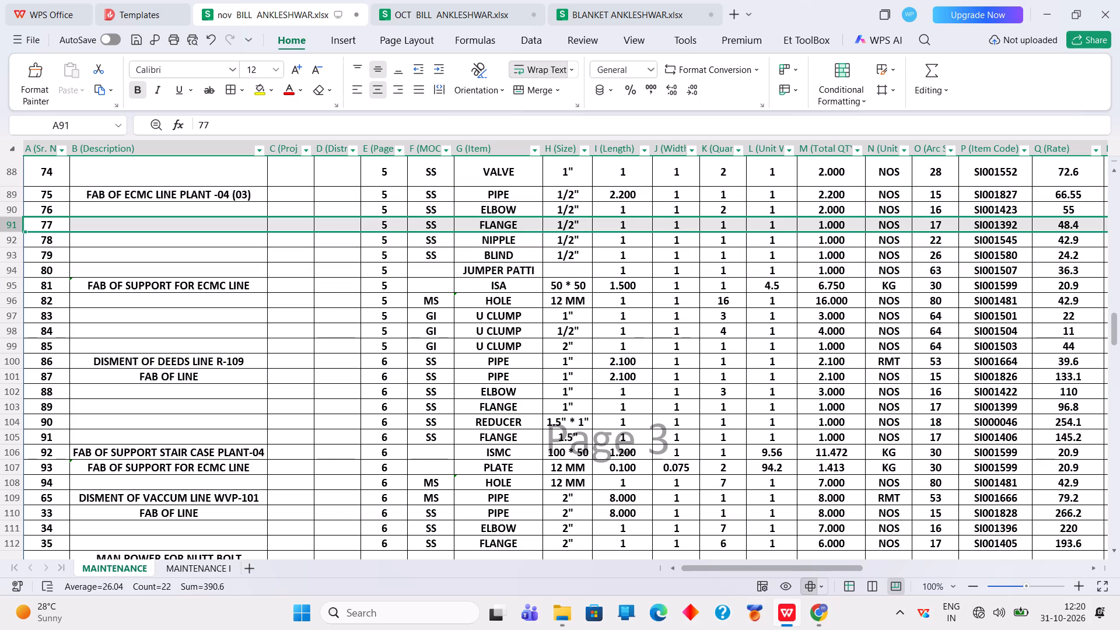
{"action": "left_click_drag", "start_coordinate": [9, 194], "coordinate": [8, 250]}
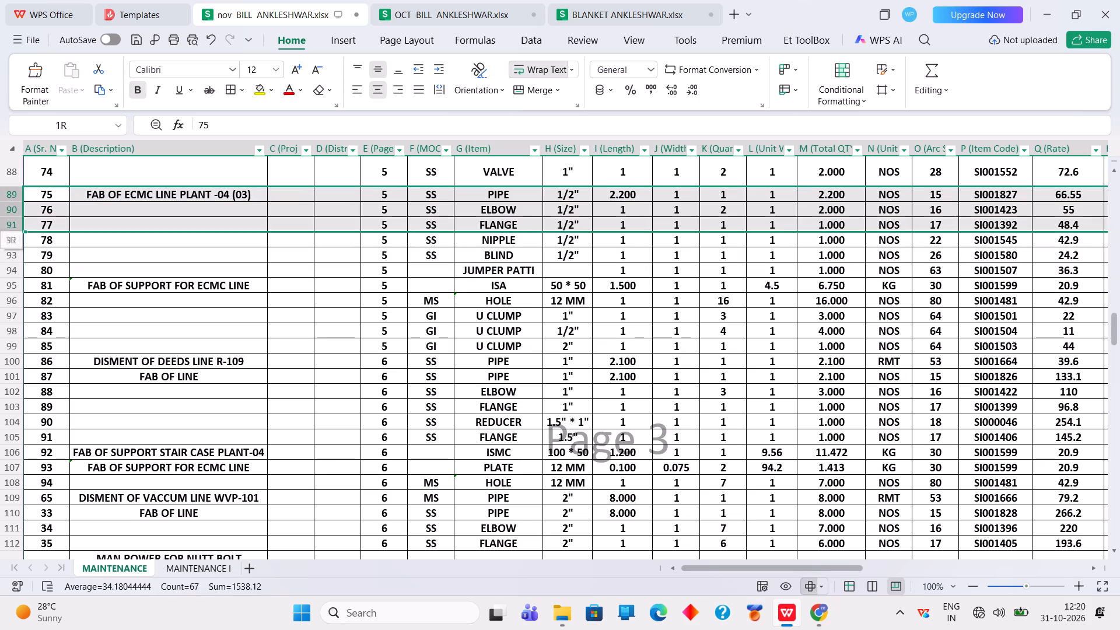
{"action": "left_click_drag", "start_coordinate": [8, 250], "coordinate": [6, 271]}
{"action": "right_click", "coordinate": [13, 246]}
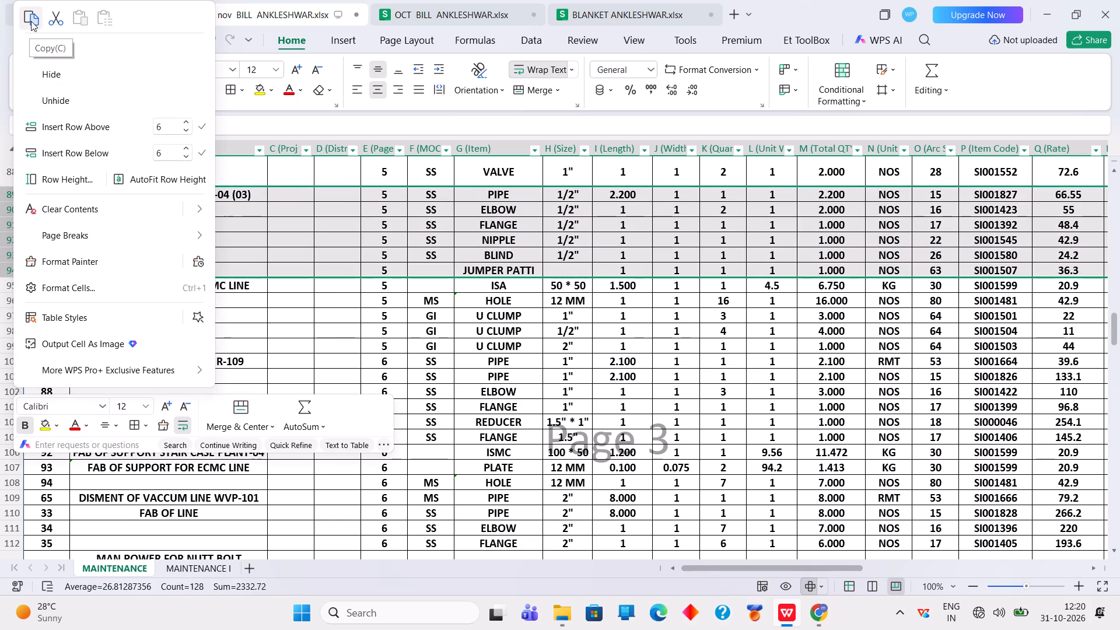
{"action": "left_click", "coordinate": [31, 19]}
{"action": "scroll", "coordinate": [326, 328], "scroll_direction": "down", "scroll_amount": 4}
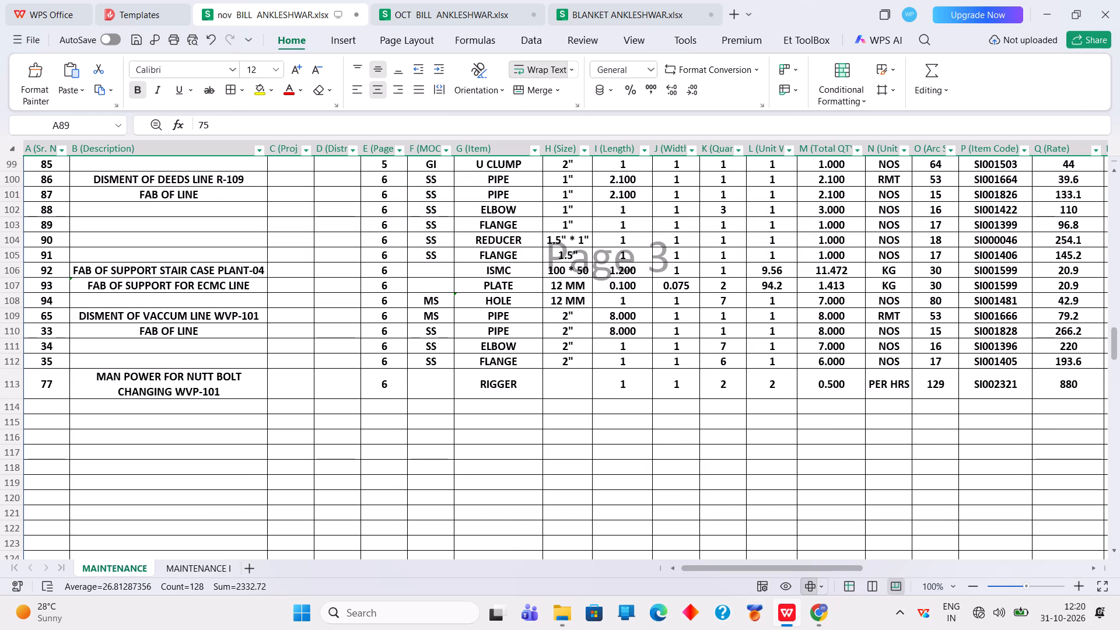
{"action": "left_click", "coordinate": [12, 406]}
{"action": "right_click", "coordinate": [12, 407]}
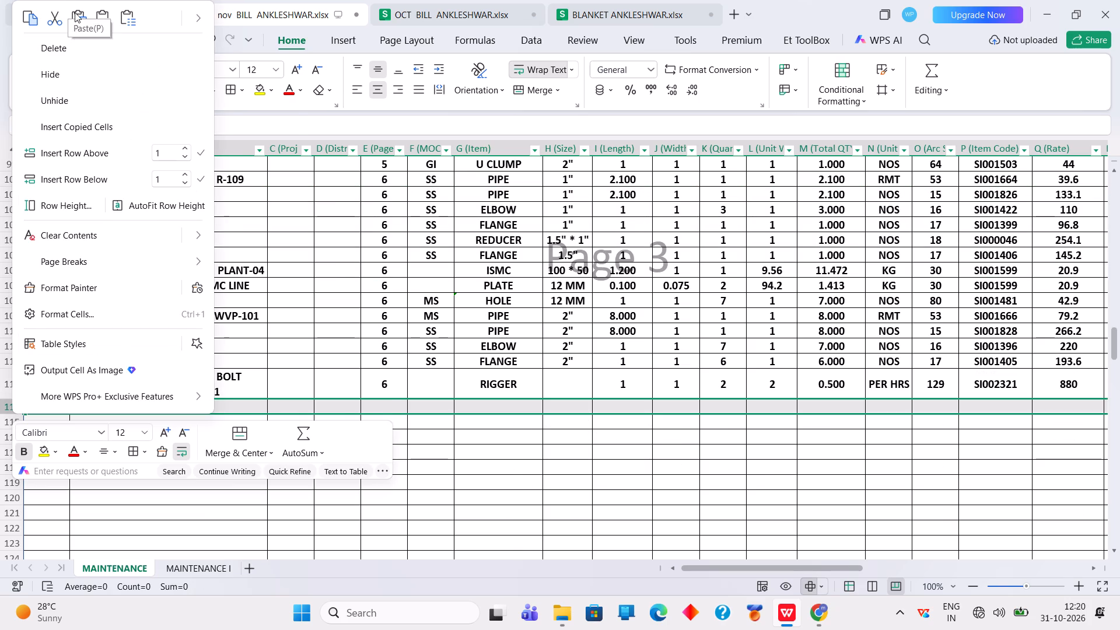
{"action": "left_click", "coordinate": [75, 12]}
Paste the copied ECMC line rows again starting at row 115, leaving an extra pipe row at 114.
{"action": "left_click", "coordinate": [17, 423]}
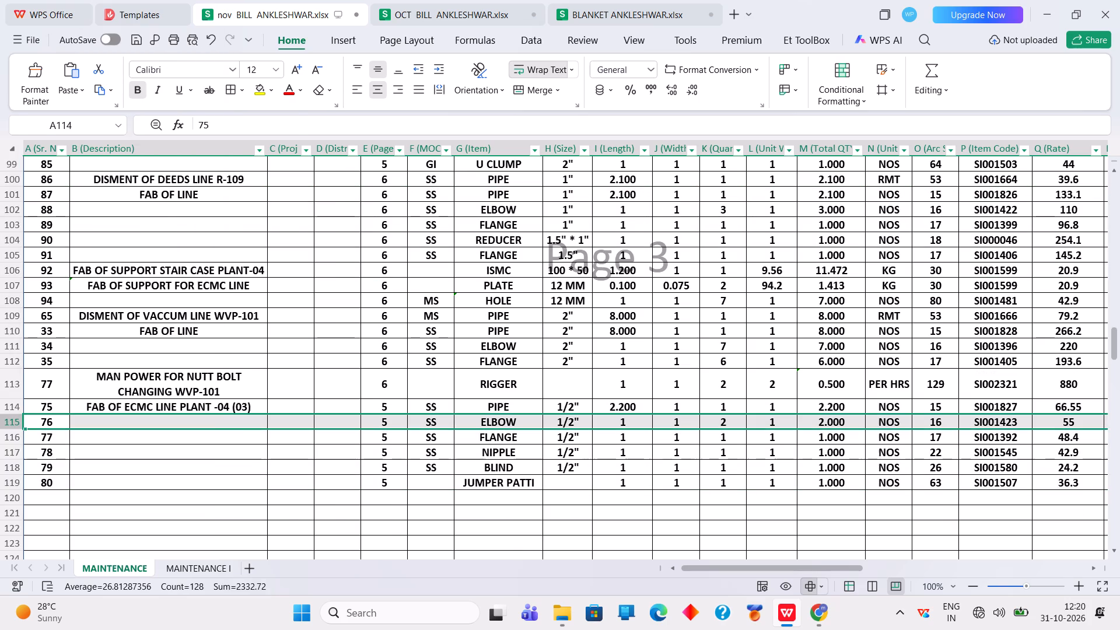
{"action": "right_click", "coordinate": [17, 423]}
{"action": "left_click", "coordinate": [79, 57]}
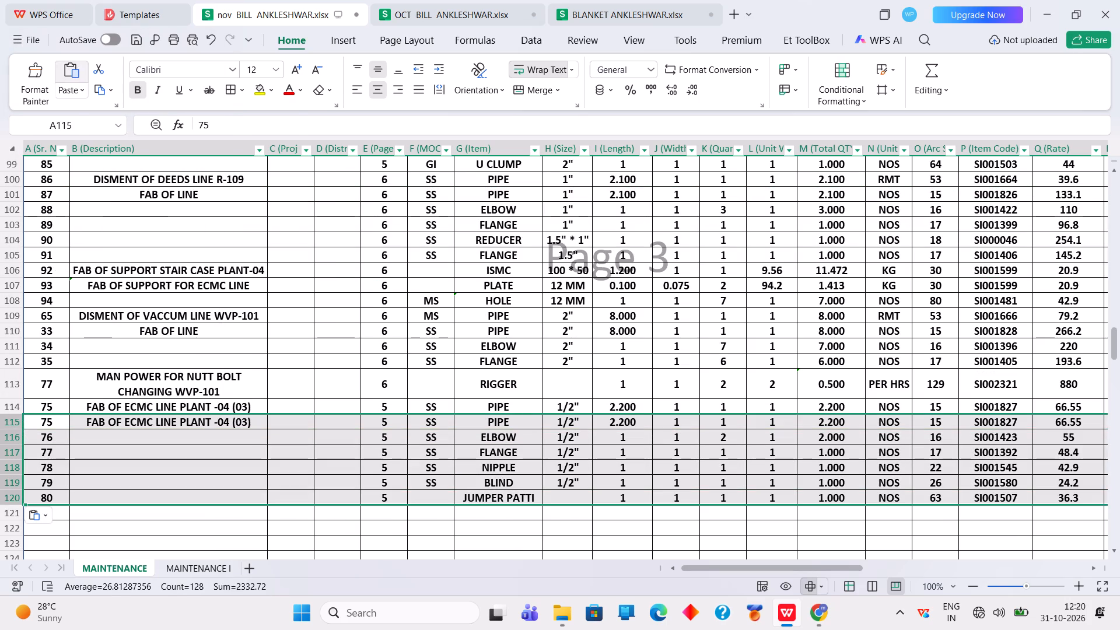
Change the row 114 pipe description to "DISMENT OF ECMC LINE PLANT -04".
{"action": "left_click", "coordinate": [215, 403]}
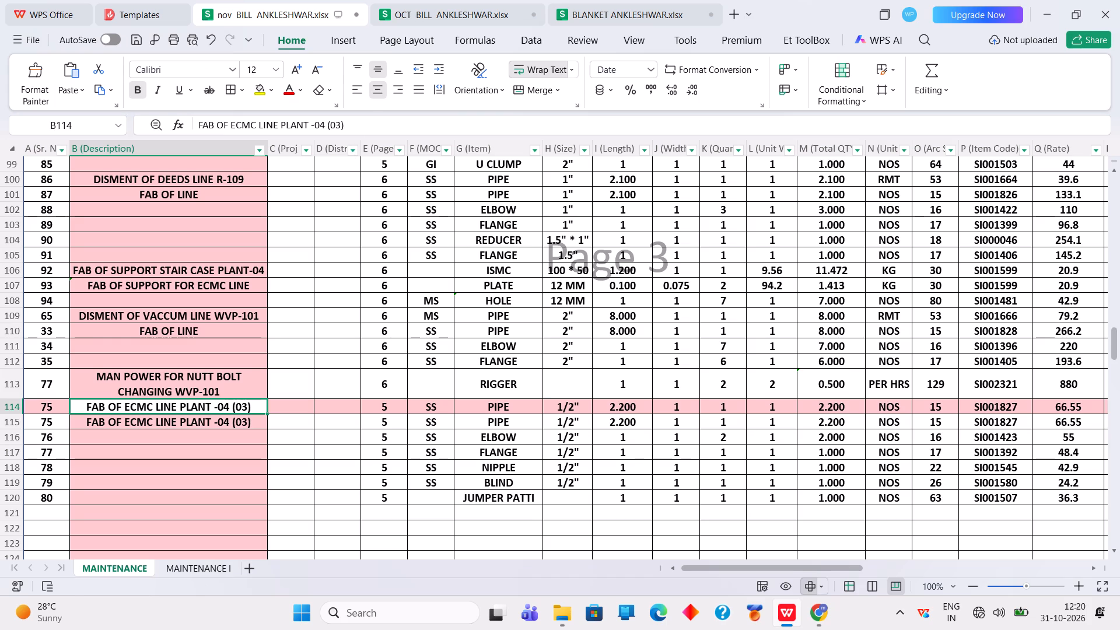
{"action": "left_click_drag", "start_coordinate": [352, 124], "coordinate": [176, 122]}
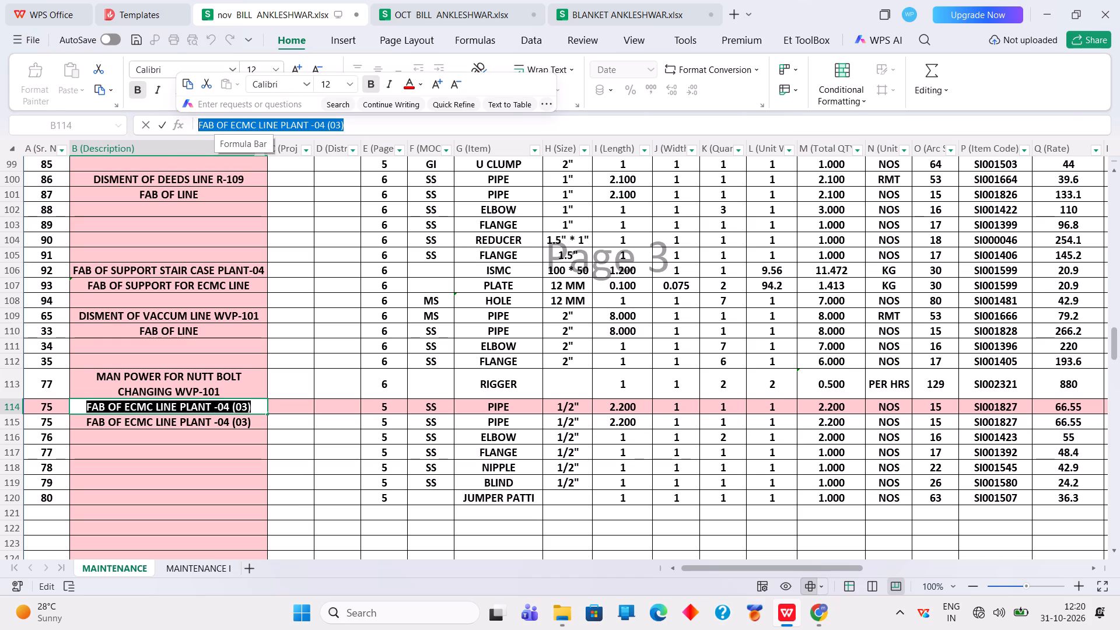
{"action": "left_click_drag", "start_coordinate": [213, 124], "coordinate": [190, 116]}
{"action": "type", "text": "DIS"}
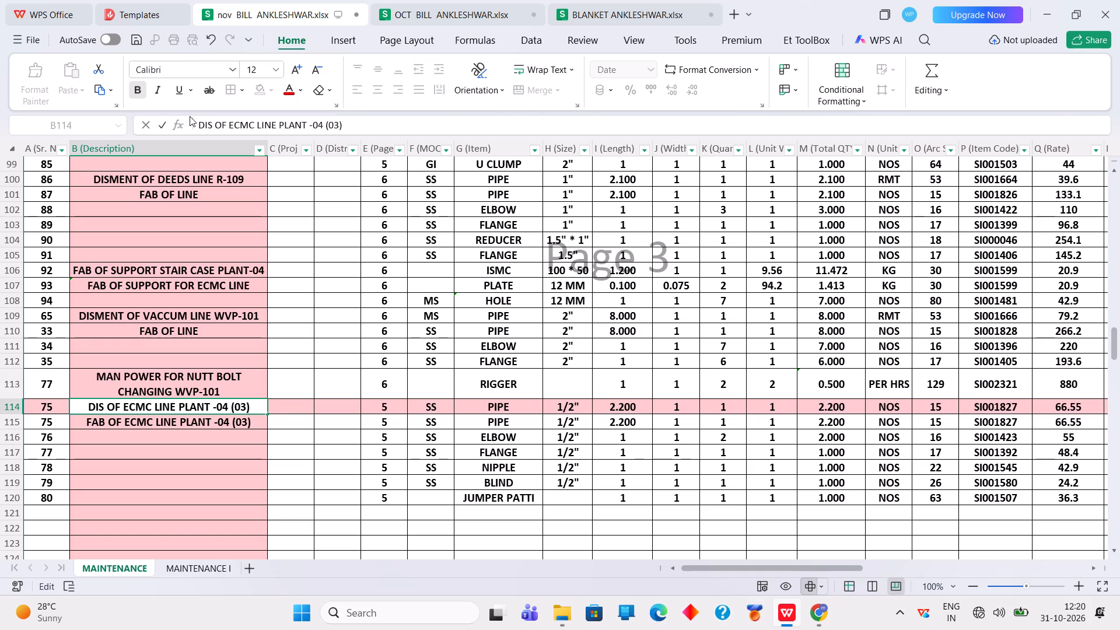
{"action": "type", "text": "ME"}
{"action": "type", "text": "NT"}
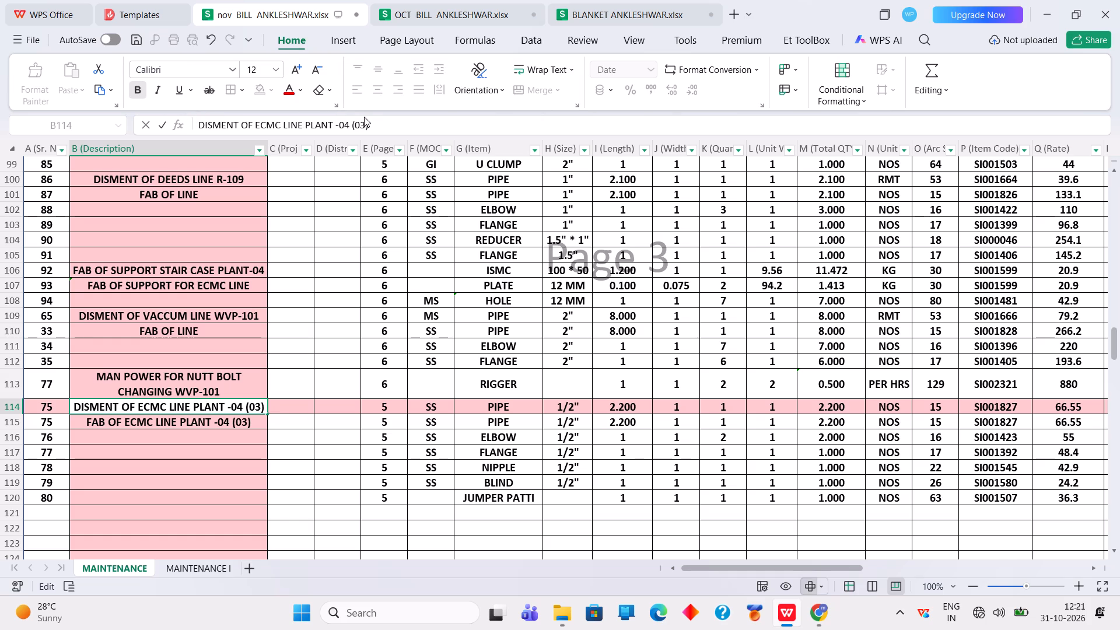
{"action": "left_click_drag", "start_coordinate": [369, 124], "coordinate": [351, 124]}
{"action": "key", "text": "BackSpace"}
{"action": "key", "text": "Return"}
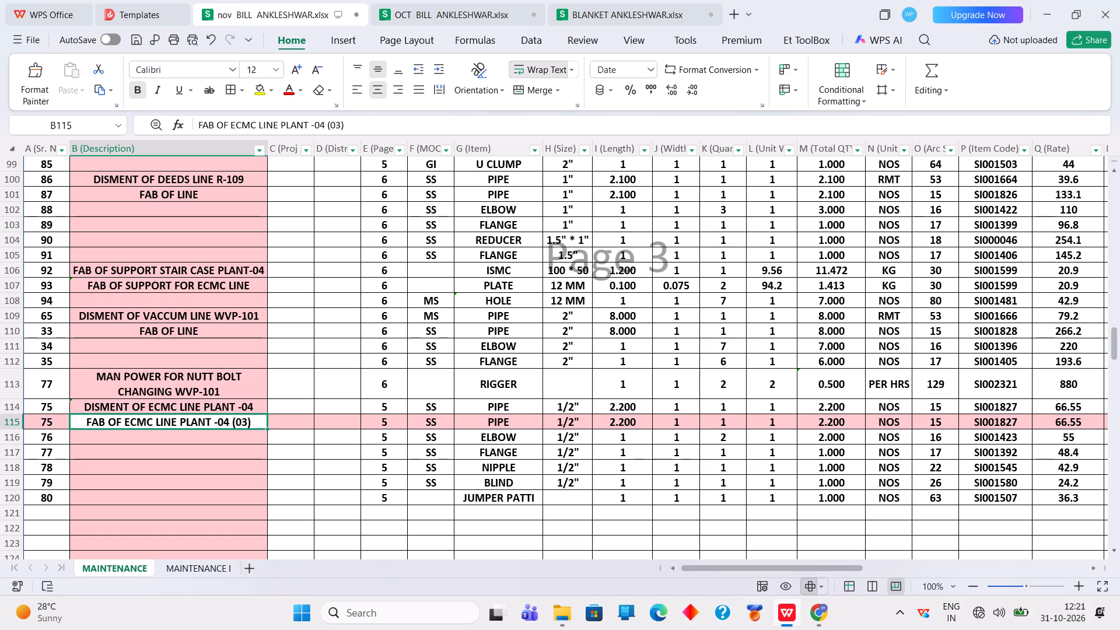
Change the row 115 pipe description to "FAB OF LINE".
{"action": "left_click_drag", "start_coordinate": [356, 129], "coordinate": [230, 126]}
{"action": "type", "text": "LI"}
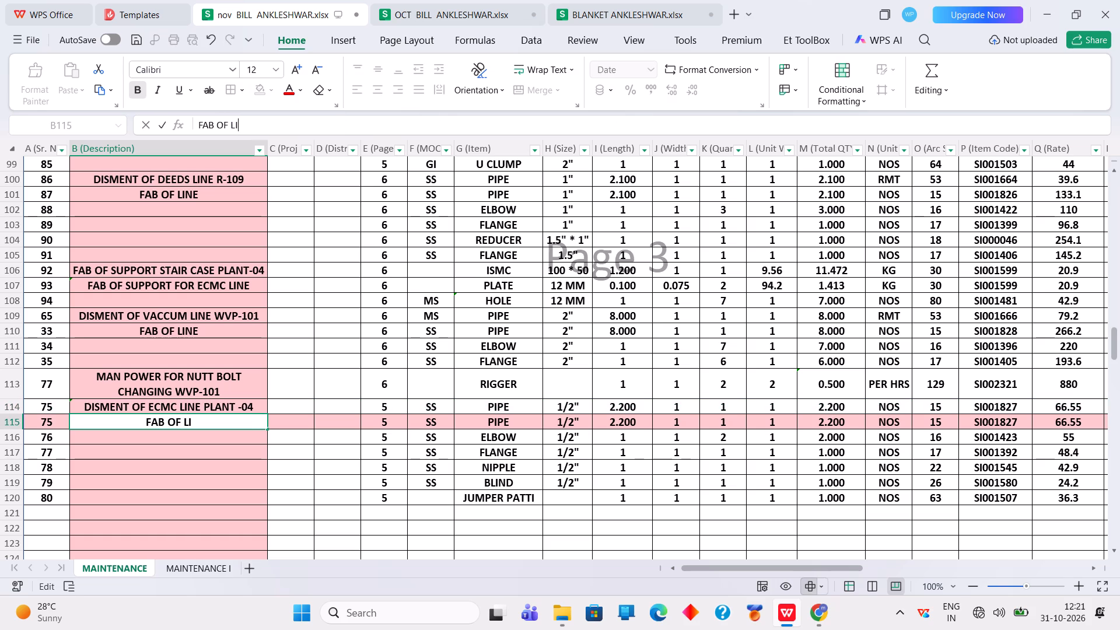
{"action": "type", "text": "NE"}
{"action": "key", "text": "Return"}
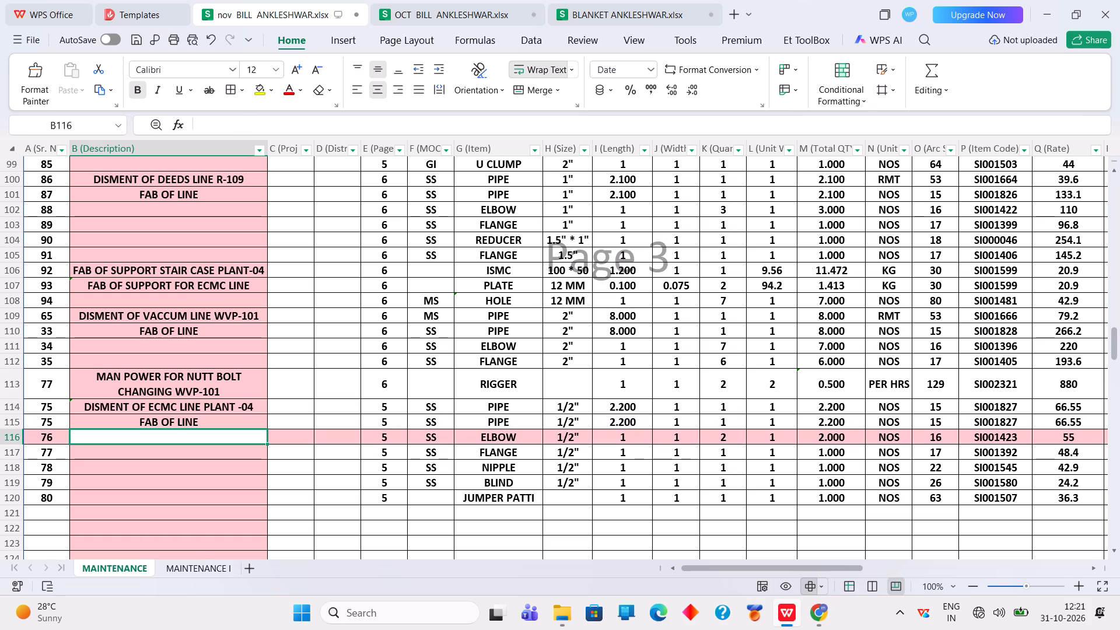
Set the length of the pipe lines in rows 114 and 115 to 7.
{"action": "left_click", "coordinate": [618, 404]}
{"action": "key", "text": "7"}
{"action": "key", "text": "Return"}
{"action": "key", "text": "7"}
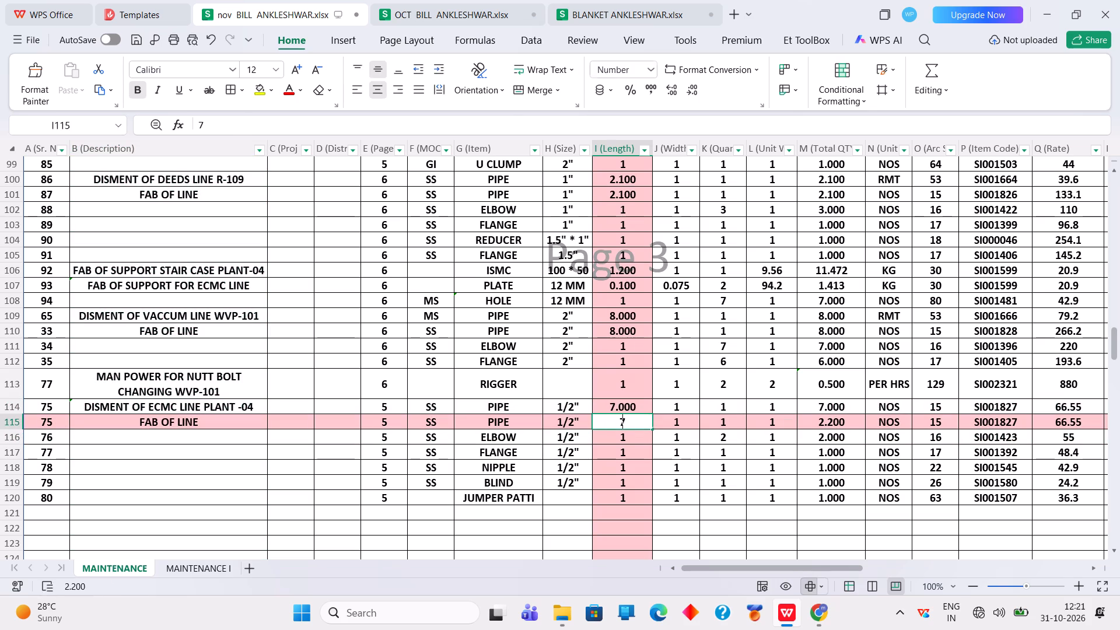
{"action": "key", "text": "Return"}
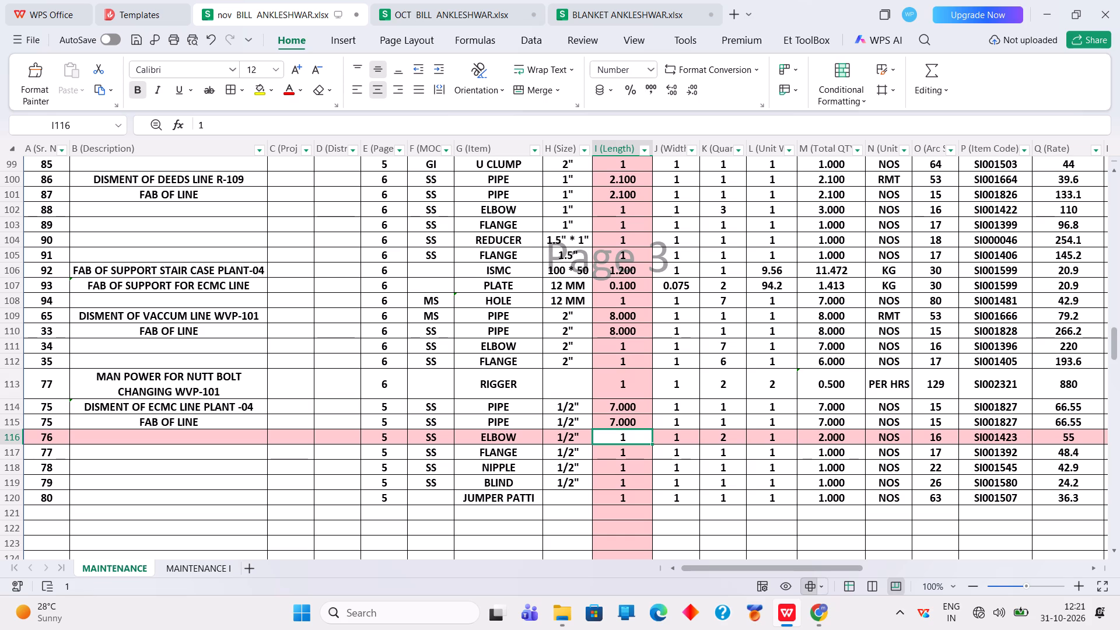
Copy the flange line in row 117 over the elbow line in row 116.
{"action": "left_click", "coordinate": [12, 451]}
{"action": "right_click", "coordinate": [12, 451]}
{"action": "left_click", "coordinate": [25, 83]}
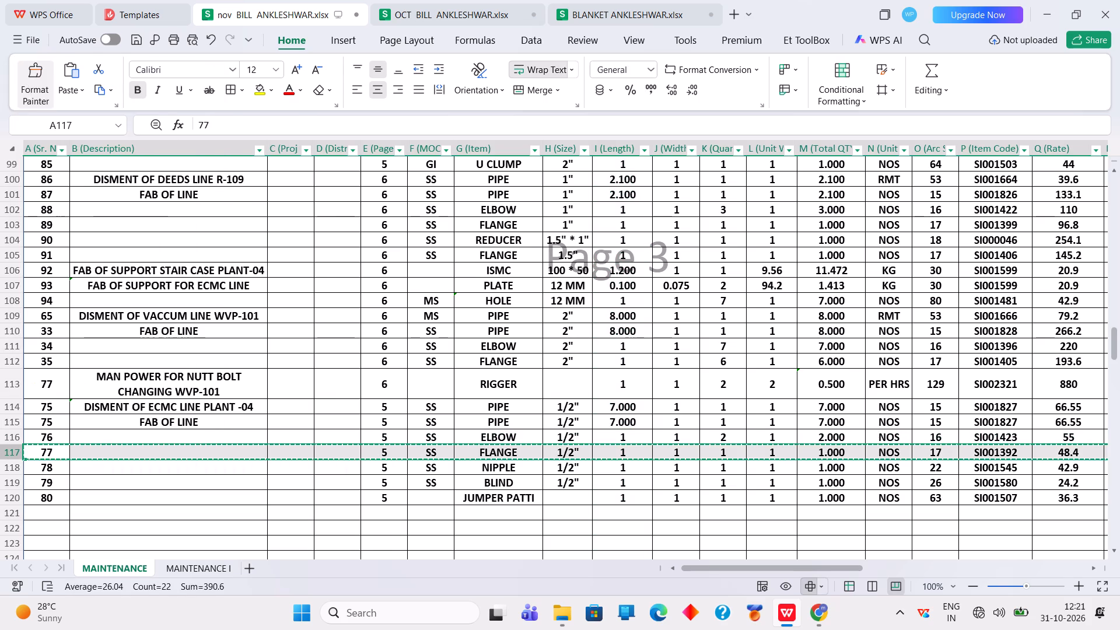
{"action": "left_click", "coordinate": [13, 441]}
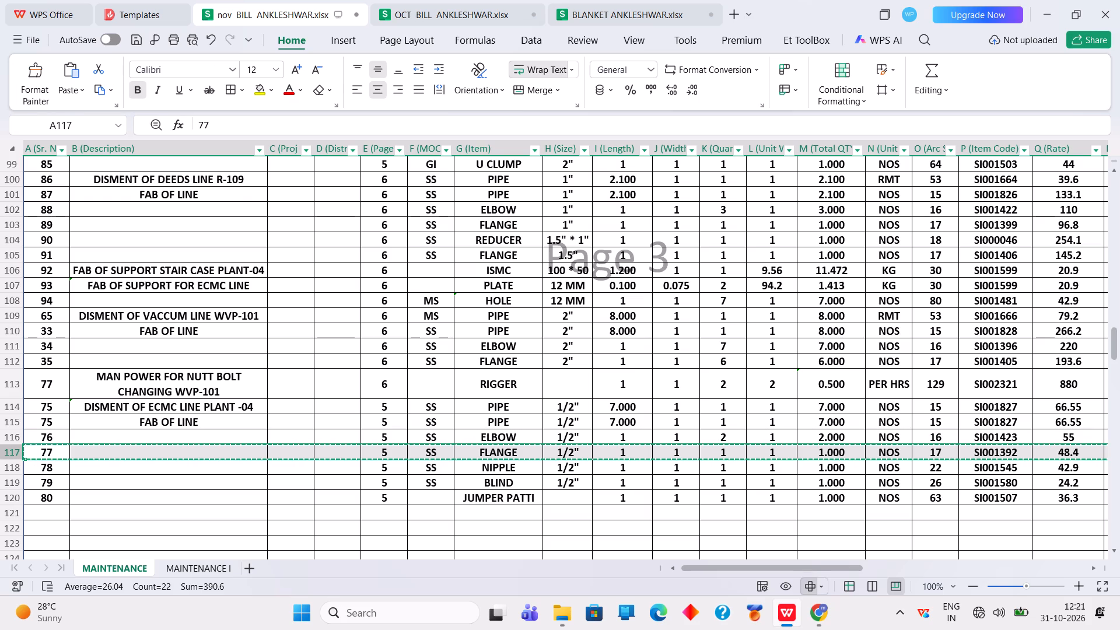
{"action": "left_click", "coordinate": [15, 437]}
{"action": "right_click", "coordinate": [15, 437]}
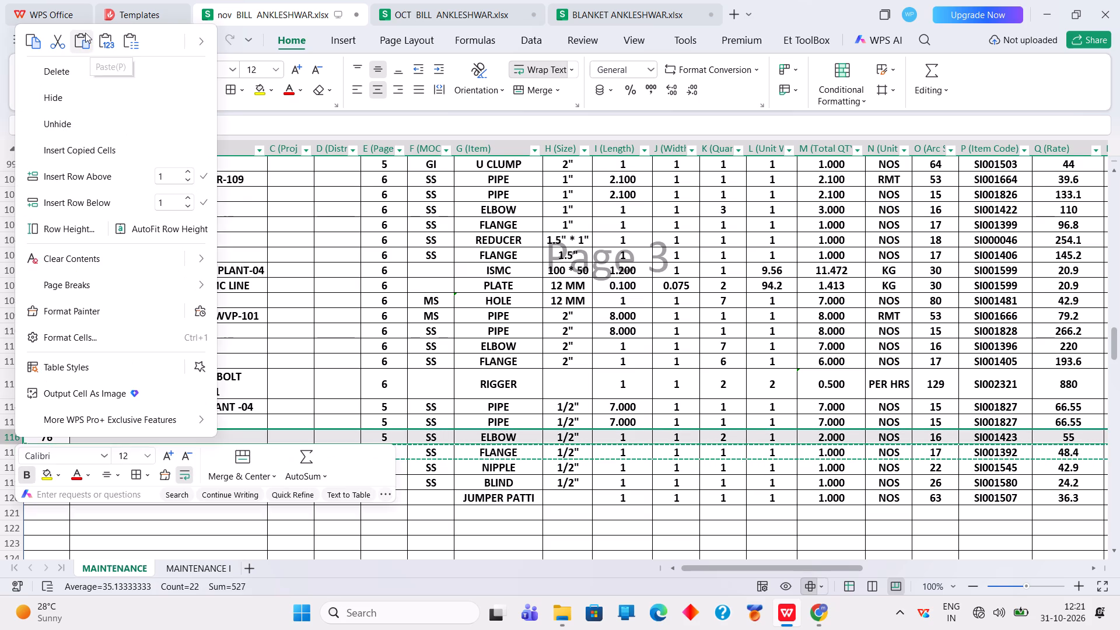
{"action": "left_click", "coordinate": [82, 40]}
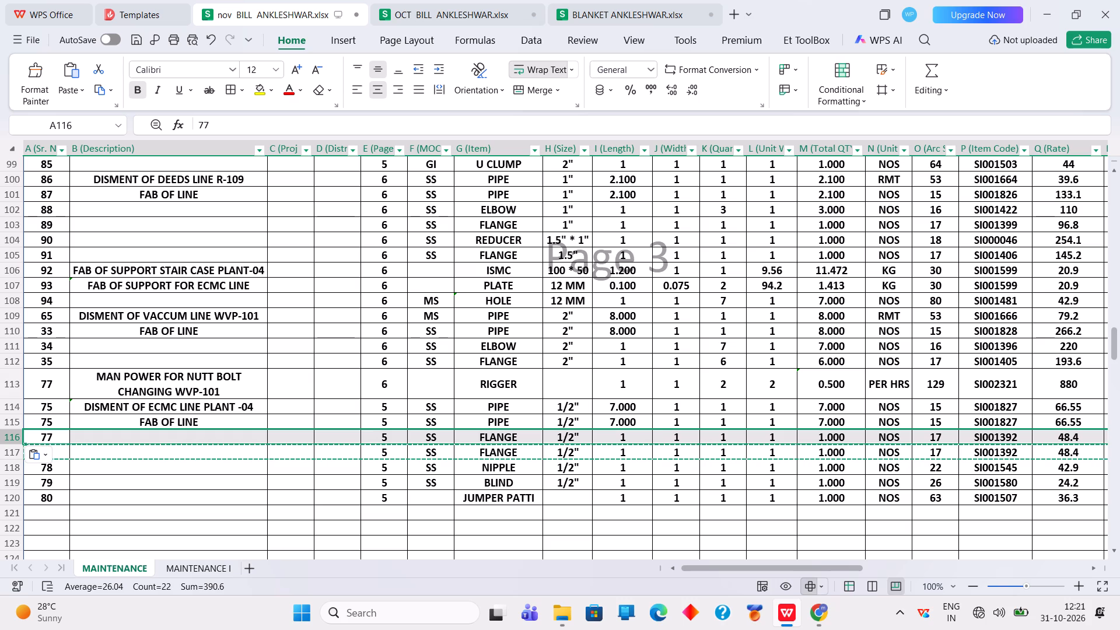
Change the item in row 117 to "TEE".
{"action": "left_click", "coordinate": [506, 453]}
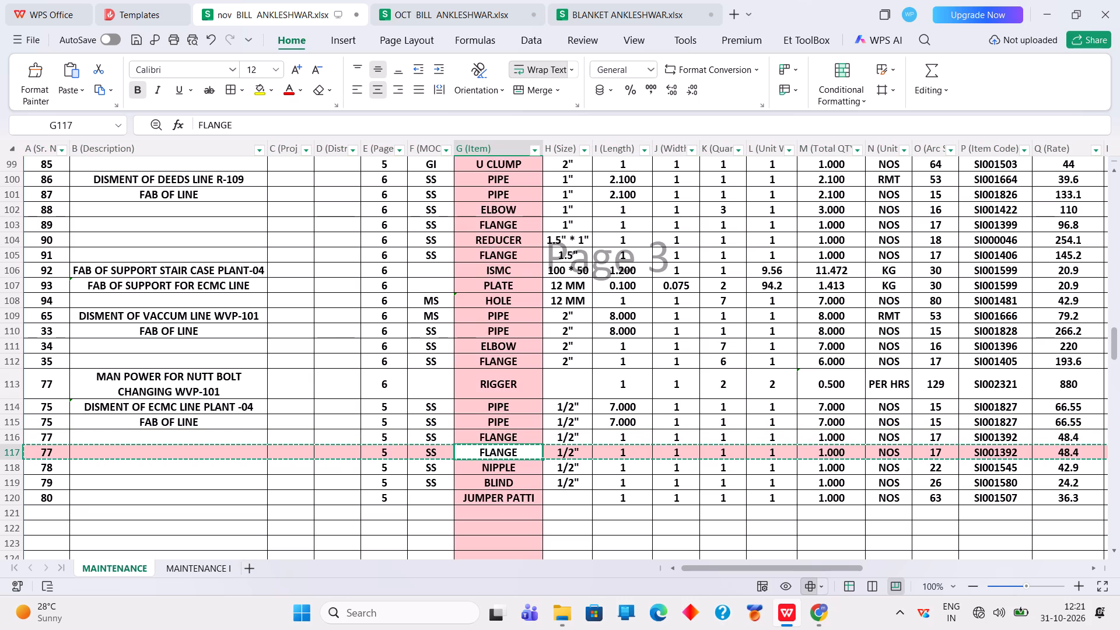
{"action": "type", "text": "TEE"}
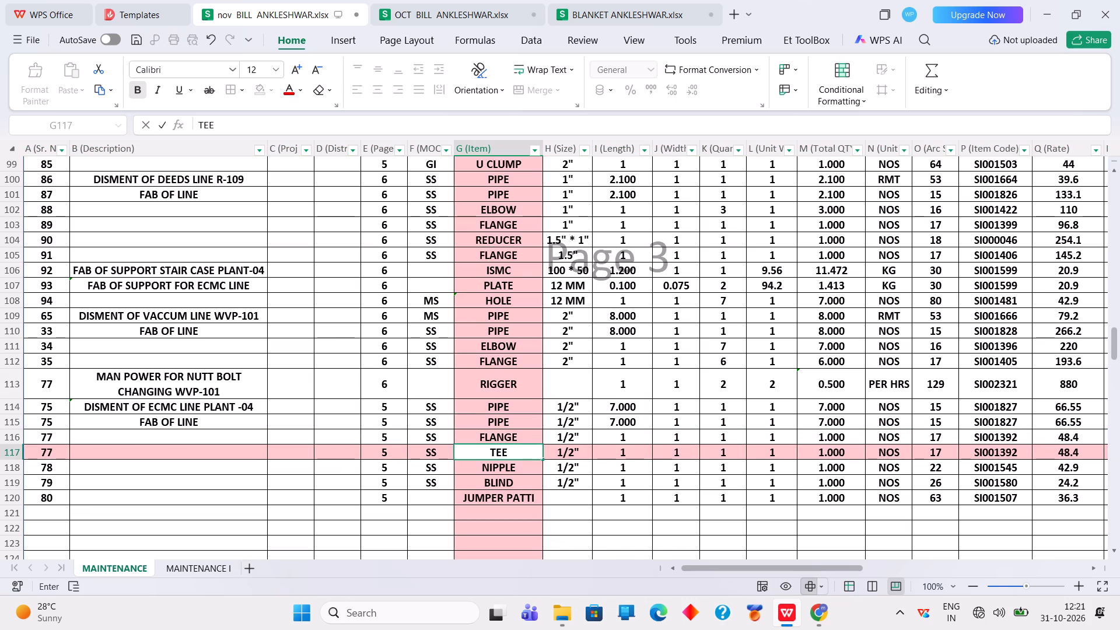
Copy the JUMPER PATTI line in row 120 over the nipple line in row 118.
{"action": "left_click", "coordinate": [6, 499]}
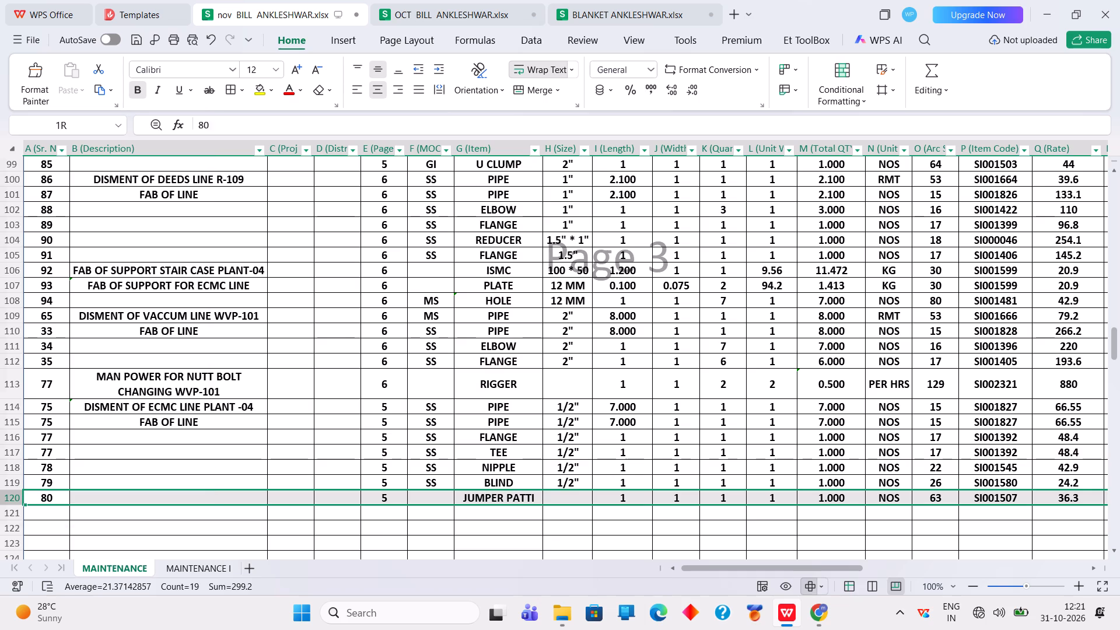
{"action": "right_click", "coordinate": [5, 499]}
{"action": "left_click", "coordinate": [20, 132]}
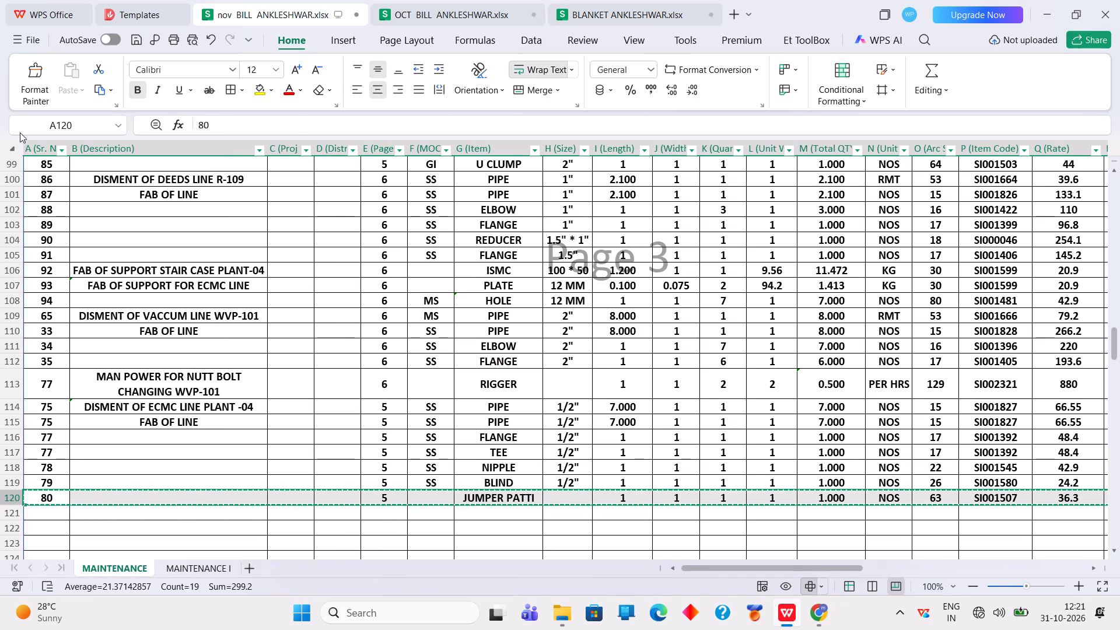
{"action": "left_click", "coordinate": [10, 468]}
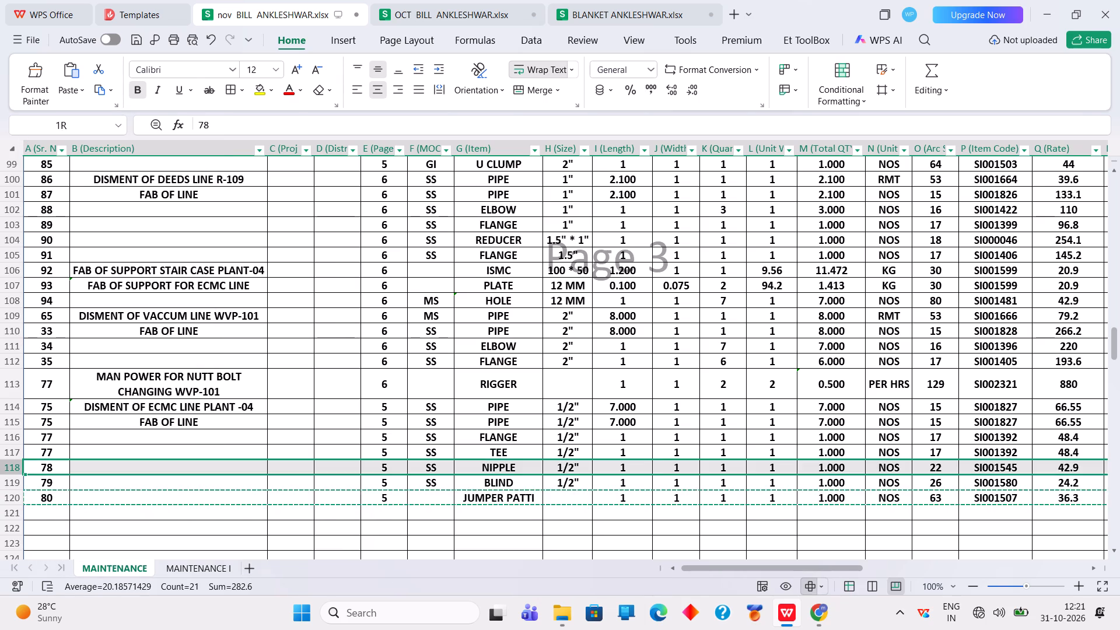
{"action": "right_click", "coordinate": [10, 468]}
{"action": "left_click", "coordinate": [76, 78]}
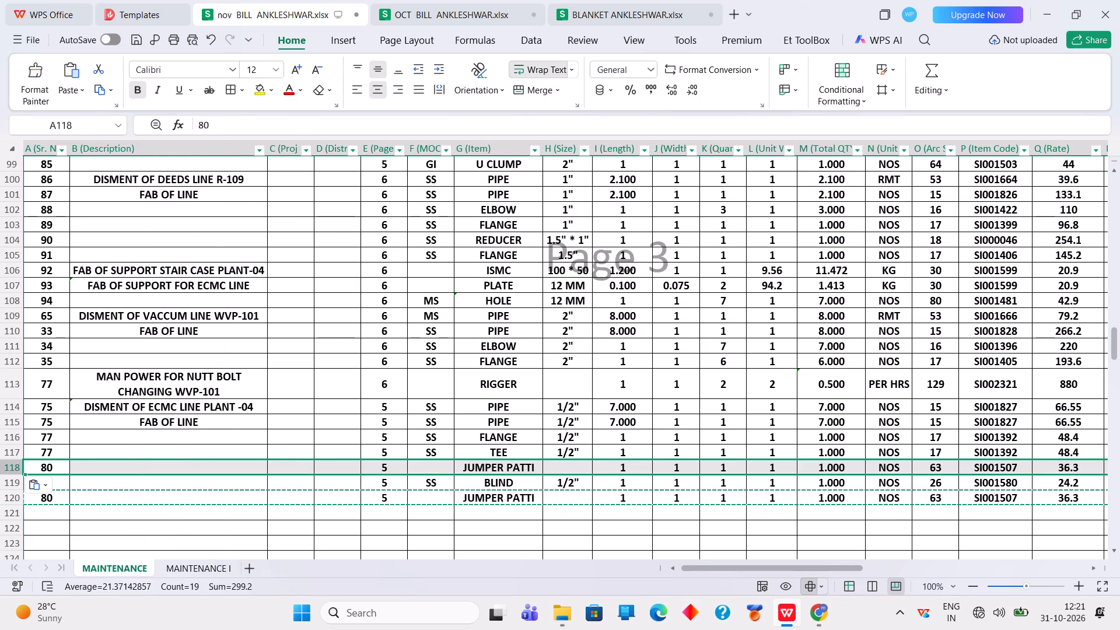
Clear the contents of the leftover blind and JUMPER PATTI lines in rows 119 and 120.
{"action": "left_click_drag", "start_coordinate": [15, 484], "coordinate": [19, 502]}
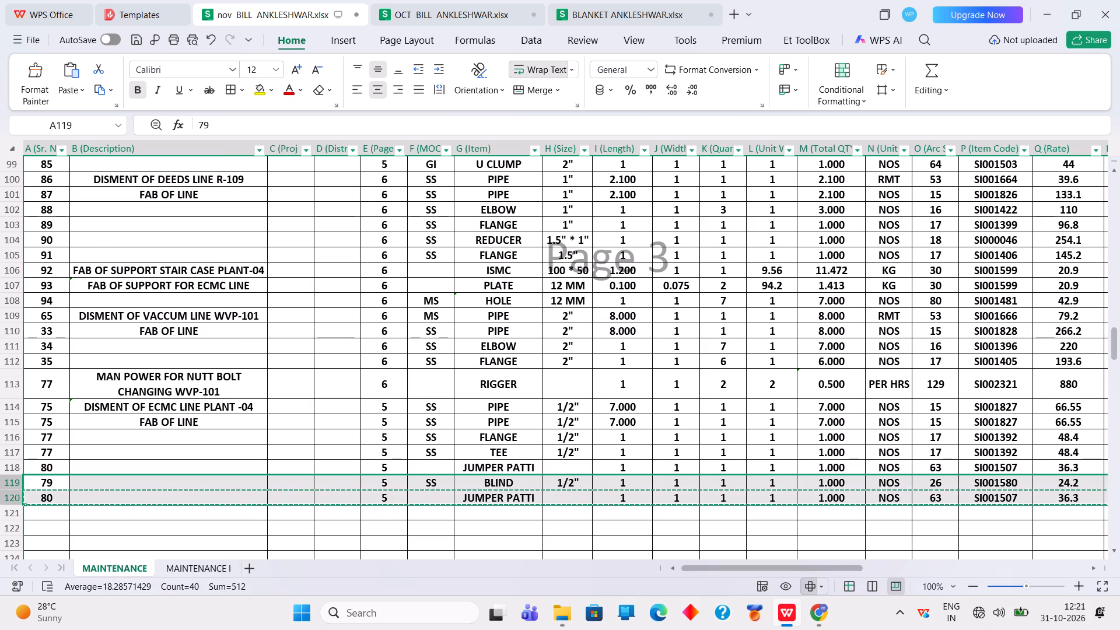
{"action": "key", "text": "Delete"}
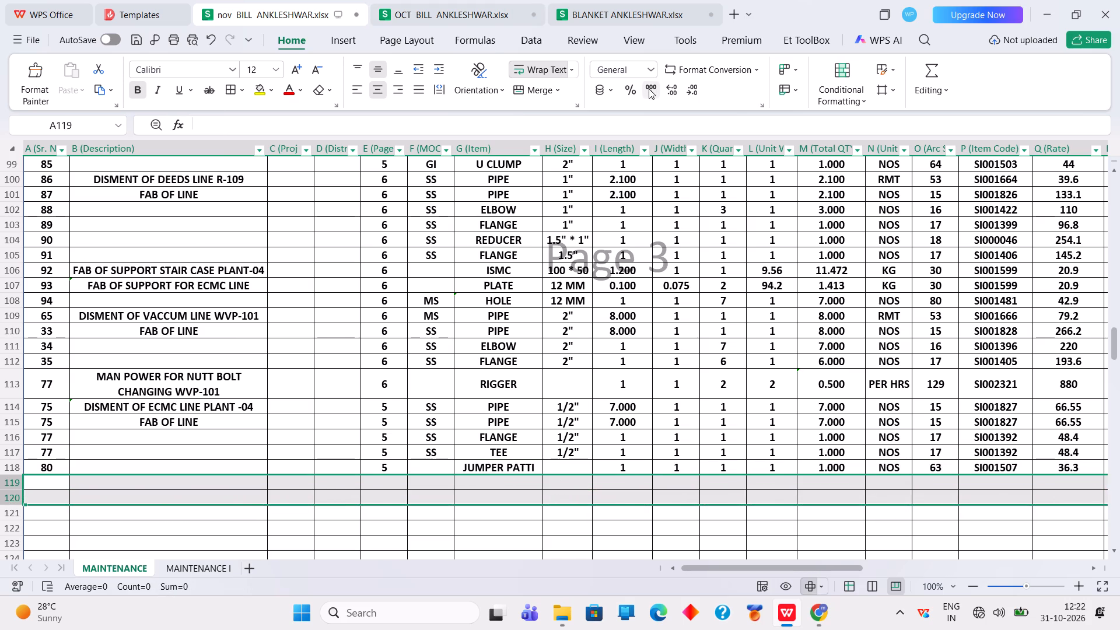
Switch to the BLANKET ANKLESHWAR workbook and filter the arc code column to show only code 21.
{"action": "left_click", "coordinate": [605, 15]}
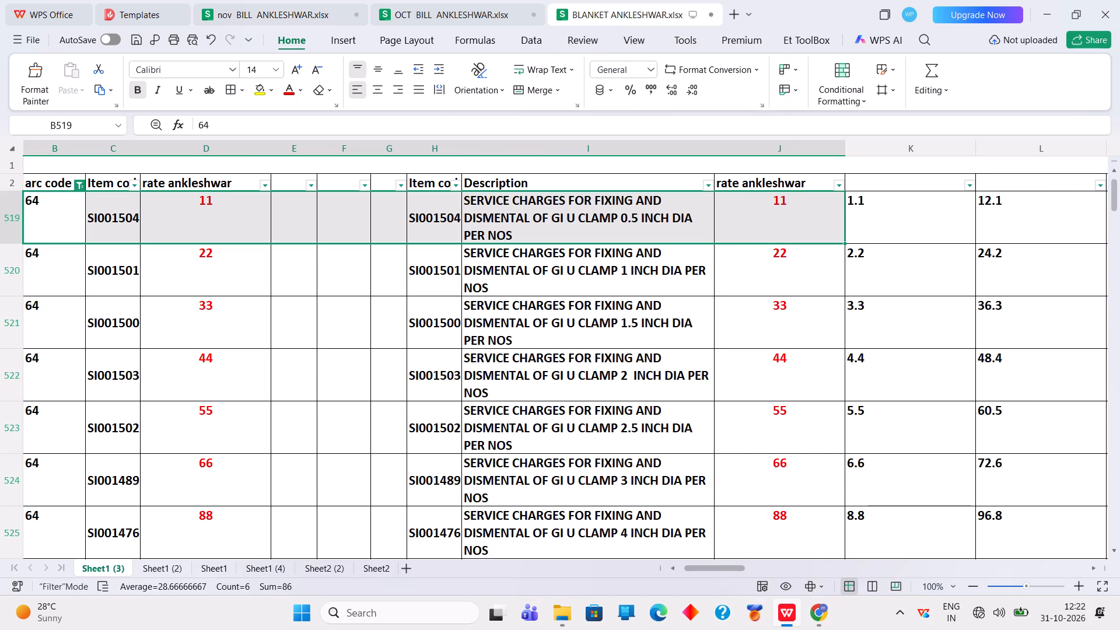
{"action": "left_click", "coordinate": [81, 187]}
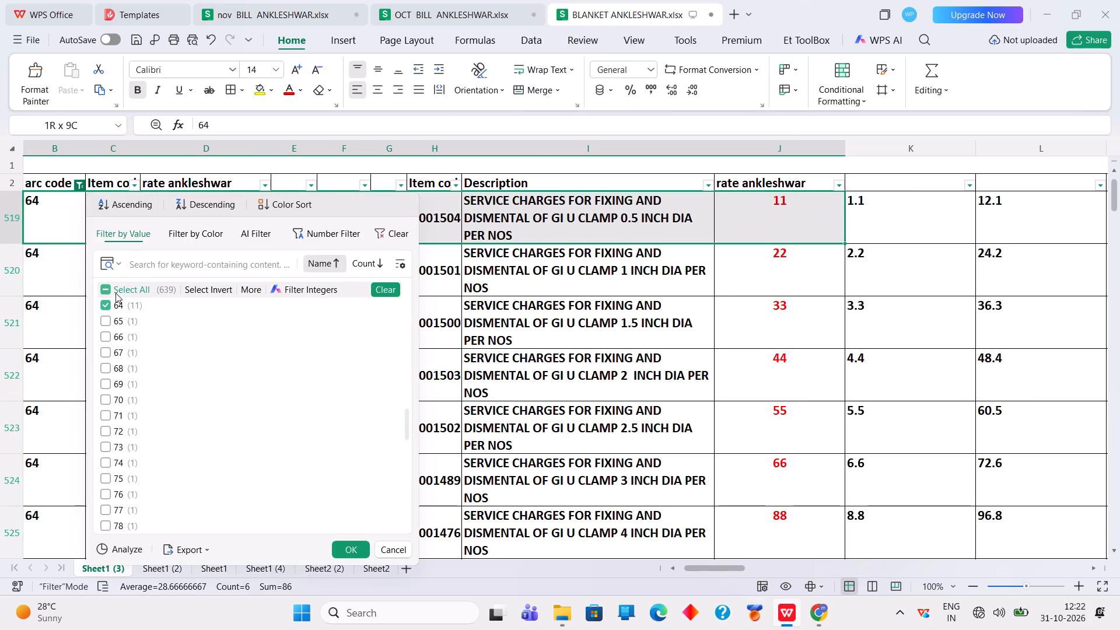
{"action": "left_click", "coordinate": [114, 292]}
{"action": "left_click", "coordinate": [114, 292]}
{"action": "scroll", "coordinate": [193, 390], "scroll_direction": "up", "scroll_amount": 8}
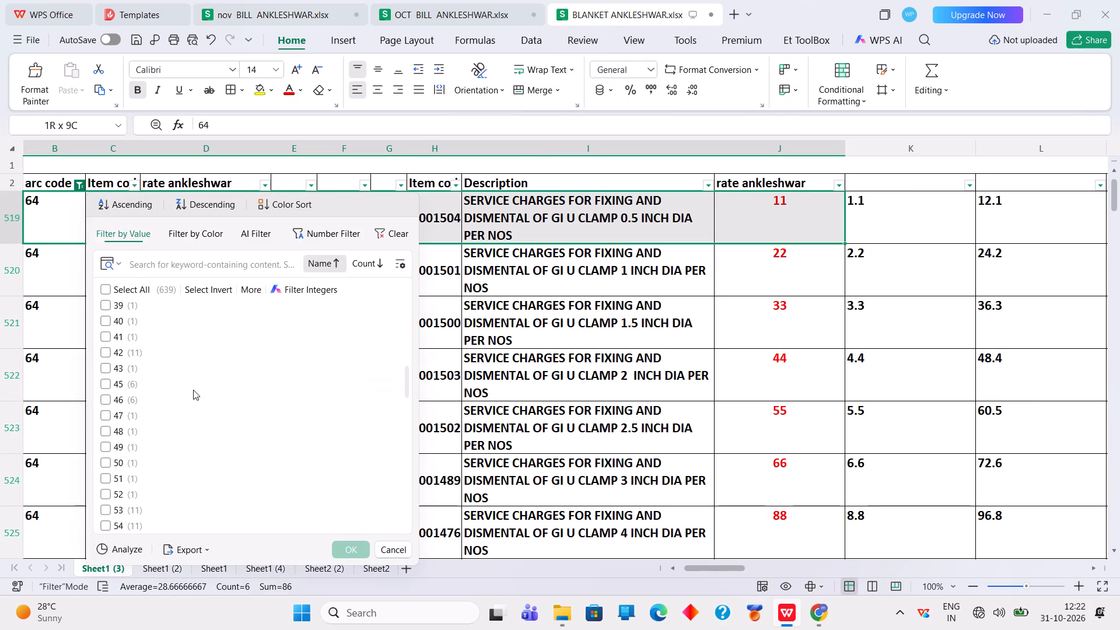
{"action": "scroll", "coordinate": [193, 390], "scroll_direction": "up", "scroll_amount": 7}
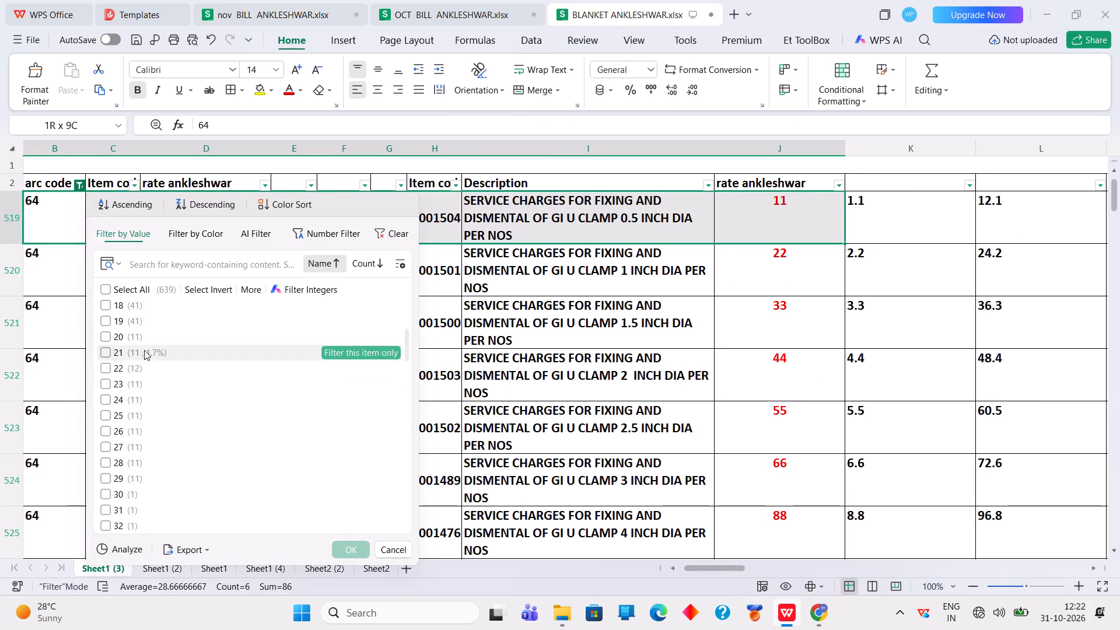
{"action": "left_click", "coordinate": [144, 350]}
{"action": "left_click", "coordinate": [356, 556]}
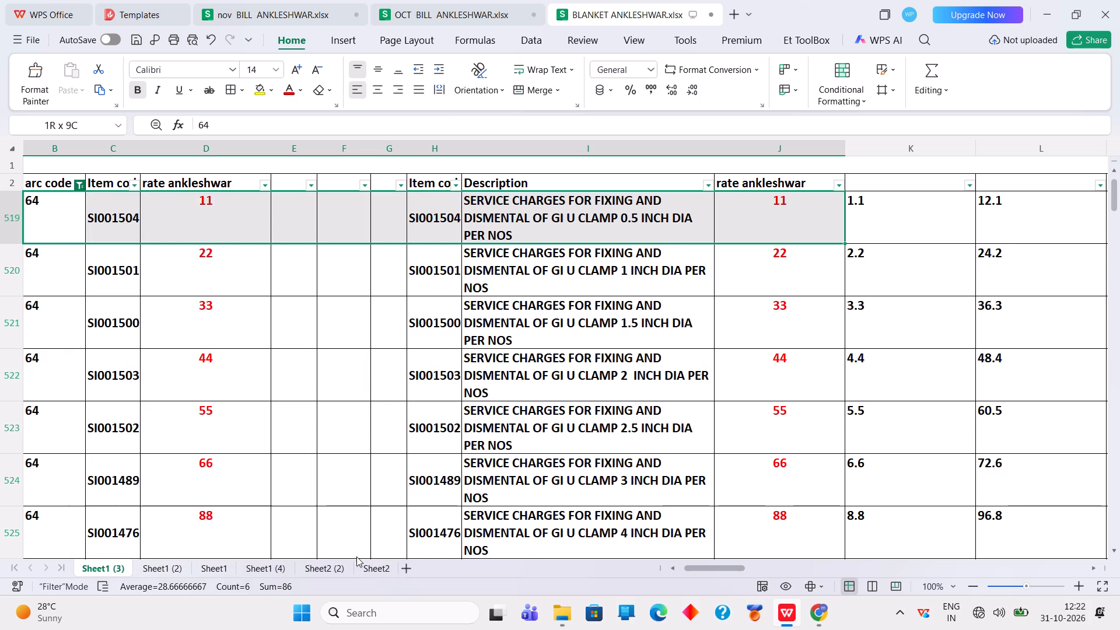
{"action": "left_click", "coordinate": [315, 295]}
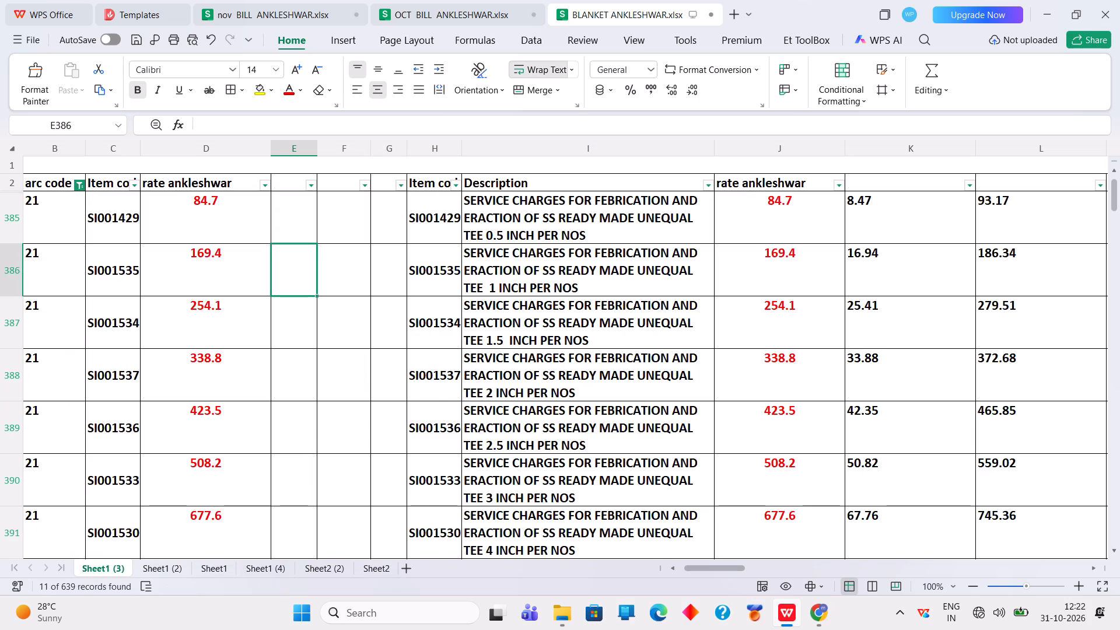
Copy the SS unequal tee 0.5 inch entry from arc code through rate ankleshwar, and return to the nov BILL workbook.
{"action": "left_click_drag", "start_coordinate": [99, 221], "coordinate": [203, 226]}
{"action": "left_click_drag", "start_coordinate": [39, 225], "coordinate": [803, 229]}
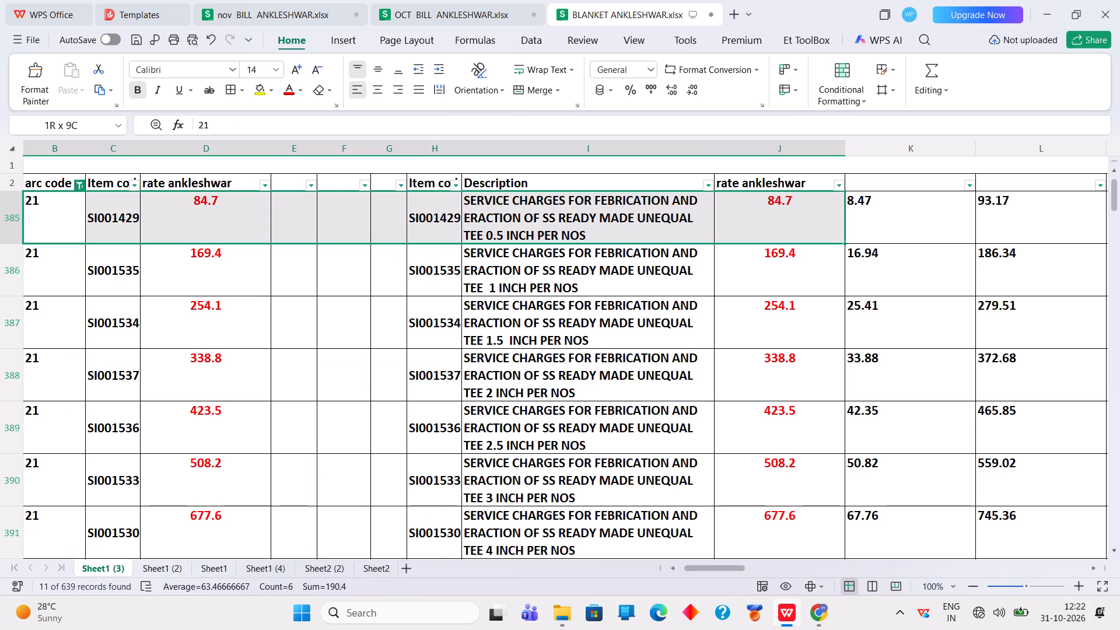
{"action": "left_click_drag", "start_coordinate": [803, 229], "coordinate": [824, 229]}
{"action": "right_click", "coordinate": [815, 226]}
{"action": "left_click", "coordinate": [834, 23]}
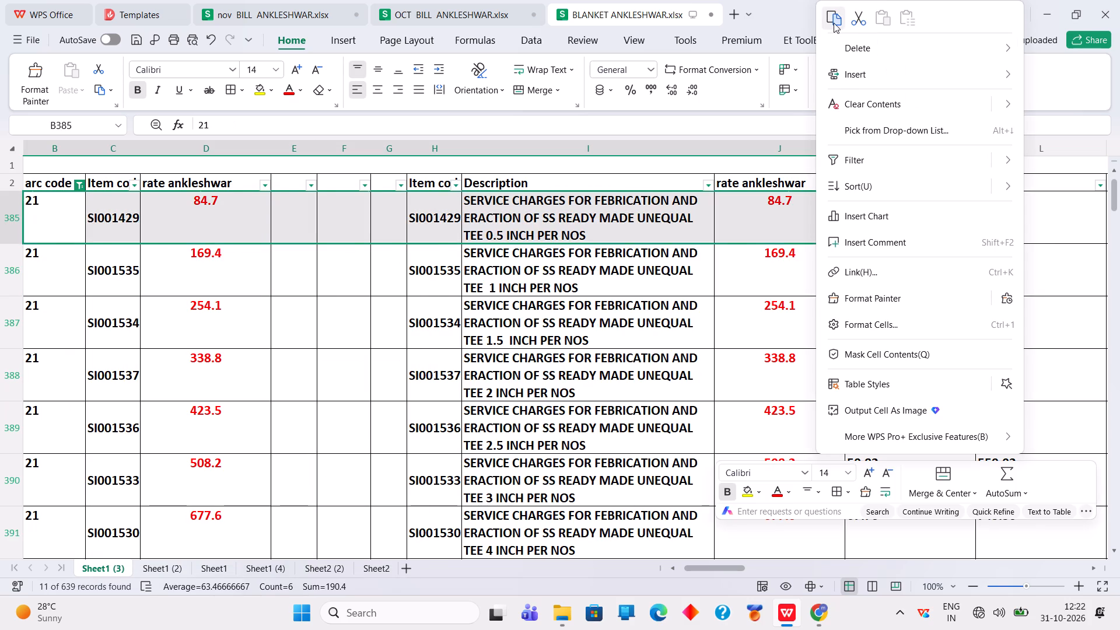
{"action": "left_click", "coordinate": [247, 3]}
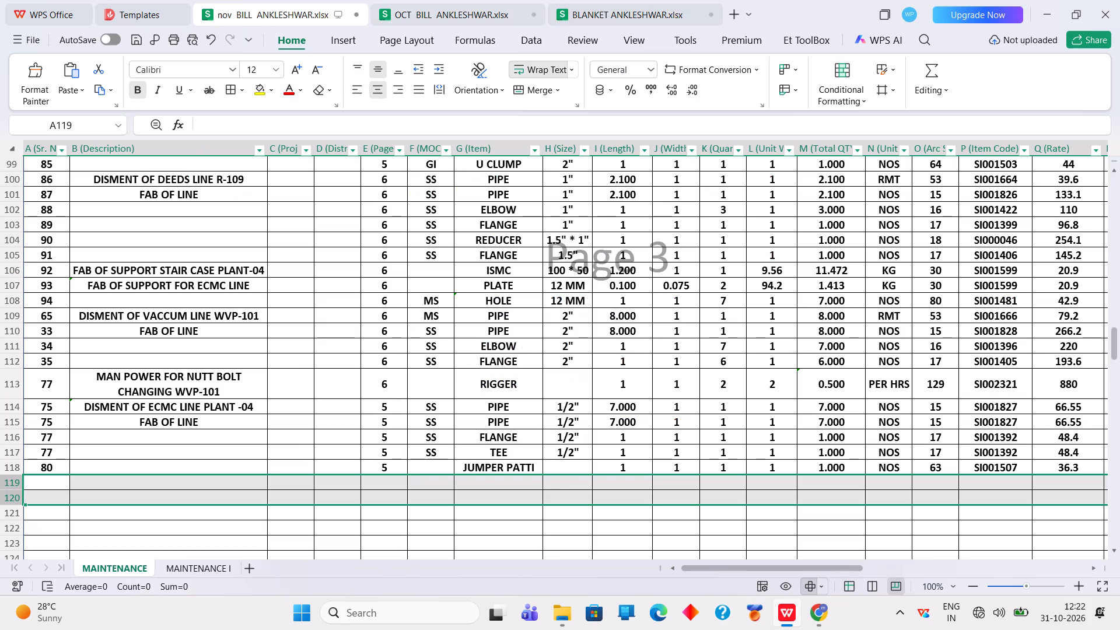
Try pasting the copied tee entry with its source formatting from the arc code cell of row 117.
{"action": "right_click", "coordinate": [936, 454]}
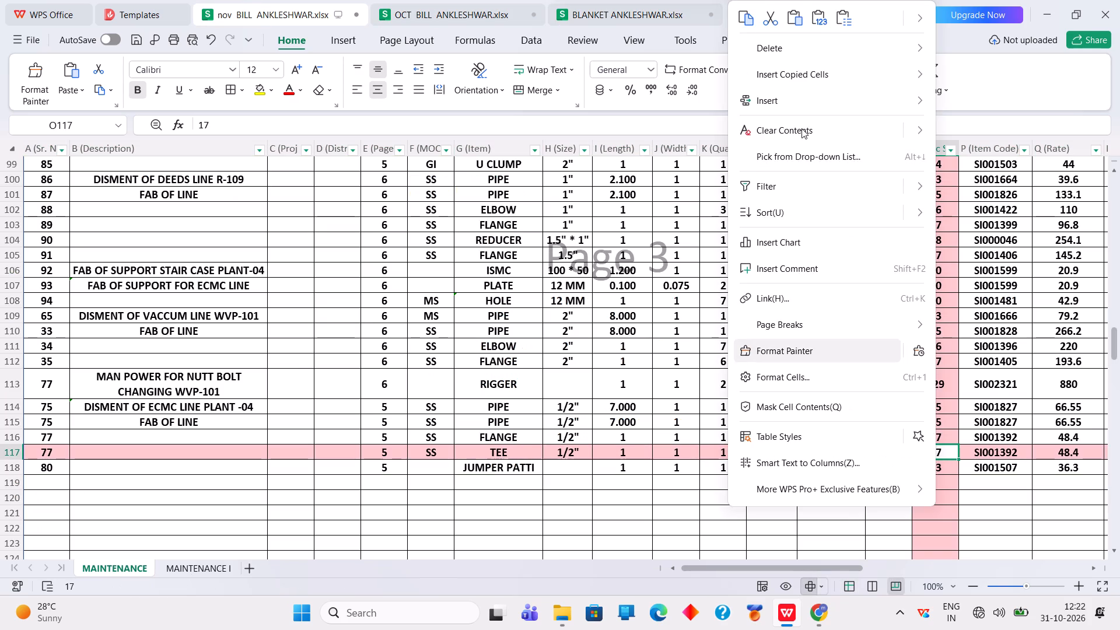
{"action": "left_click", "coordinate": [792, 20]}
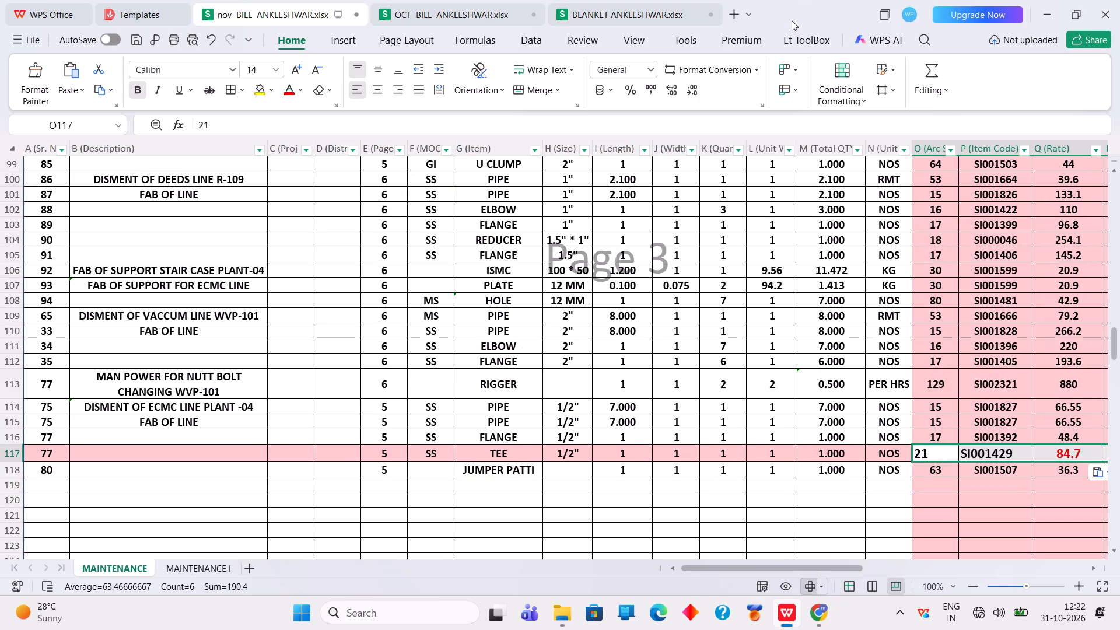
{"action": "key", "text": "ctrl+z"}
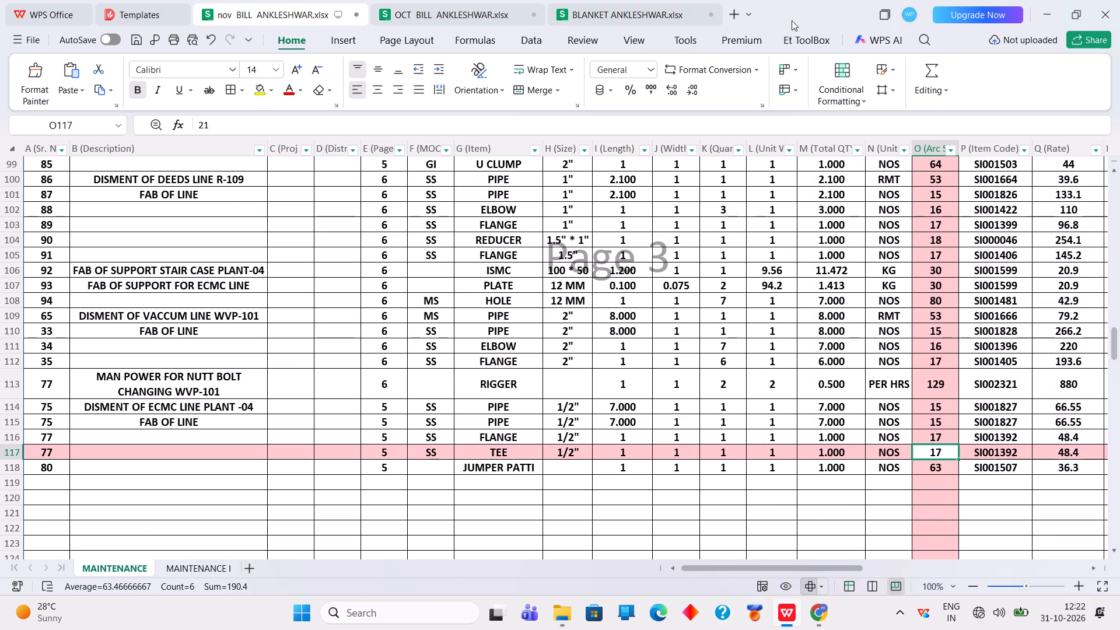
Paste the copied tee entry as values only, starting at the arc code cell of row 117.
{"action": "right_click", "coordinate": [937, 448]}
{"action": "left_click", "coordinate": [820, 11]}
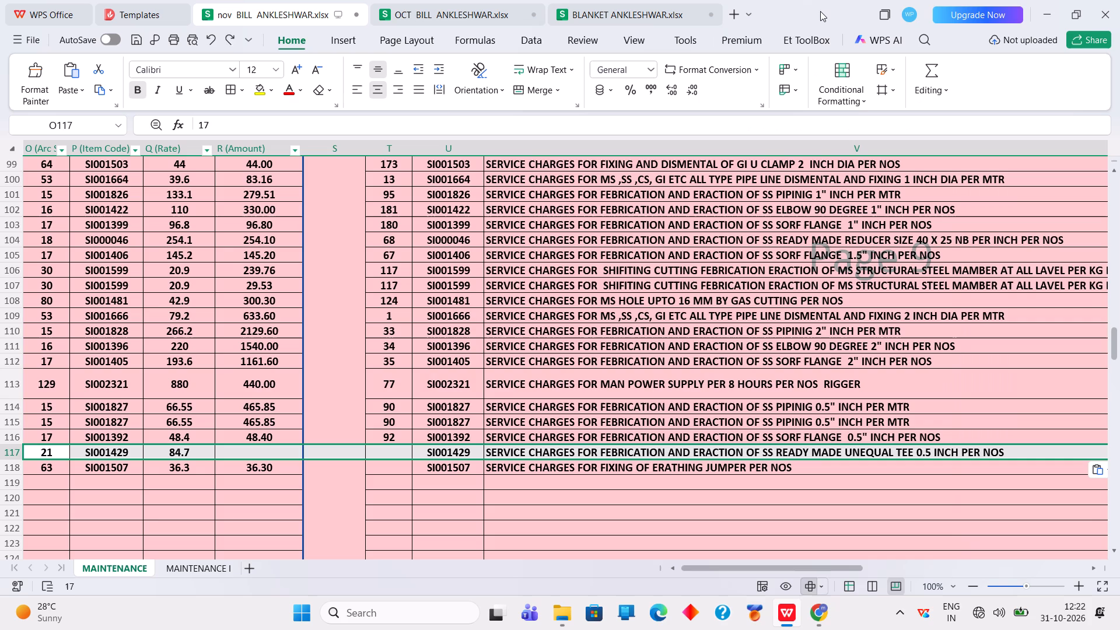
Fill the amount formula from row 116 down into the tee line in row 117.
{"action": "left_click", "coordinate": [275, 439]}
{"action": "left_click_drag", "start_coordinate": [304, 443], "coordinate": [303, 447]}
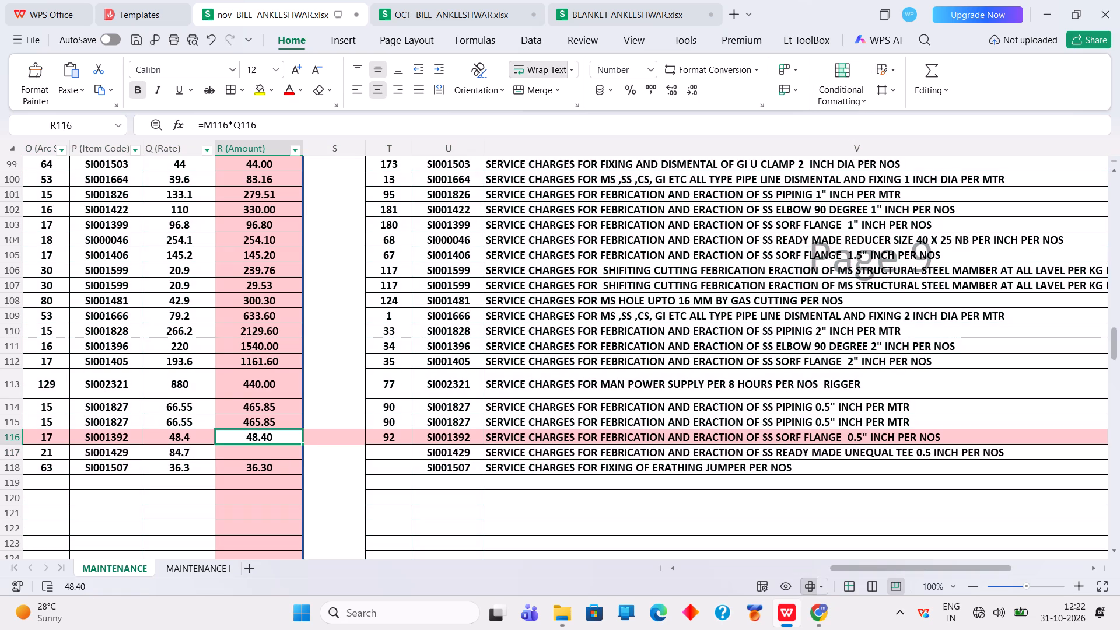
{"action": "left_click_drag", "start_coordinate": [303, 447], "coordinate": [299, 459]}
{"action": "left_click", "coordinate": [278, 468]}
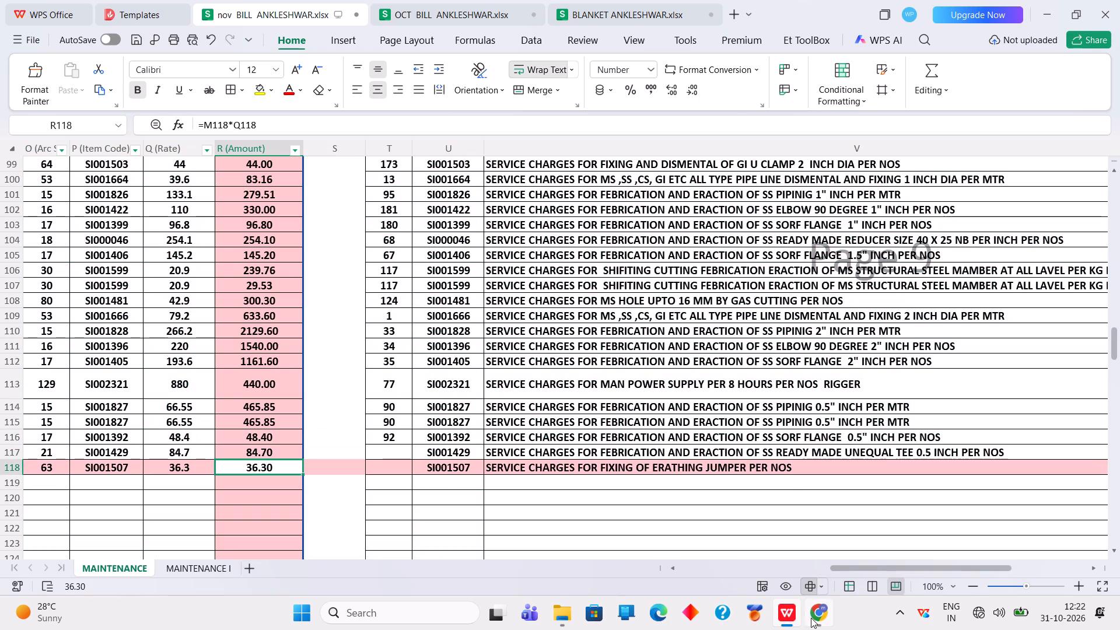
Filter the arc code column of the BLANKET workbook to show only code 53 instead of 21.
{"action": "double_click", "coordinate": [671, 568]}
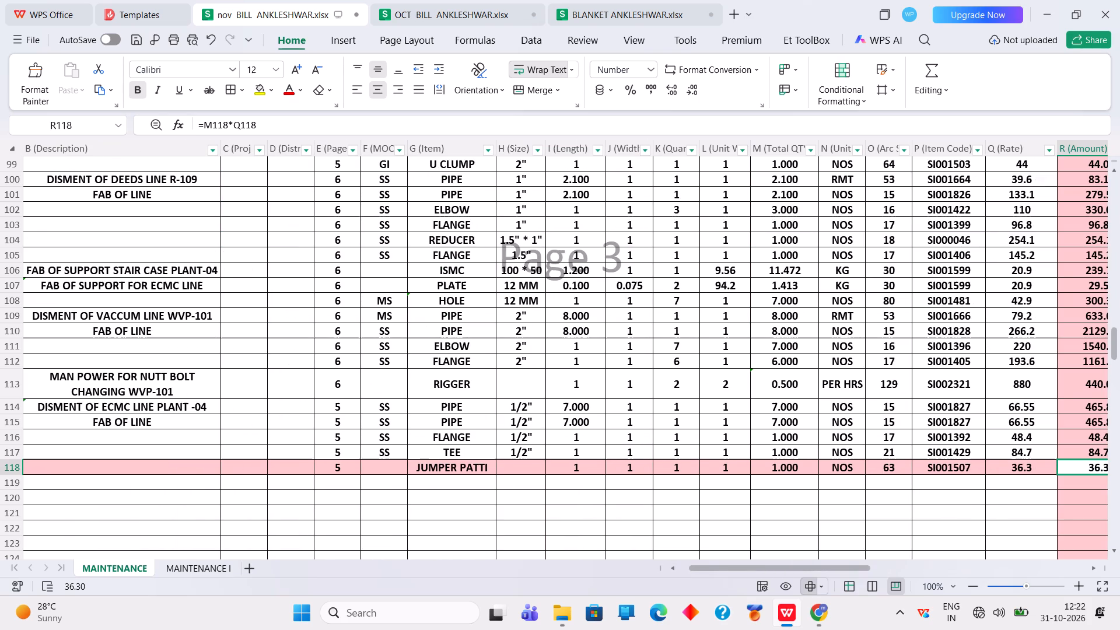
{"action": "left_click", "coordinate": [625, 1]}
{"action": "left_click", "coordinate": [77, 184]}
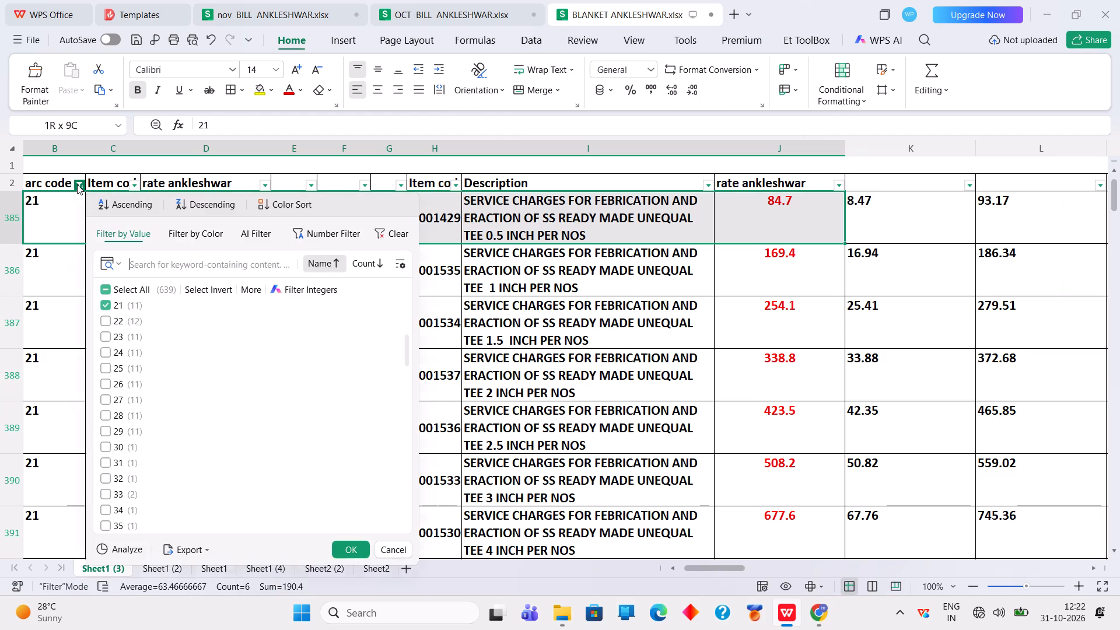
{"action": "left_click", "coordinate": [111, 303]}
{"action": "scroll", "coordinate": [170, 408], "scroll_direction": "down", "scroll_amount": 3}
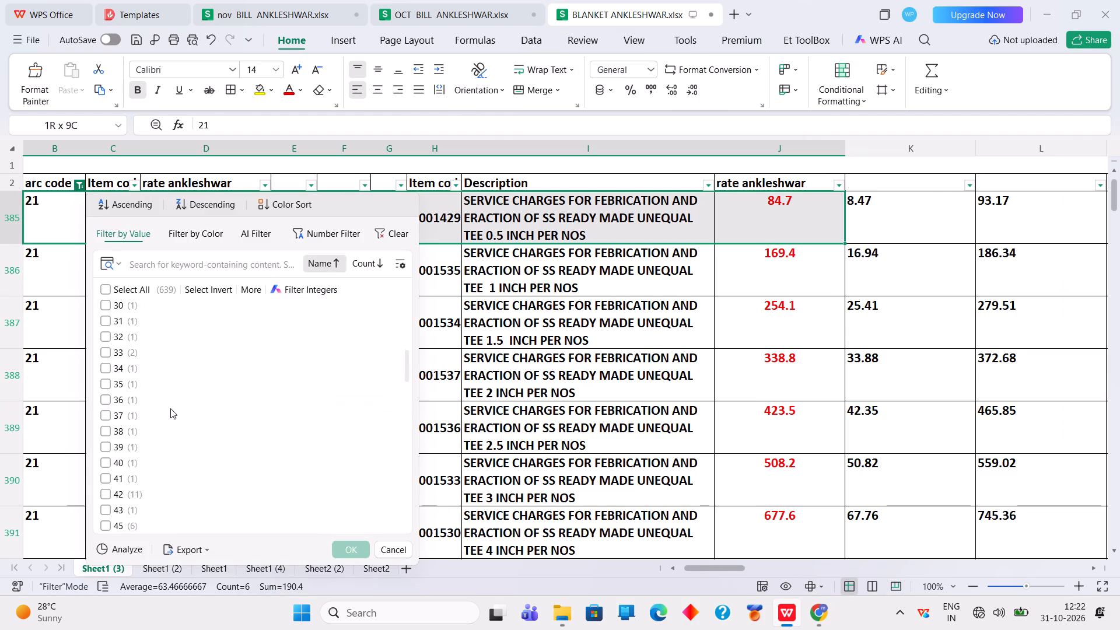
{"action": "scroll", "coordinate": [170, 409], "scroll_direction": "down", "scroll_amount": 3}
{"action": "left_click", "coordinate": [135, 530]}
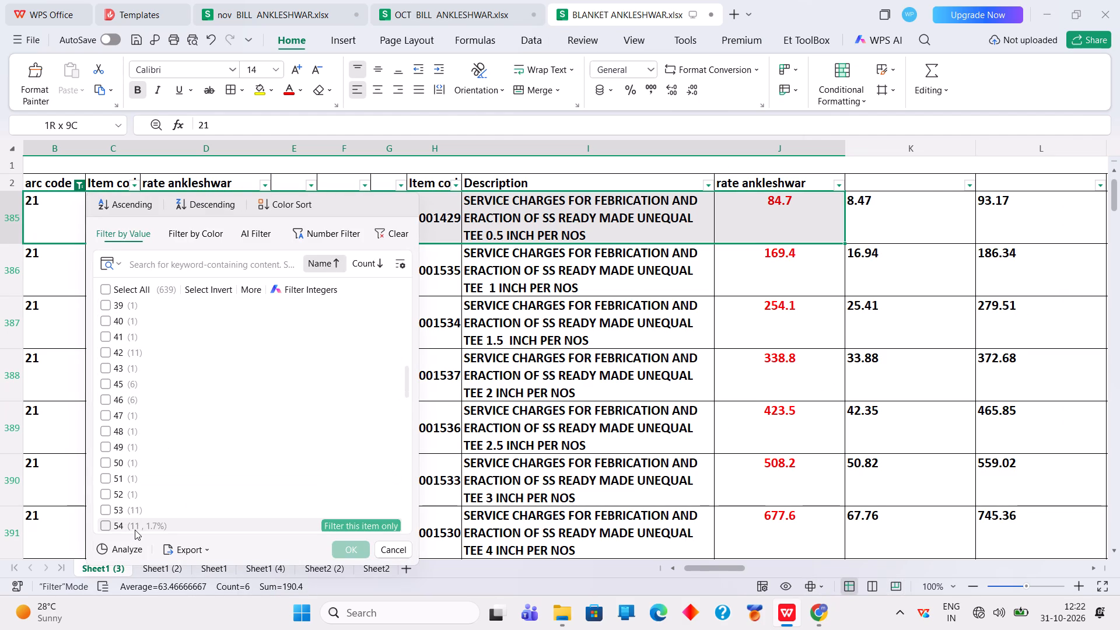
{"action": "left_click", "coordinate": [152, 507]}
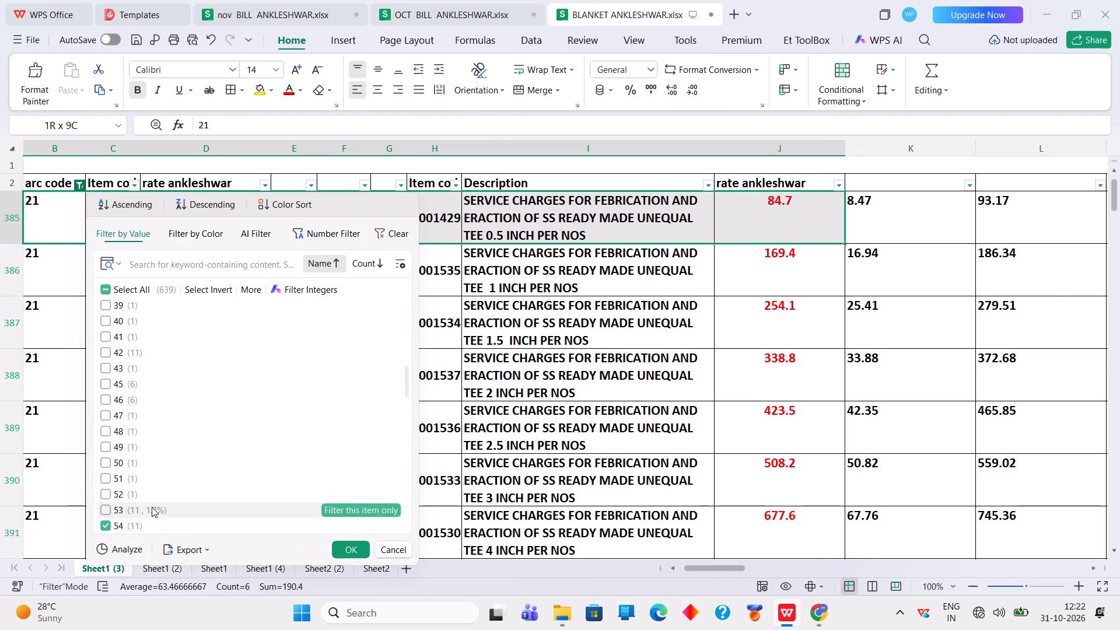
{"action": "left_click", "coordinate": [119, 533]}
{"action": "left_click", "coordinate": [150, 526]}
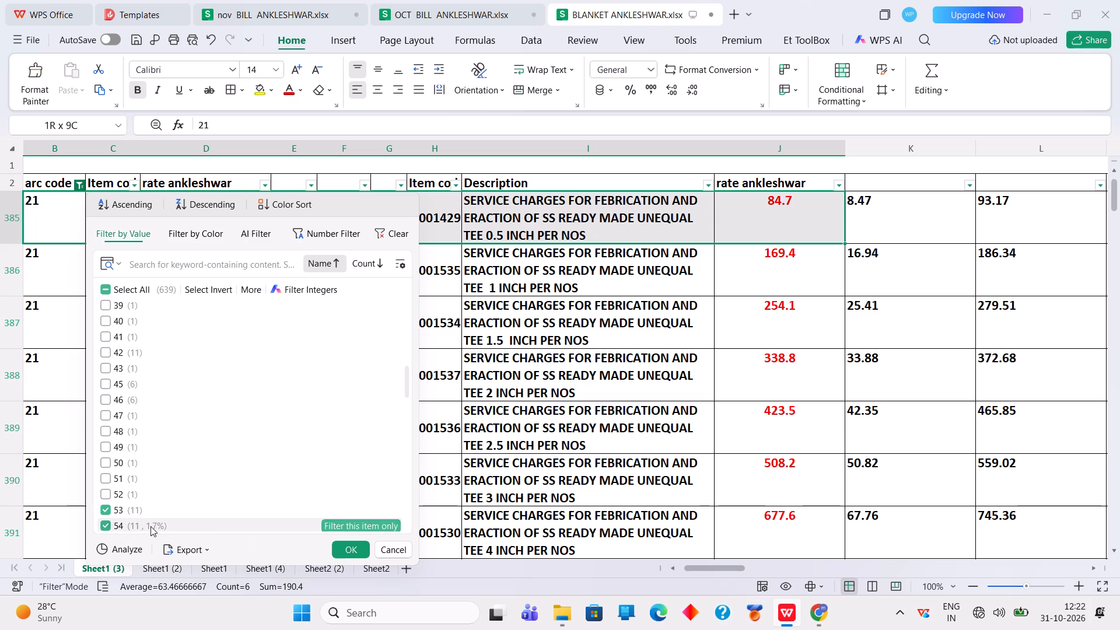
{"action": "left_click", "coordinate": [347, 544]}
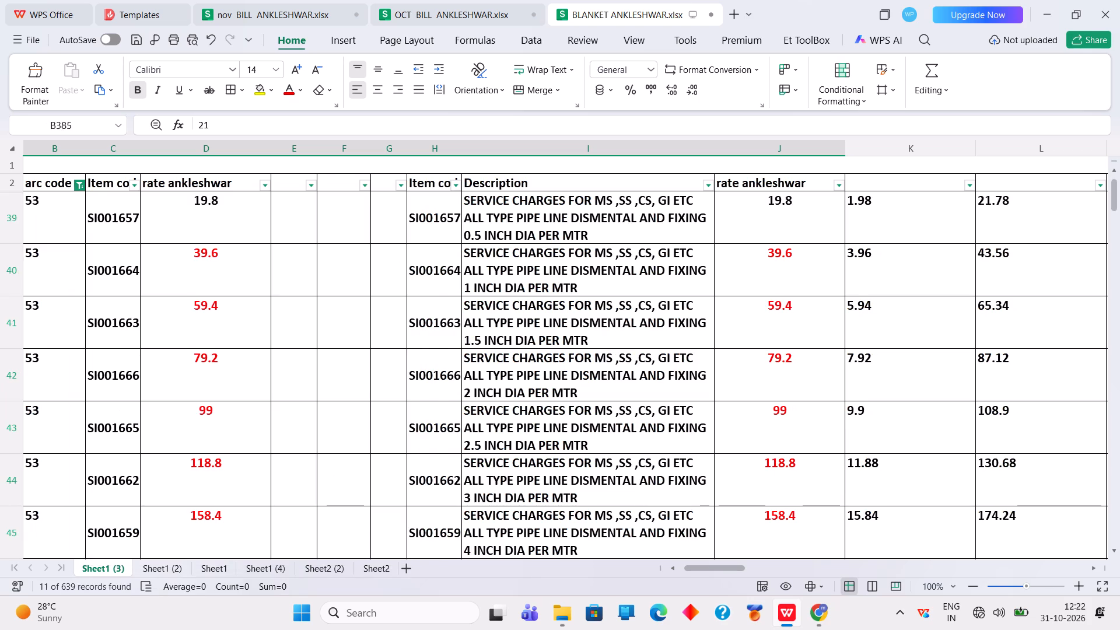
Copy the 0.5 inch pipe line dismental entry, arc code through rate ankleshwar, and paste it as values from row 114's arc code cell in nov BILL.
{"action": "left_click_drag", "start_coordinate": [71, 224], "coordinate": [717, 224]}
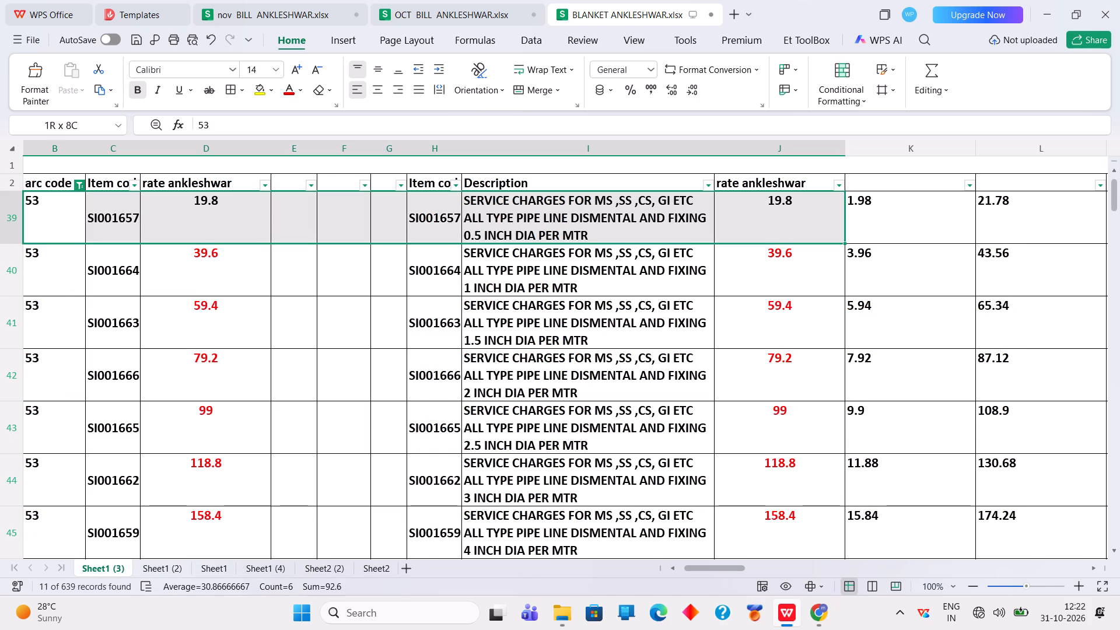
{"action": "left_click_drag", "start_coordinate": [717, 224], "coordinate": [773, 223]}
{"action": "right_click", "coordinate": [773, 223]}
{"action": "left_click", "coordinate": [796, 12]}
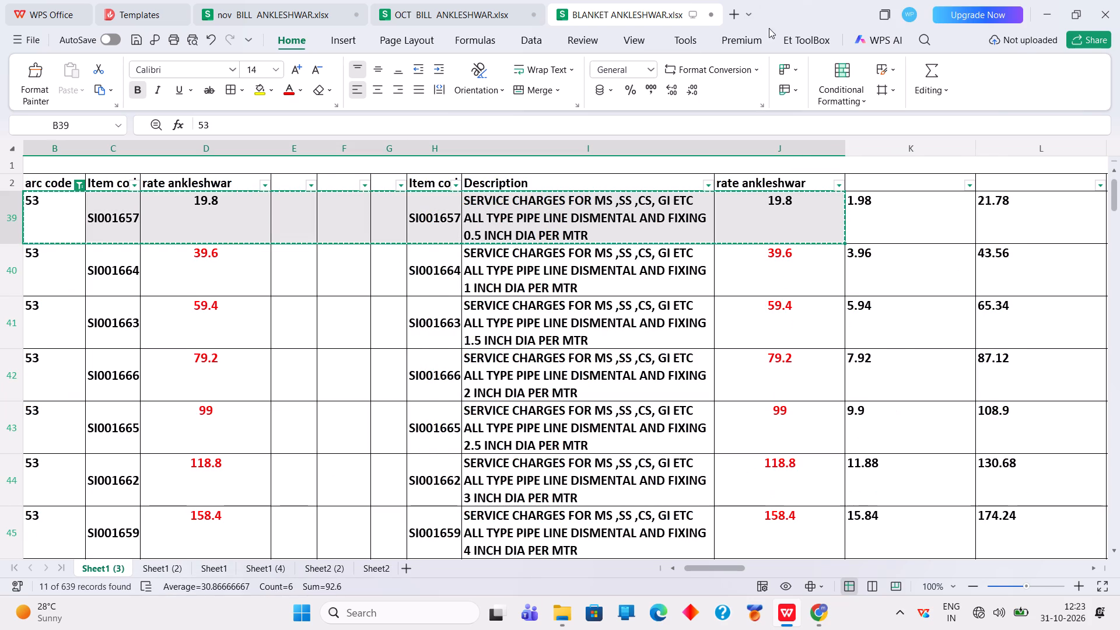
{"action": "left_click", "coordinate": [261, 2]}
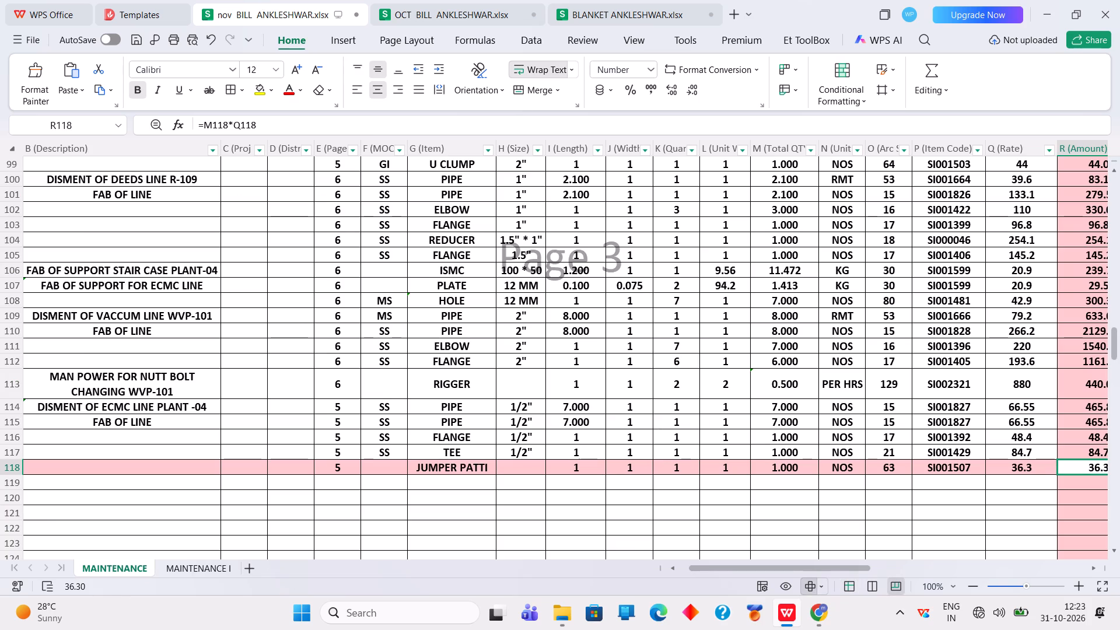
{"action": "right_click", "coordinate": [891, 410]}
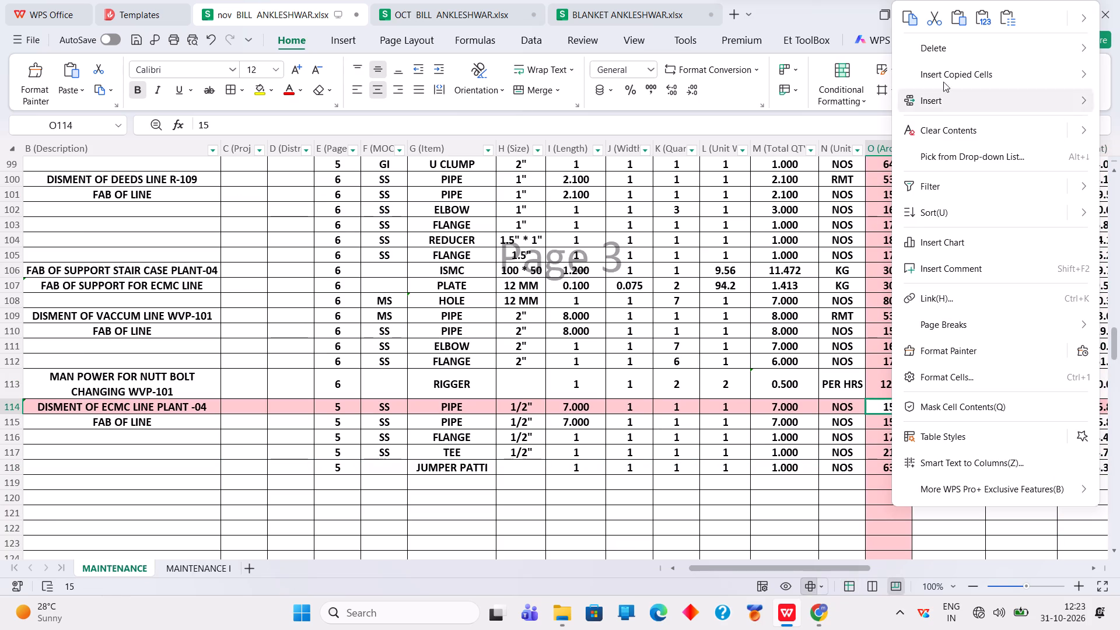
{"action": "left_click", "coordinate": [981, 13]}
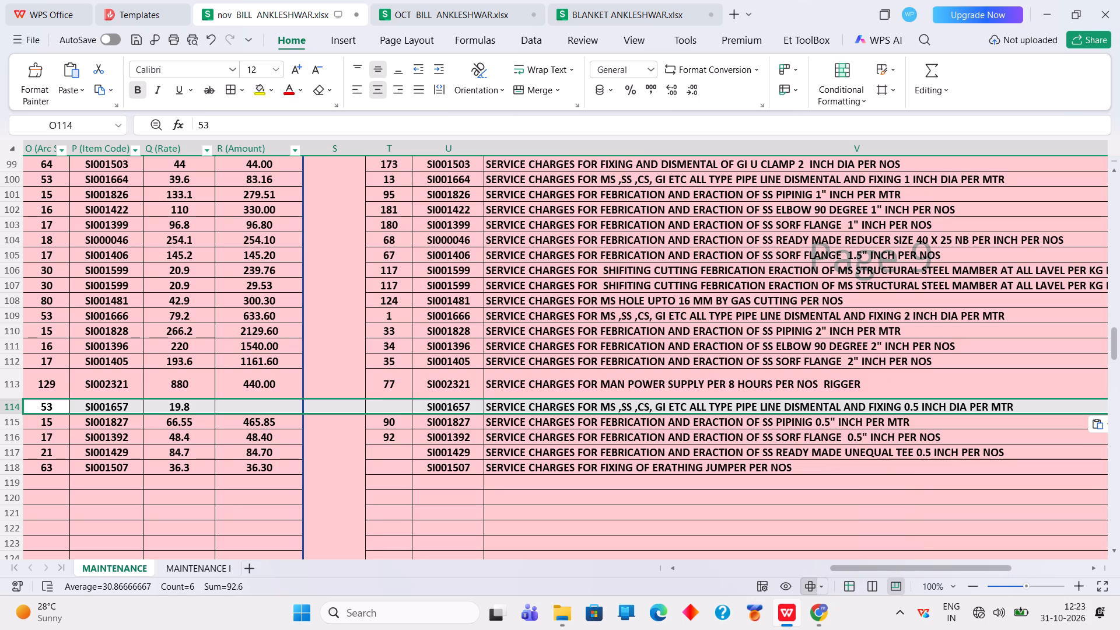
Fill the amount formula from row 113 down into the dismental pipe line in row 114.
{"action": "left_click", "coordinate": [277, 387]}
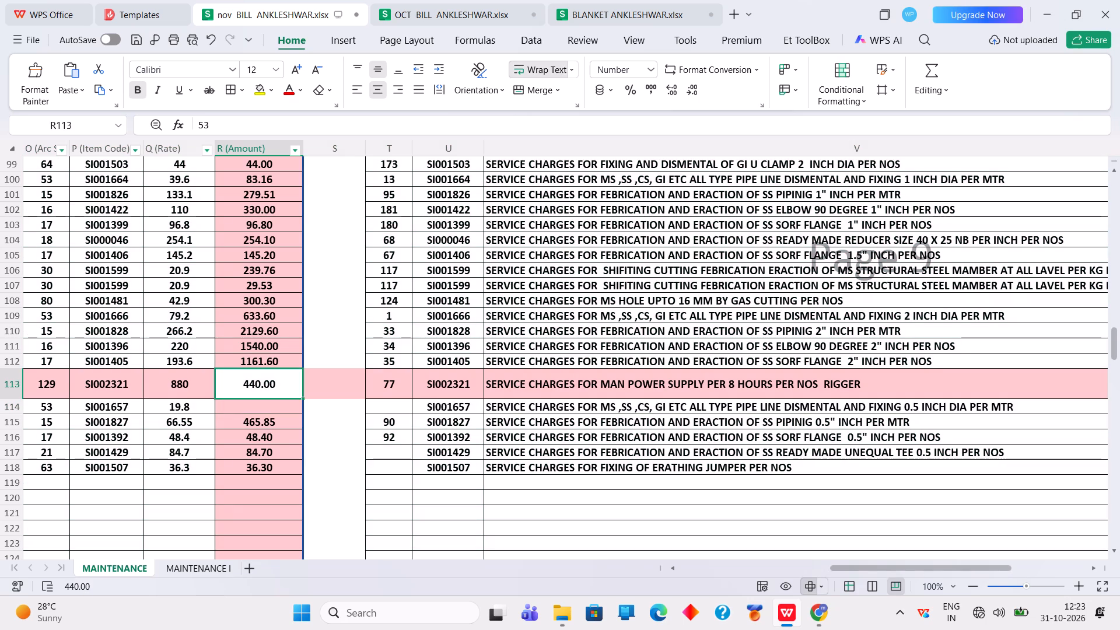
{"action": "left_click_drag", "start_coordinate": [304, 399], "coordinate": [301, 412]}
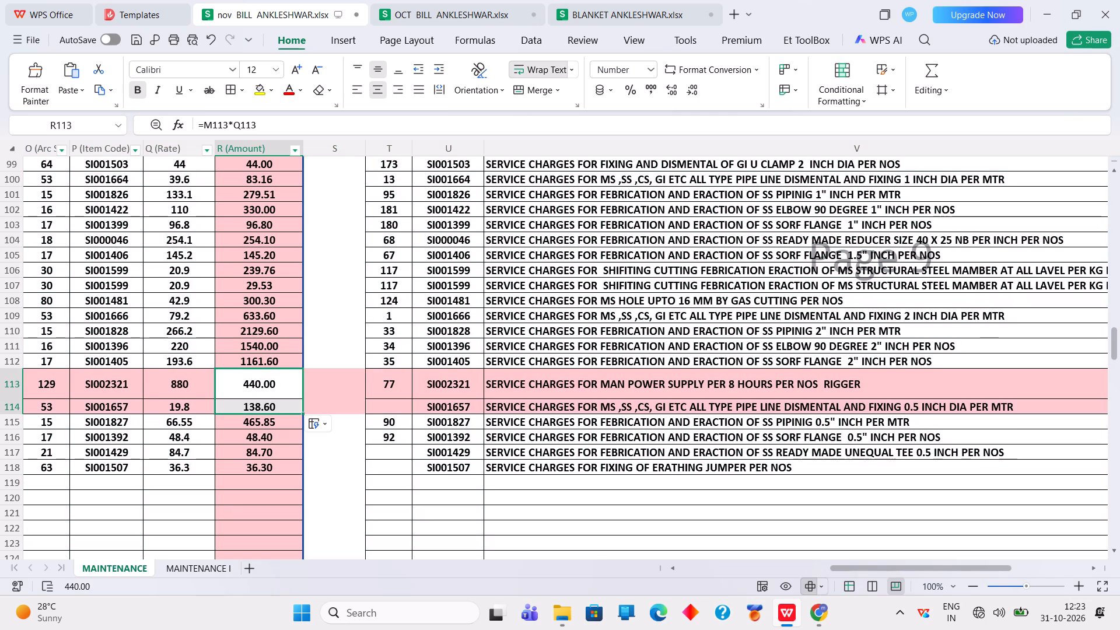
Renumber the serial numbers by filling the series from 94 in row 108 down to 104 in row 118.
{"action": "triple_click", "coordinate": [671, 563]}
{"action": "double_click", "coordinate": [671, 563]}
{"action": "triple_click", "coordinate": [671, 563]}
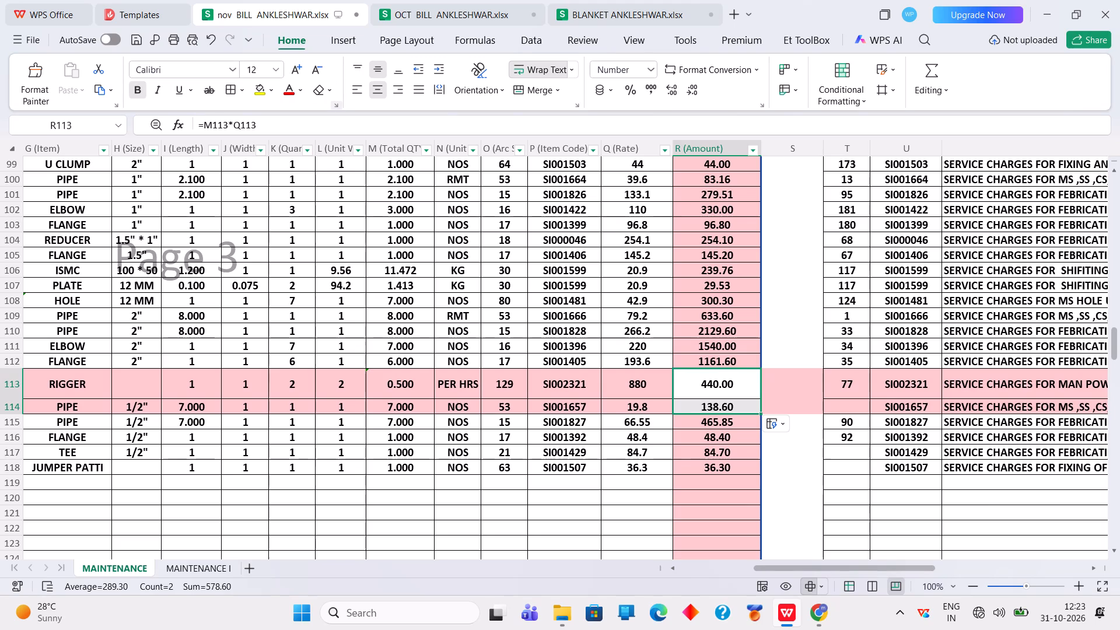
{"action": "left_click", "coordinate": [673, 567]}
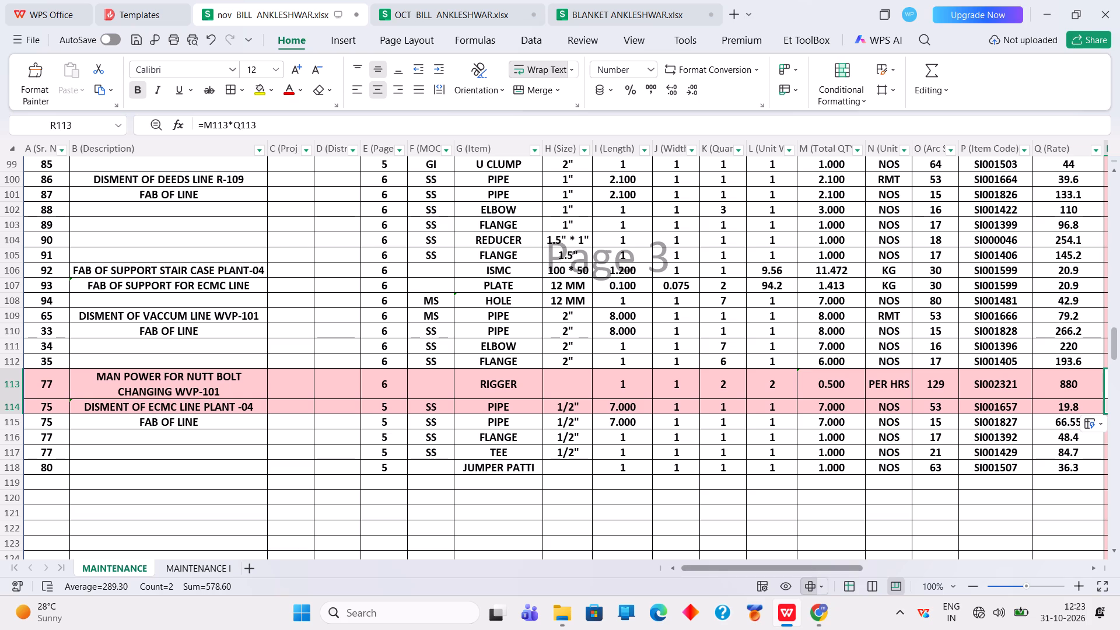
{"action": "left_click", "coordinate": [504, 490]}
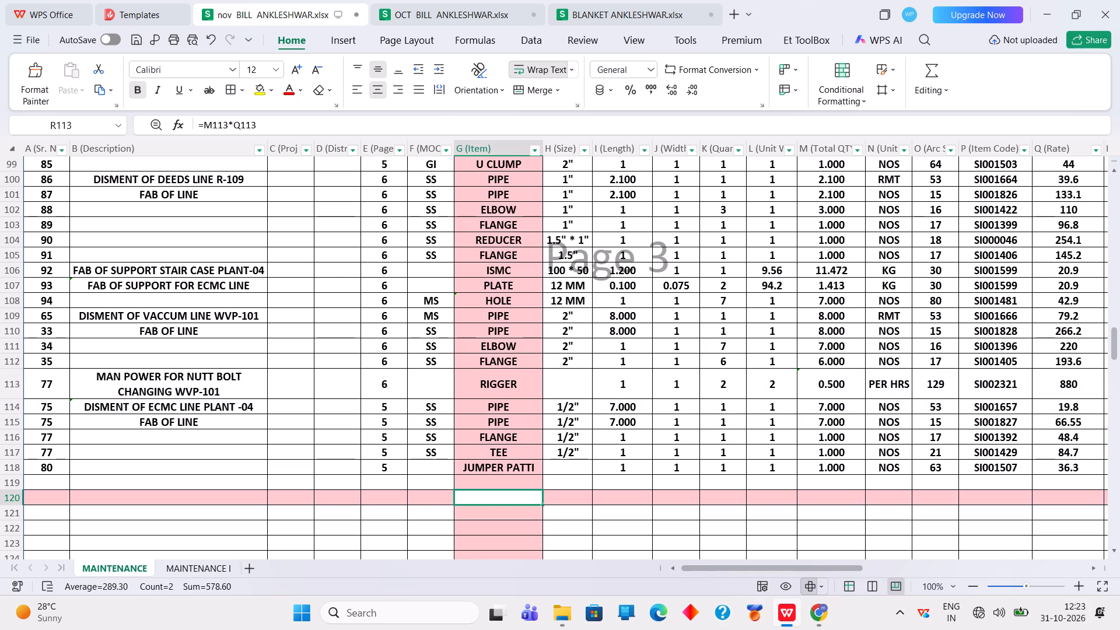
{"action": "left_click", "coordinate": [55, 303]}
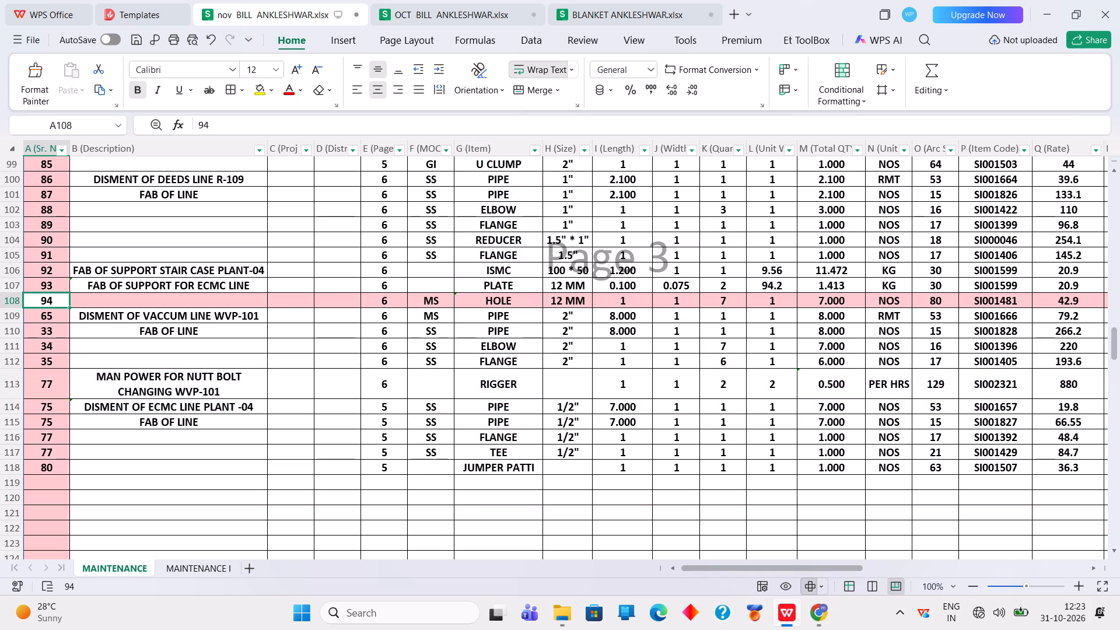
{"action": "left_click_drag", "start_coordinate": [71, 310], "coordinate": [67, 474]}
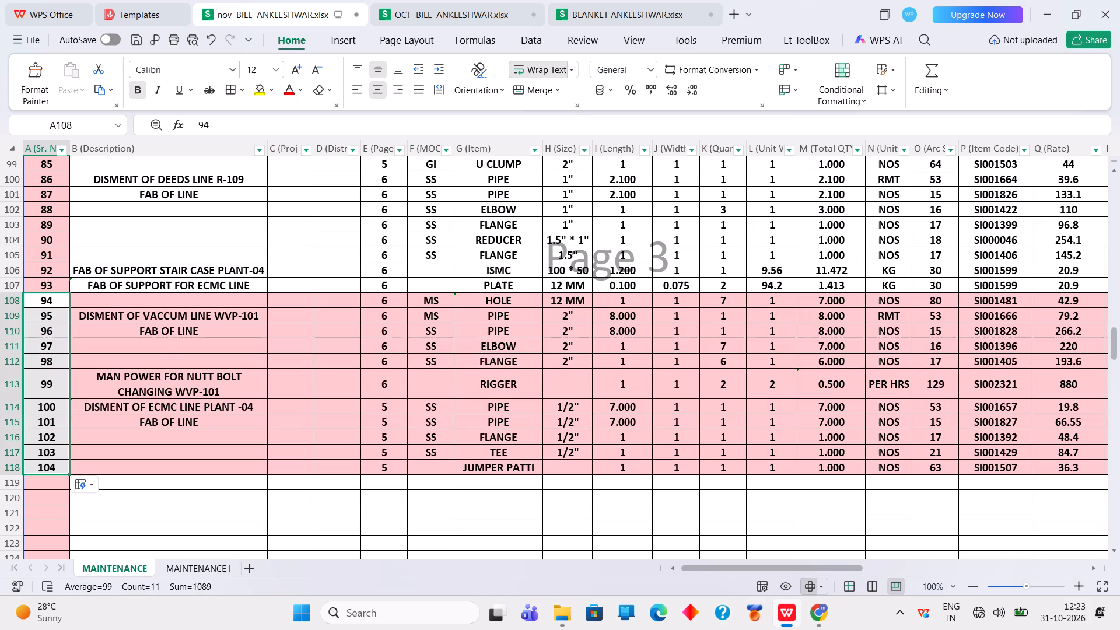
Set the page number to 7 for the ECMC line entries in rows 114 to 118.
{"action": "left_click", "coordinate": [389, 403]}
{"action": "key", "text": "7"}
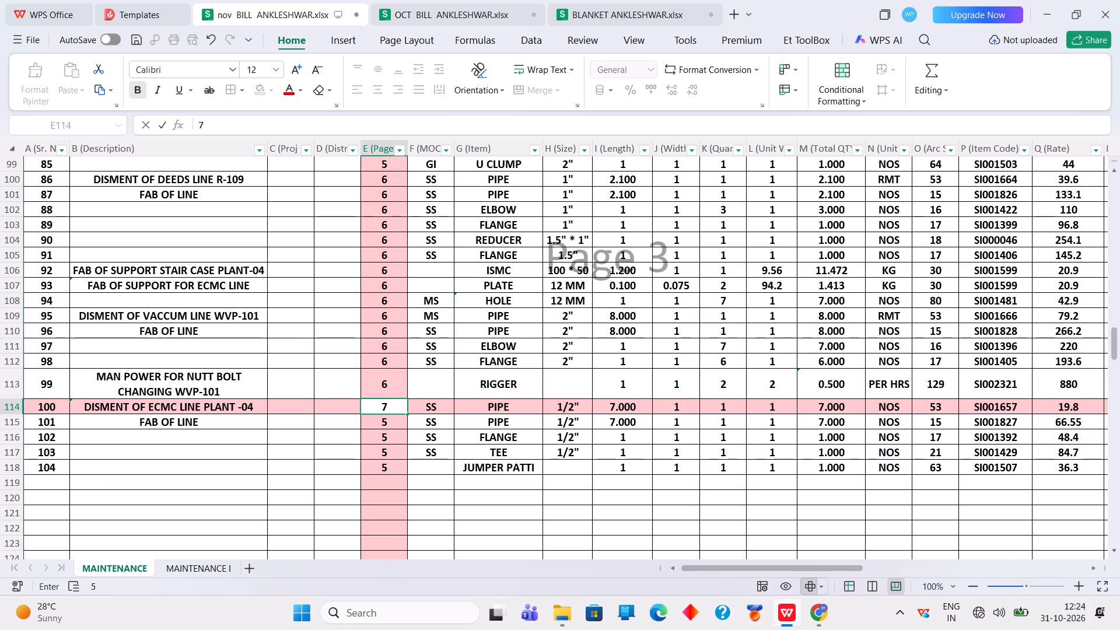
{"action": "left_click", "coordinate": [392, 431]}
{"action": "left_click", "coordinate": [390, 411]}
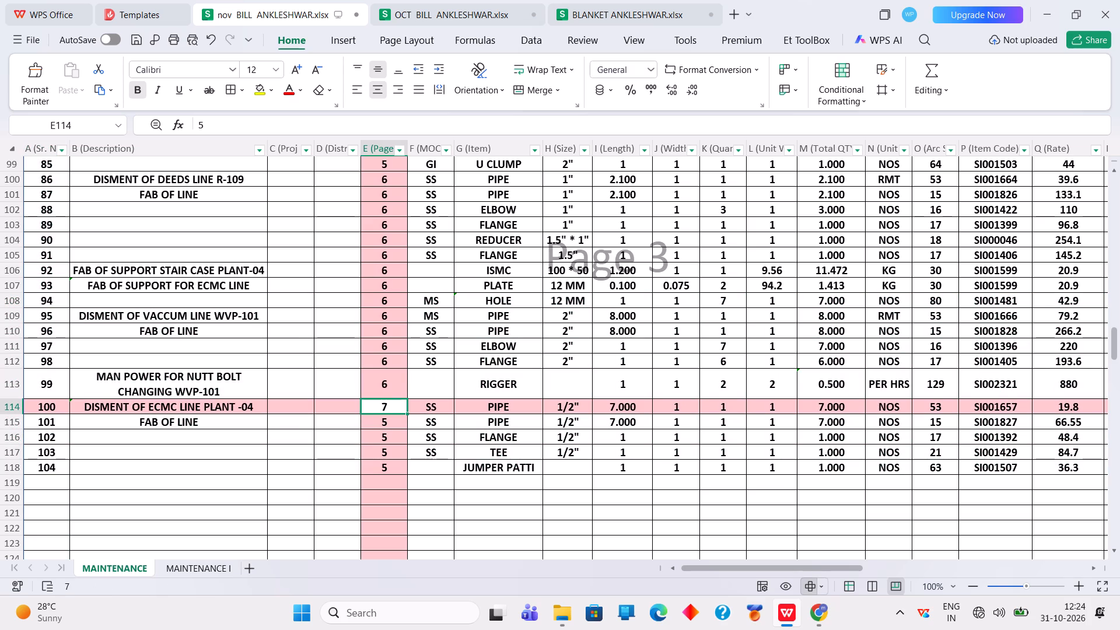
{"action": "left_click_drag", "start_coordinate": [407, 416], "coordinate": [405, 478]}
{"action": "left_click", "coordinate": [414, 480]}
{"action": "left_click", "coordinate": [437, 493]}
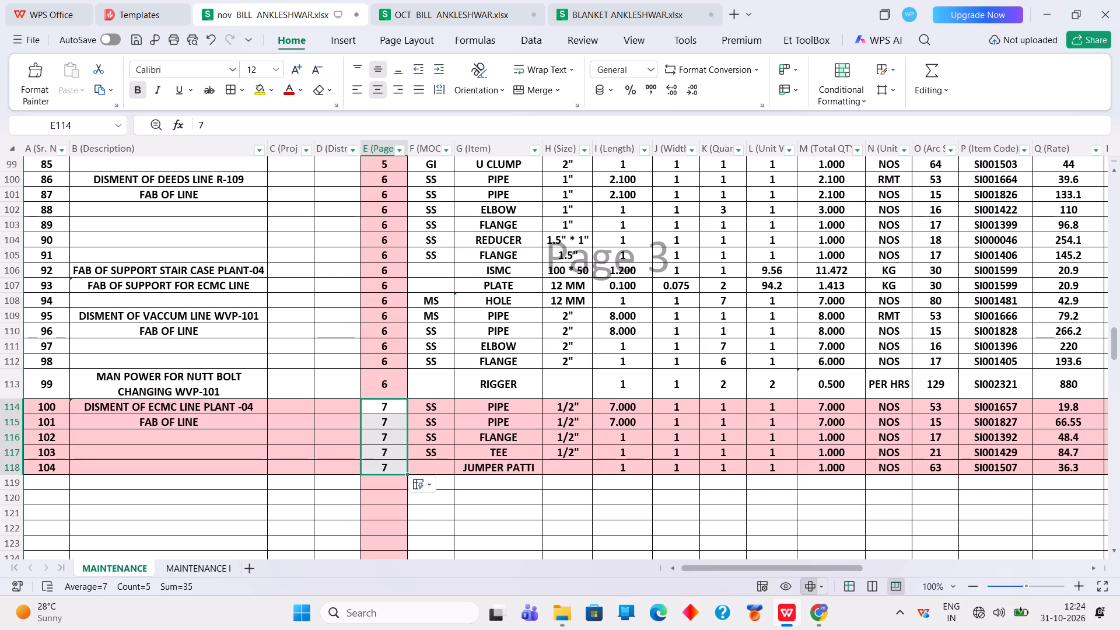
Filter the Item column of the OCT BILL workbook to show only 280 KG instead of RIGGER.
{"action": "left_click", "coordinate": [466, 0]}
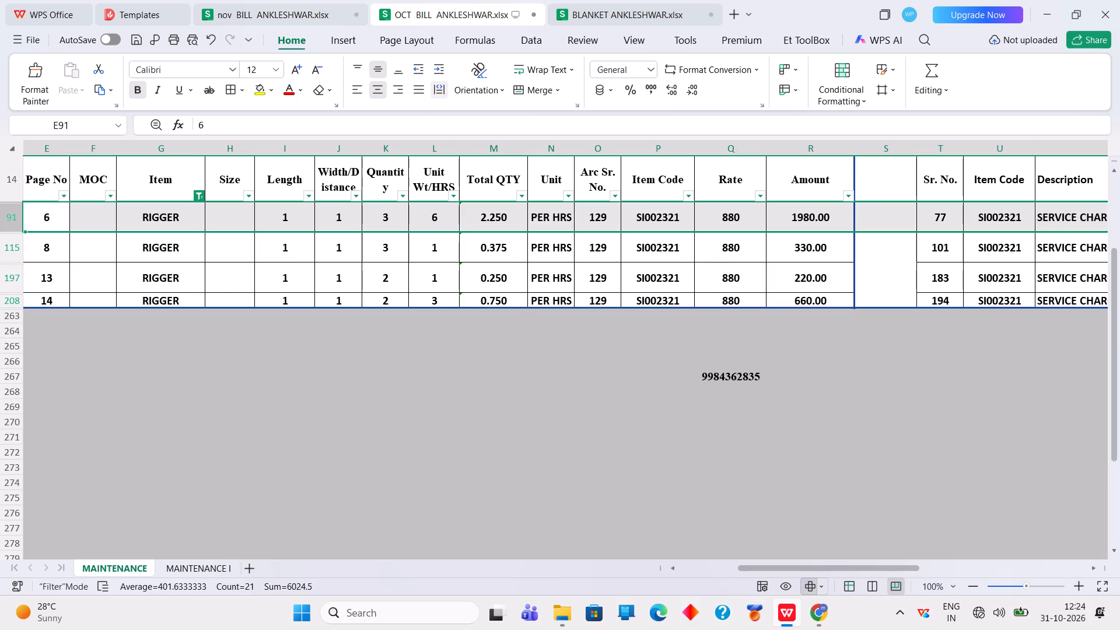
{"action": "left_click", "coordinate": [199, 199]}
{"action": "left_click", "coordinate": [226, 410]}
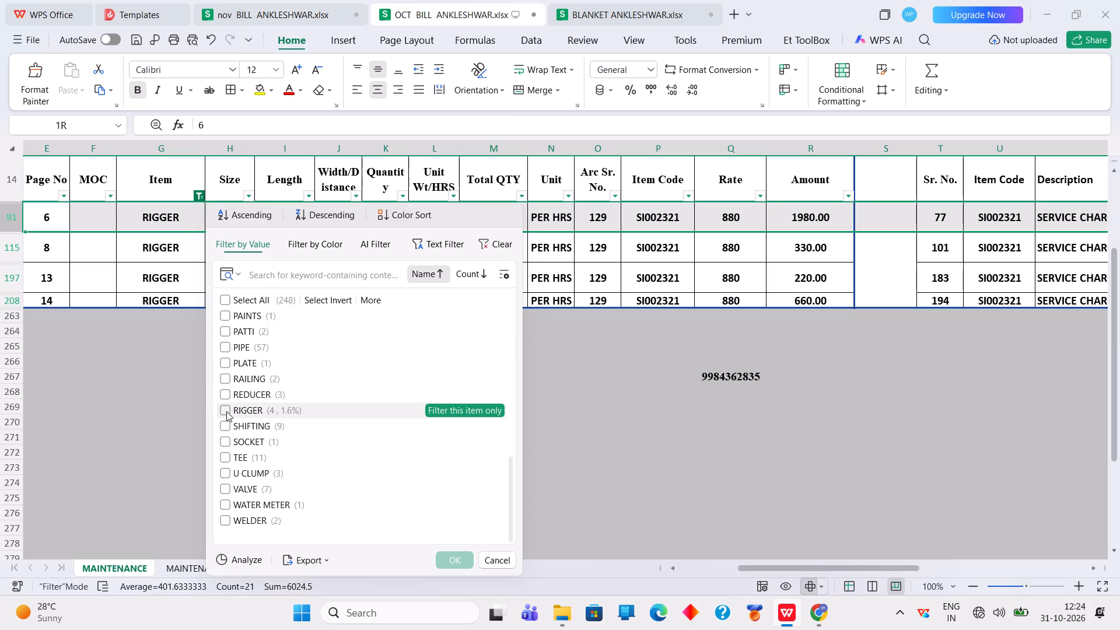
{"action": "scroll", "coordinate": [298, 386], "scroll_direction": "up", "scroll_amount": 8}
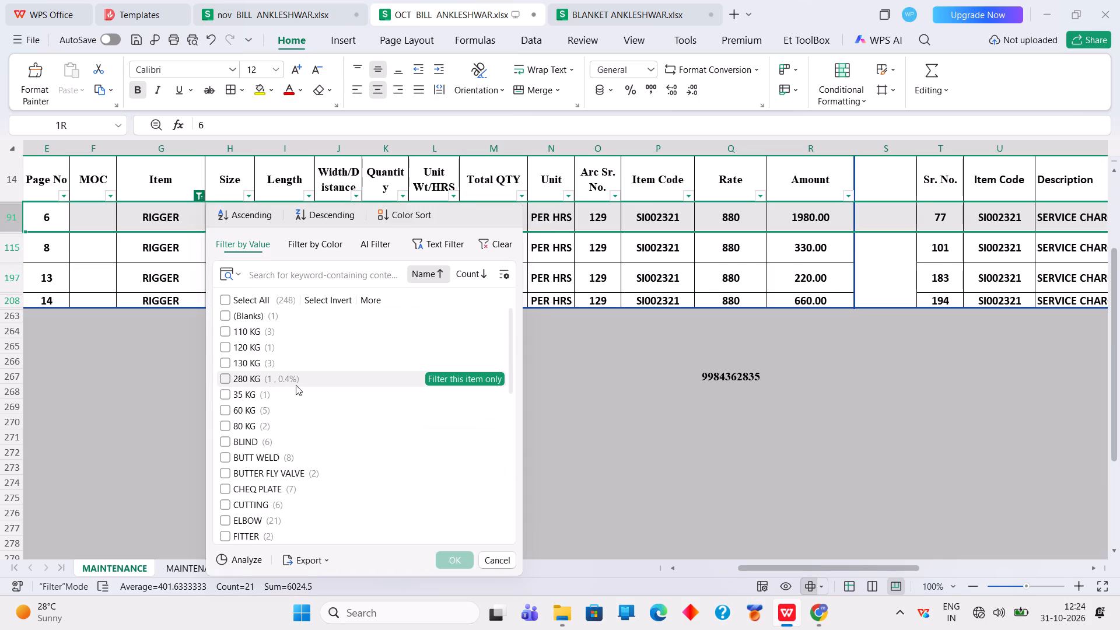
{"action": "left_click", "coordinate": [261, 381]}
{"action": "left_click", "coordinate": [456, 559]}
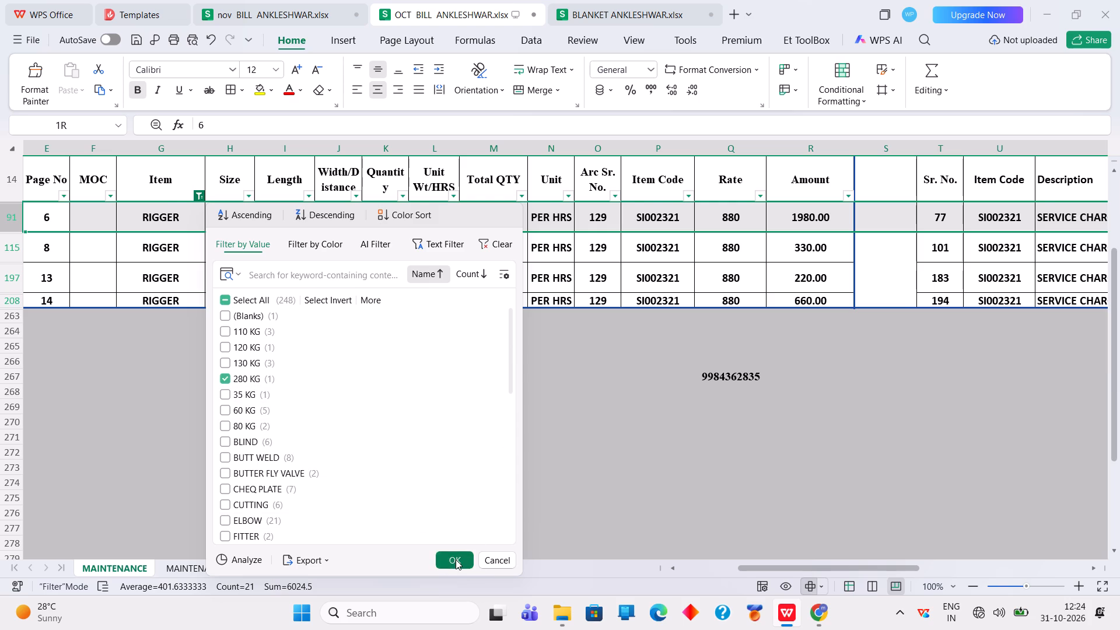
Copy the whole 280 KG row from OCT BILL and paste it into row 119 of the nov BILL workbook.
{"action": "left_click", "coordinate": [8, 211]}
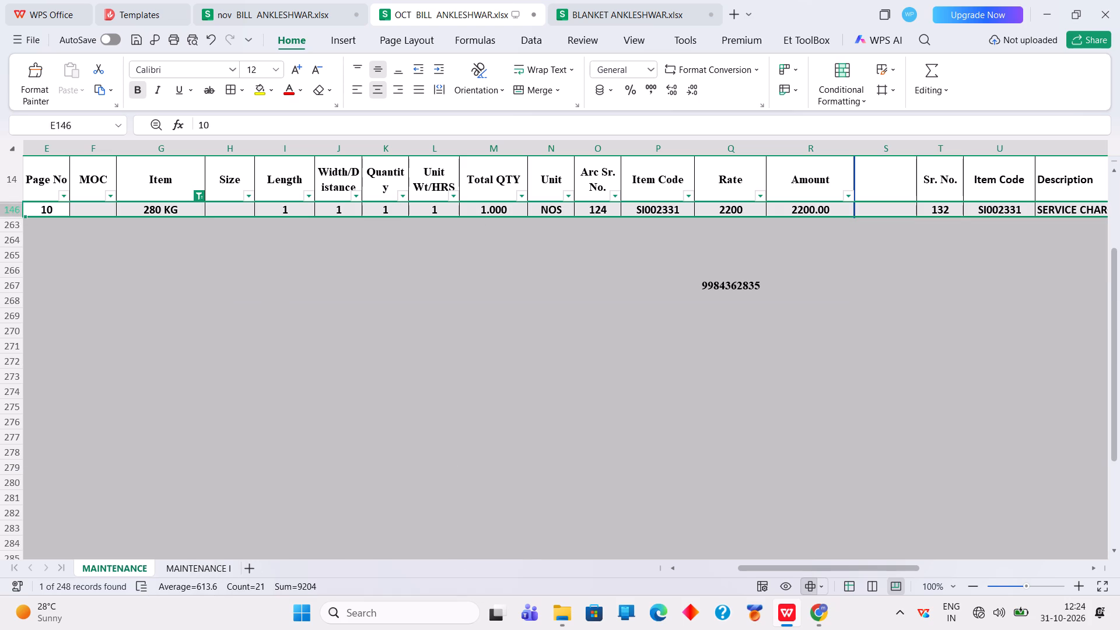
{"action": "right_click", "coordinate": [8, 211]}
{"action": "left_click", "coordinate": [26, 26]}
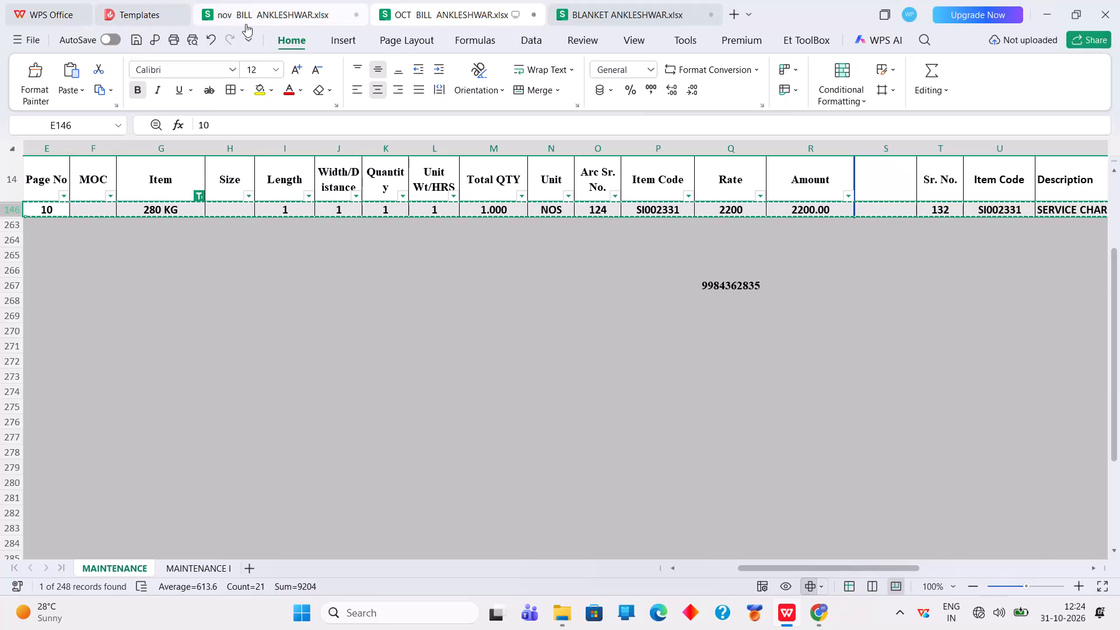
{"action": "left_click", "coordinate": [265, 20]}
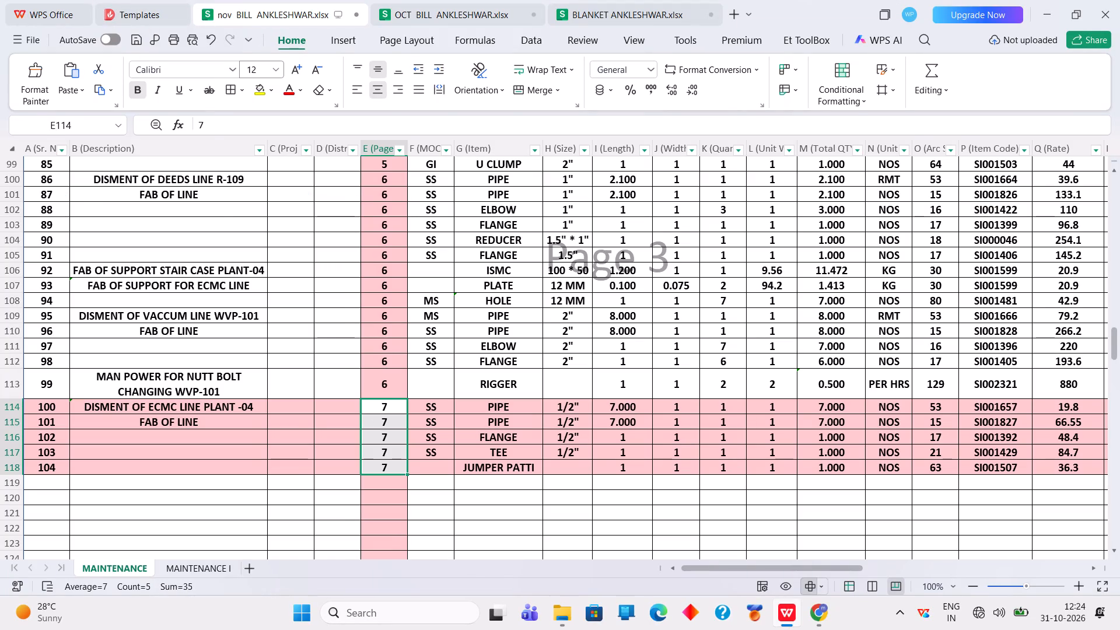
{"action": "left_click", "coordinate": [8, 481]}
{"action": "right_click", "coordinate": [8, 481]}
{"action": "left_click", "coordinate": [83, 86]}
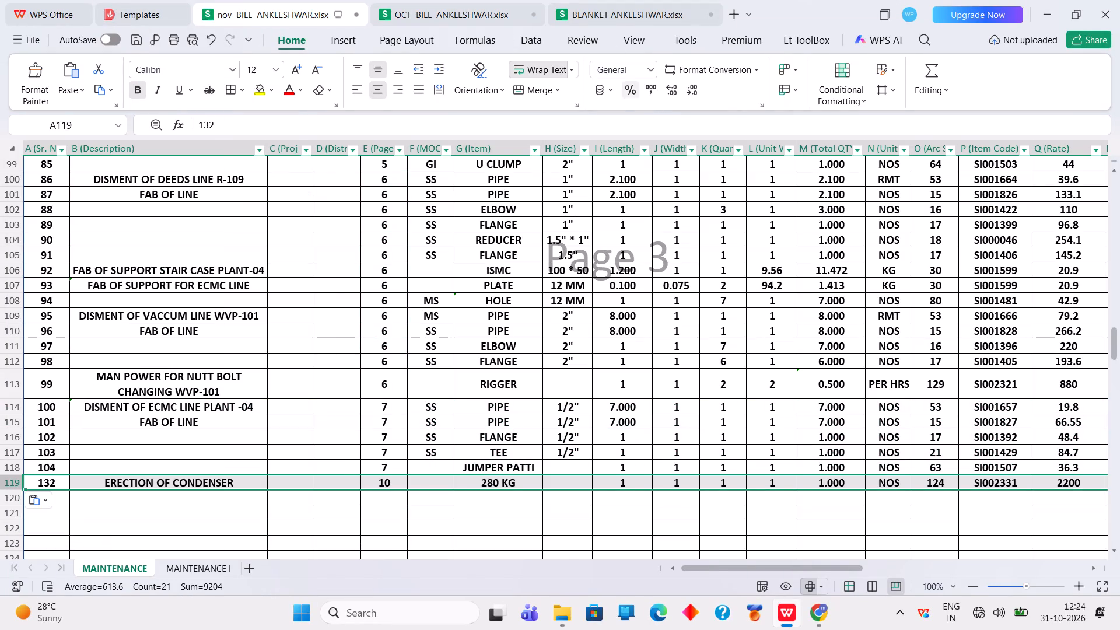
Filter the arc code column of the BLANKET workbook to codes 125 and 126 instead of 53.
{"action": "left_click", "coordinate": [619, 20]}
{"action": "left_click", "coordinate": [80, 184]}
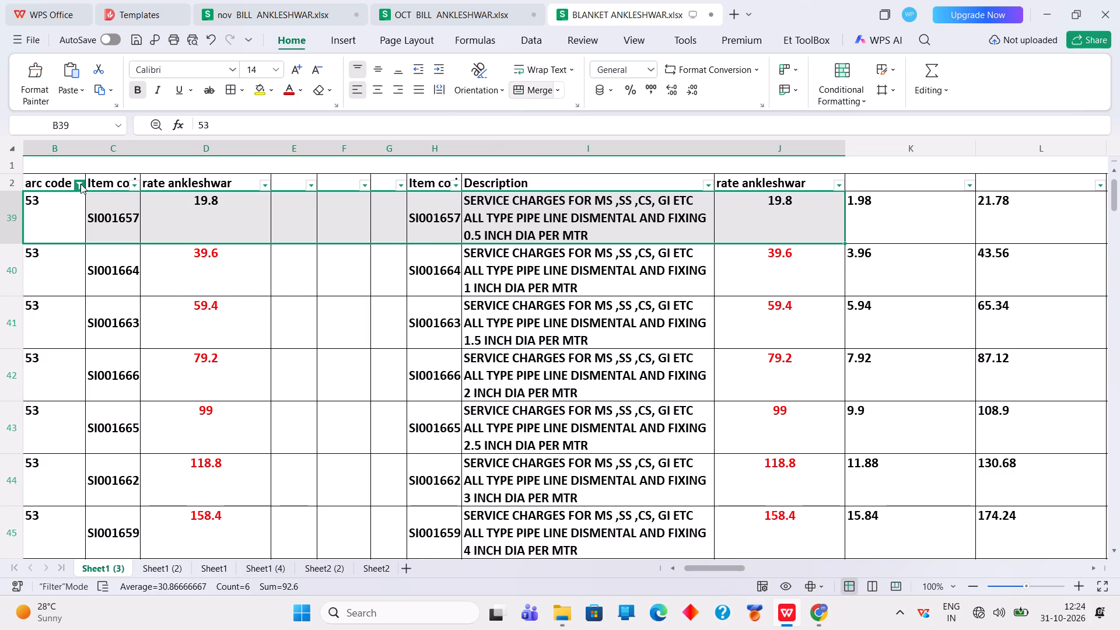
{"action": "left_click", "coordinate": [108, 302]}
{"action": "scroll", "coordinate": [123, 365], "scroll_direction": "down", "scroll_amount": 5}
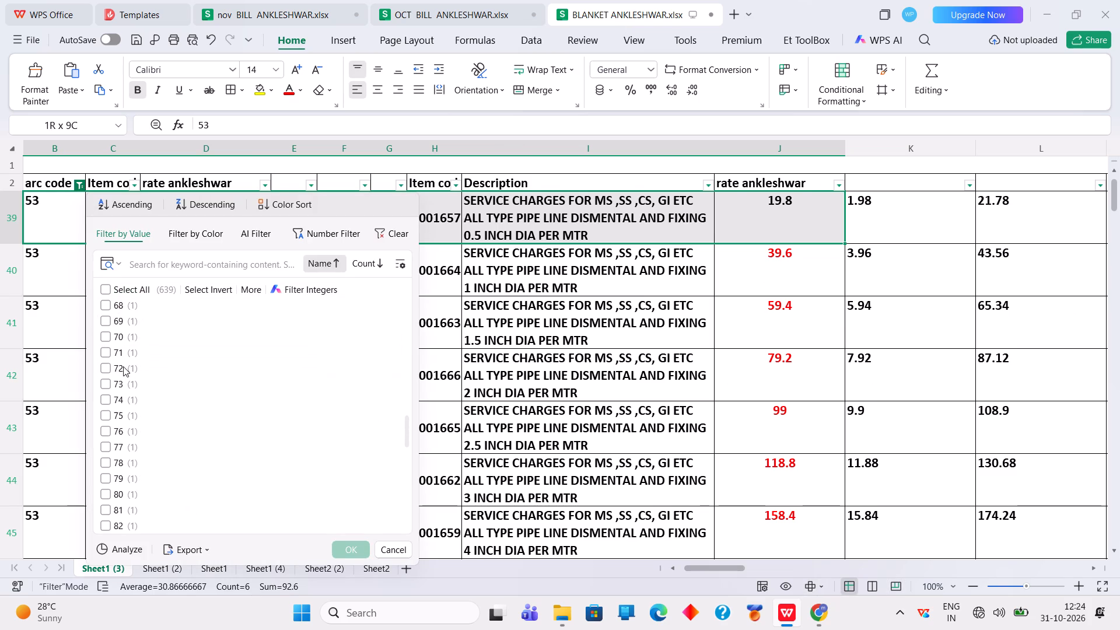
{"action": "scroll", "coordinate": [123, 366], "scroll_direction": "down", "scroll_amount": 14}
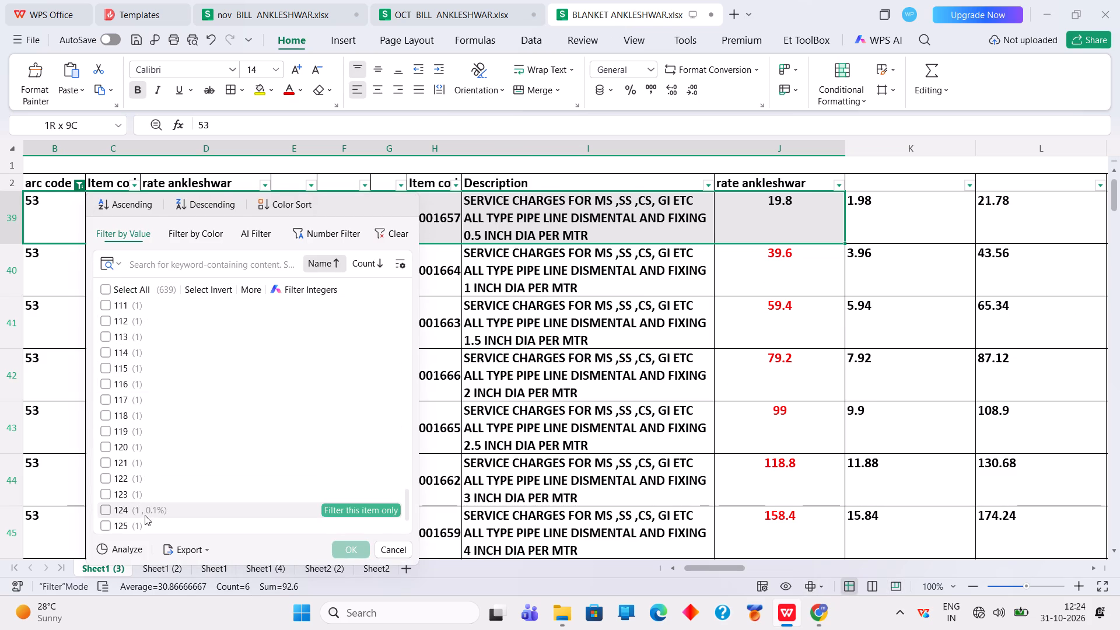
{"action": "scroll", "coordinate": [145, 515], "scroll_direction": "down", "scroll_amount": 1}
{"action": "left_click", "coordinate": [134, 484]}
{"action": "left_click", "coordinate": [130, 492]}
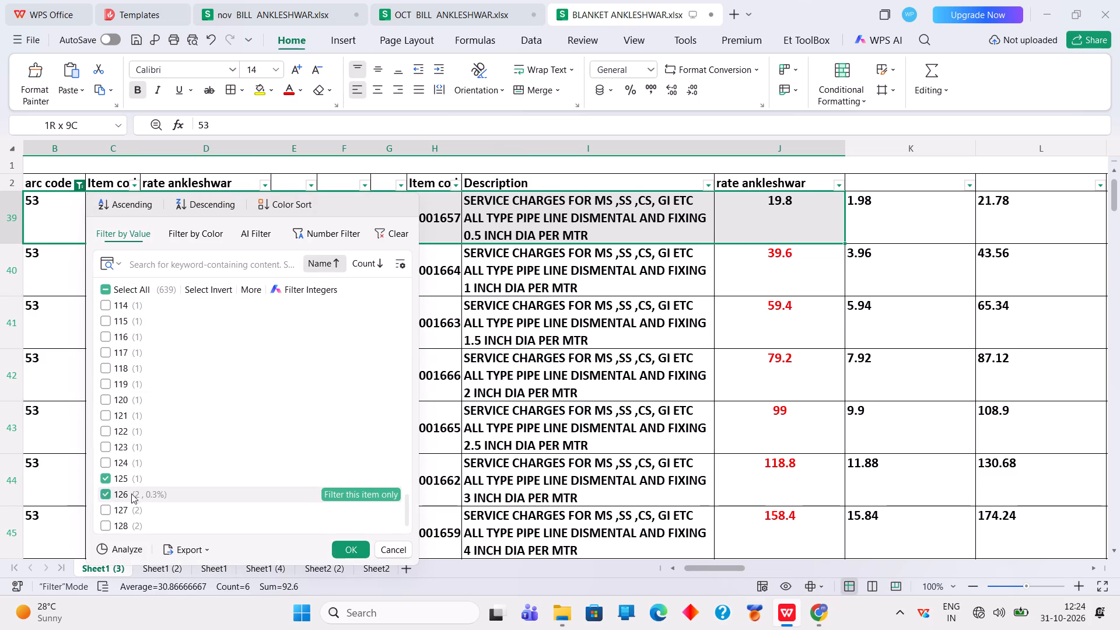
{"action": "left_click", "coordinate": [347, 544]}
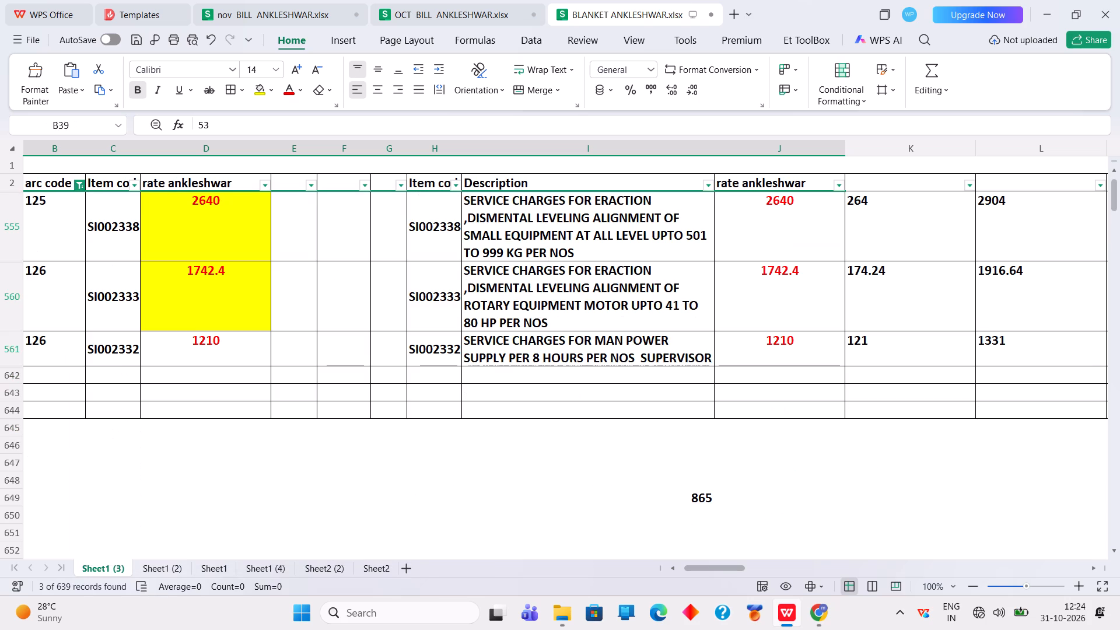
Copy the arc code 125 entry (SI002338, rate 2640) from BLANKET and paste it as values from the Arc Sr. No. cell of nov BILL row 119.
{"action": "left_click_drag", "start_coordinate": [58, 239], "coordinate": [794, 220]}
{"action": "right_click", "coordinate": [794, 220]}
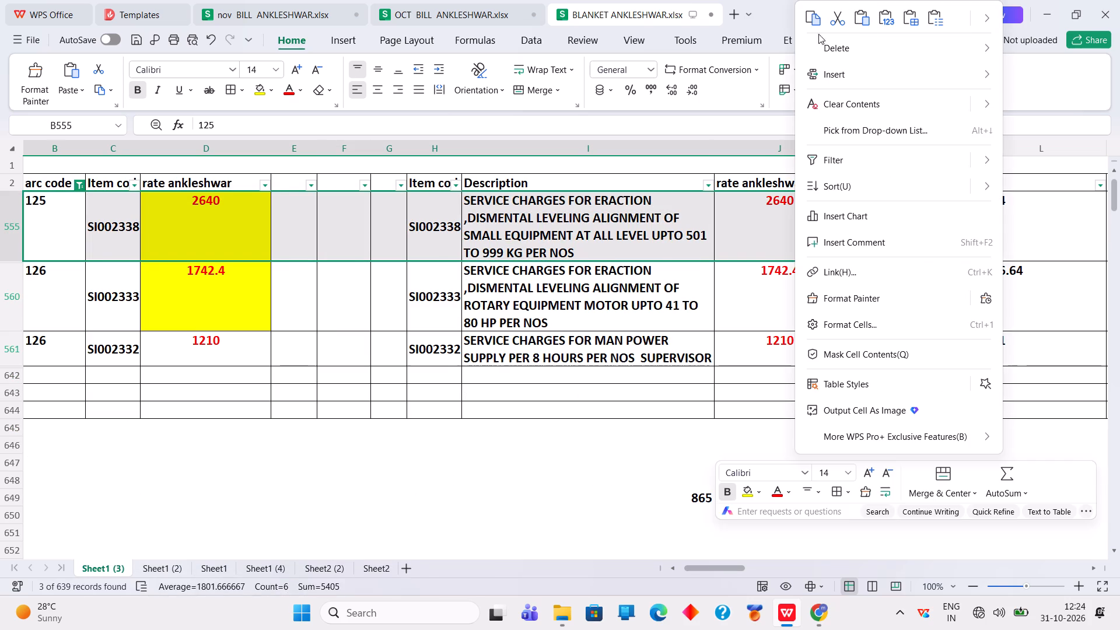
{"action": "left_click", "coordinate": [818, 23]}
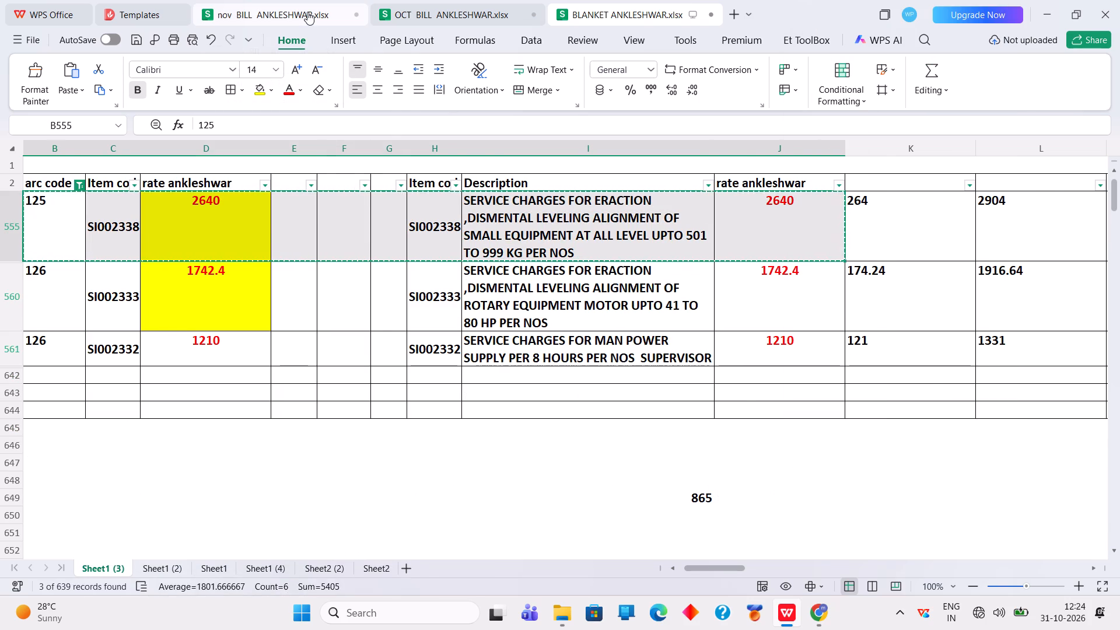
{"action": "left_click", "coordinate": [307, 12]}
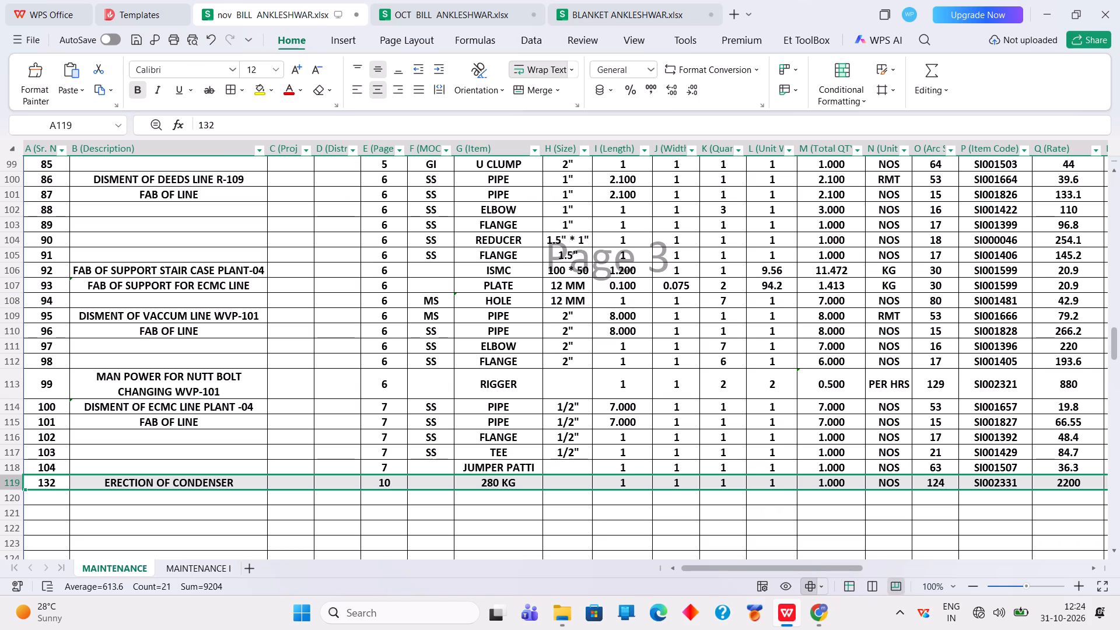
{"action": "right_click", "coordinate": [939, 480]}
{"action": "left_click", "coordinate": [948, 480]}
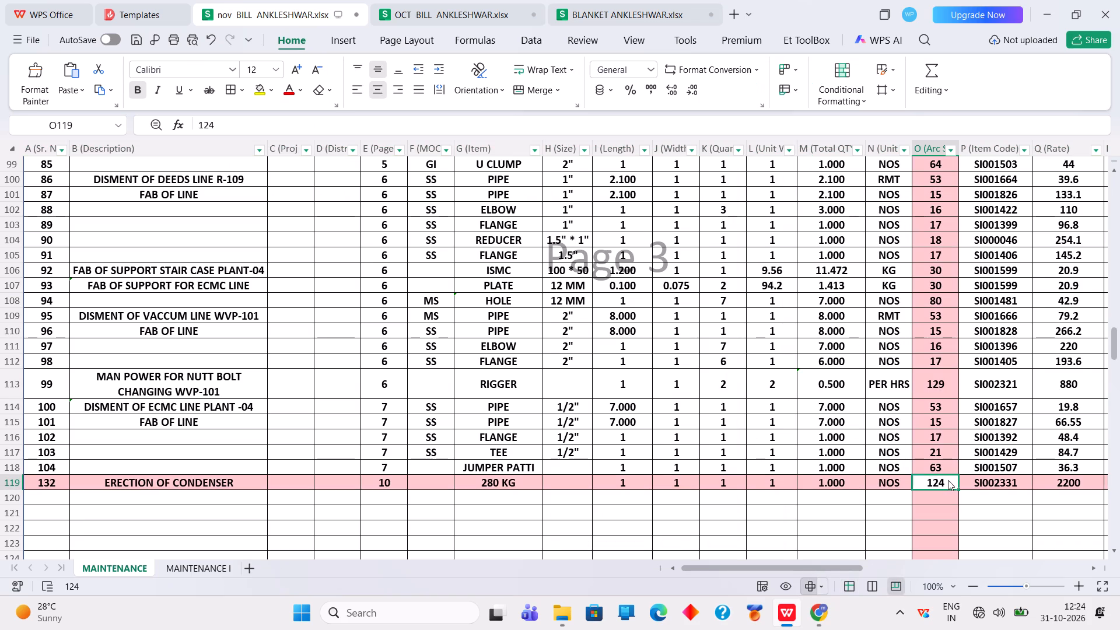
{"action": "right_click", "coordinate": [939, 482]}
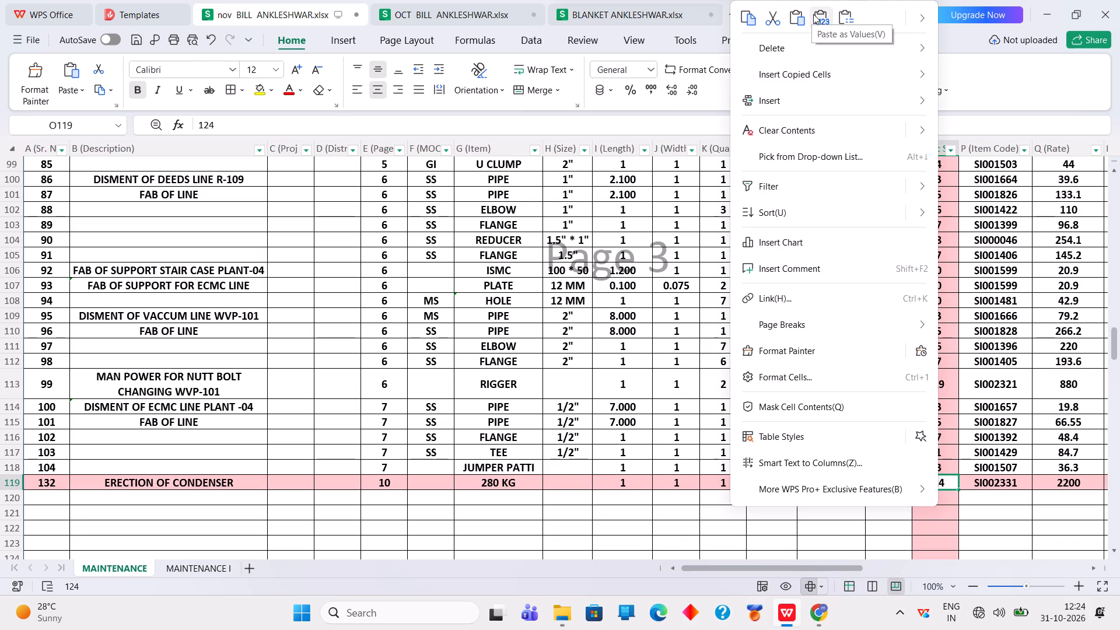
{"action": "left_click", "coordinate": [815, 13]}
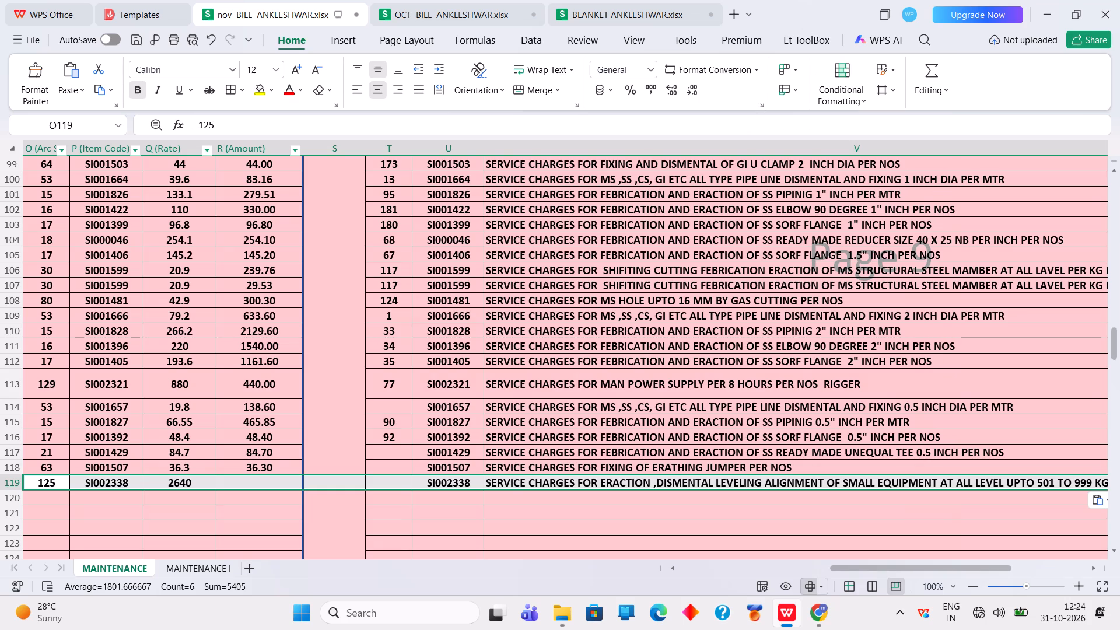
Fill the Amount formula from row 118 down into row 119.
{"action": "left_click", "coordinate": [276, 470]}
{"action": "left_click_drag", "start_coordinate": [304, 475], "coordinate": [302, 482]}
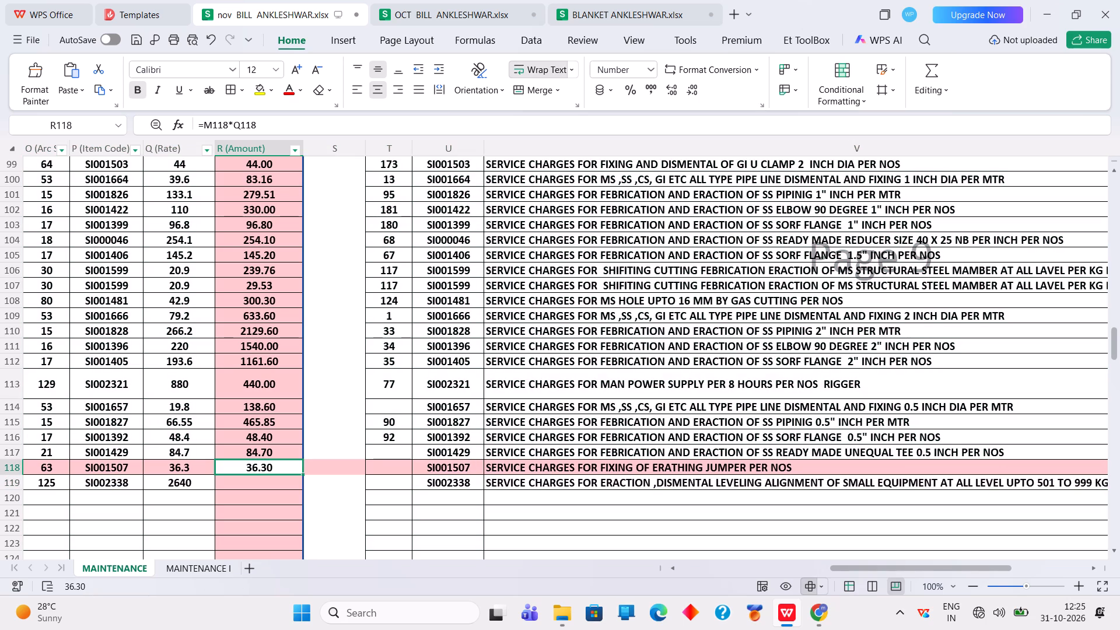
{"action": "left_click_drag", "start_coordinate": [302, 482], "coordinate": [300, 488]}
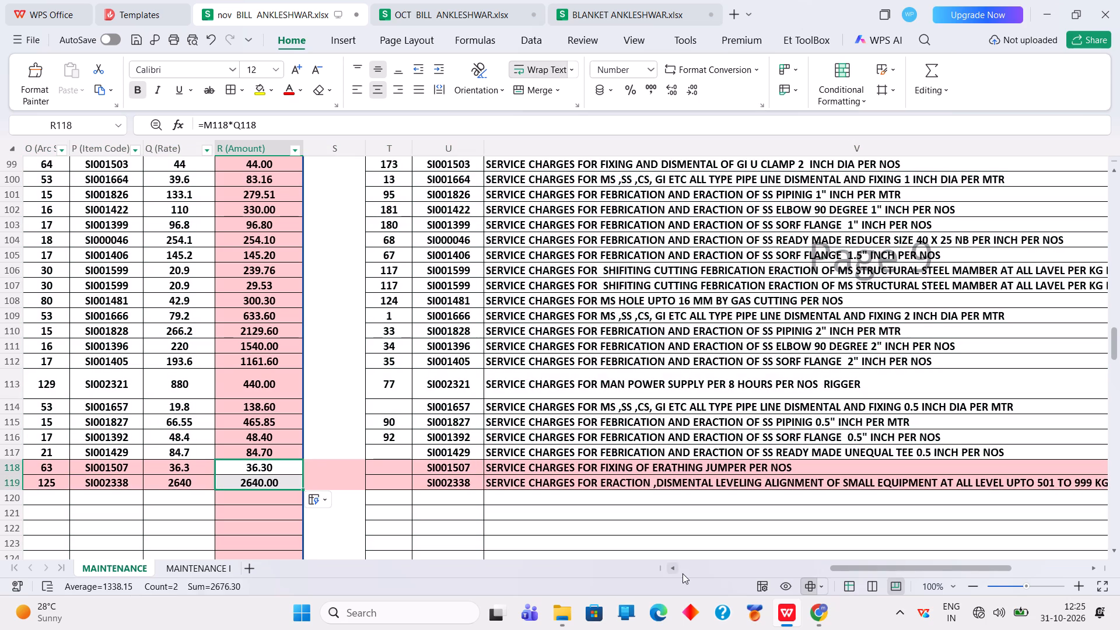
Change the Item entry in row 119 to 550 KG.
{"action": "left_click", "coordinate": [671, 568]}
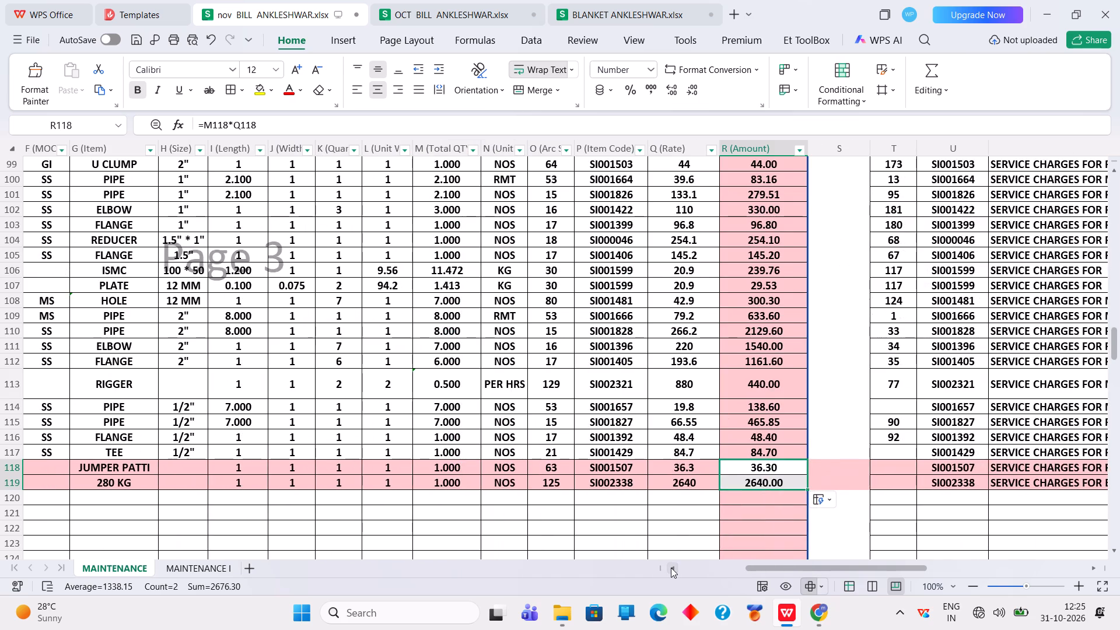
{"action": "double_click", "coordinate": [671, 568]}
{"action": "left_click", "coordinate": [243, 482]}
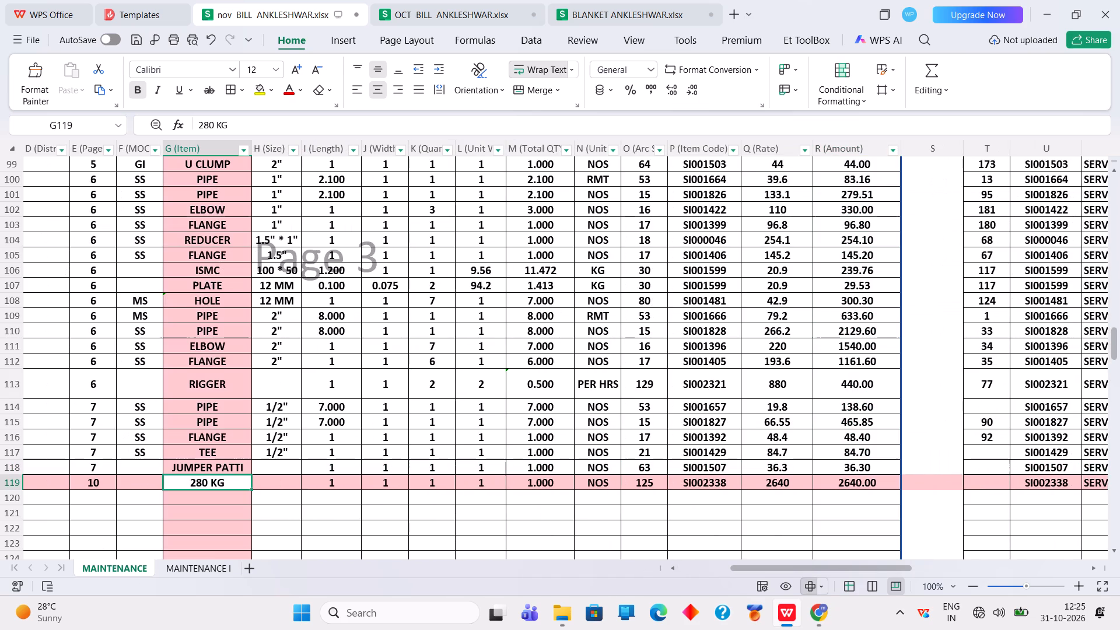
{"action": "type", "text": "550"}
{"action": "key", "text": "space"}
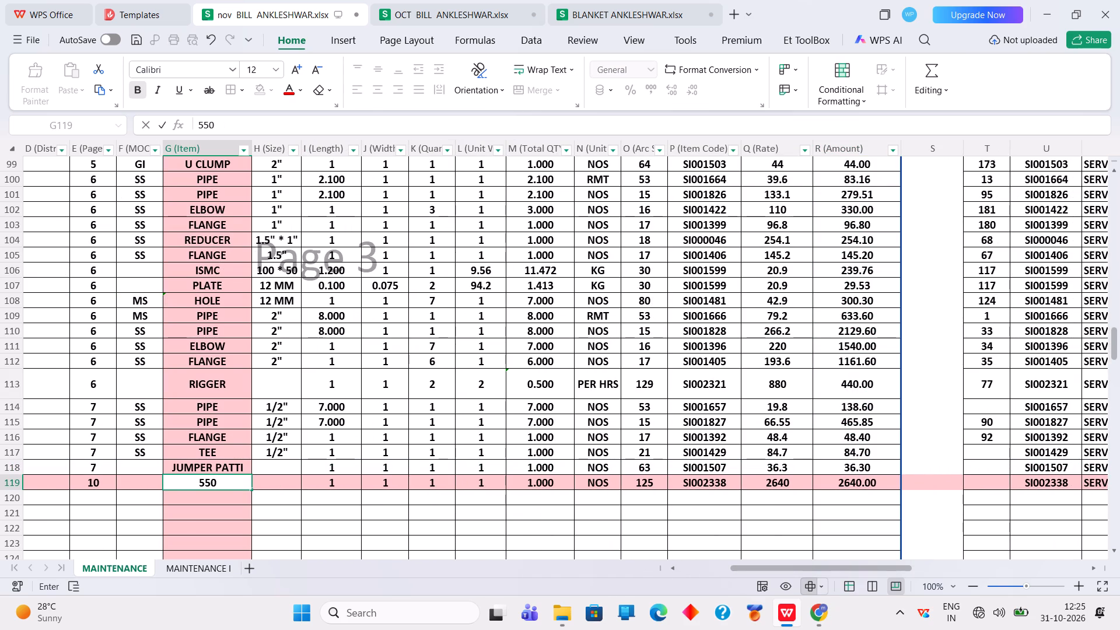
{"action": "type", "text": "KG"}
{"action": "key", "text": "Return"}
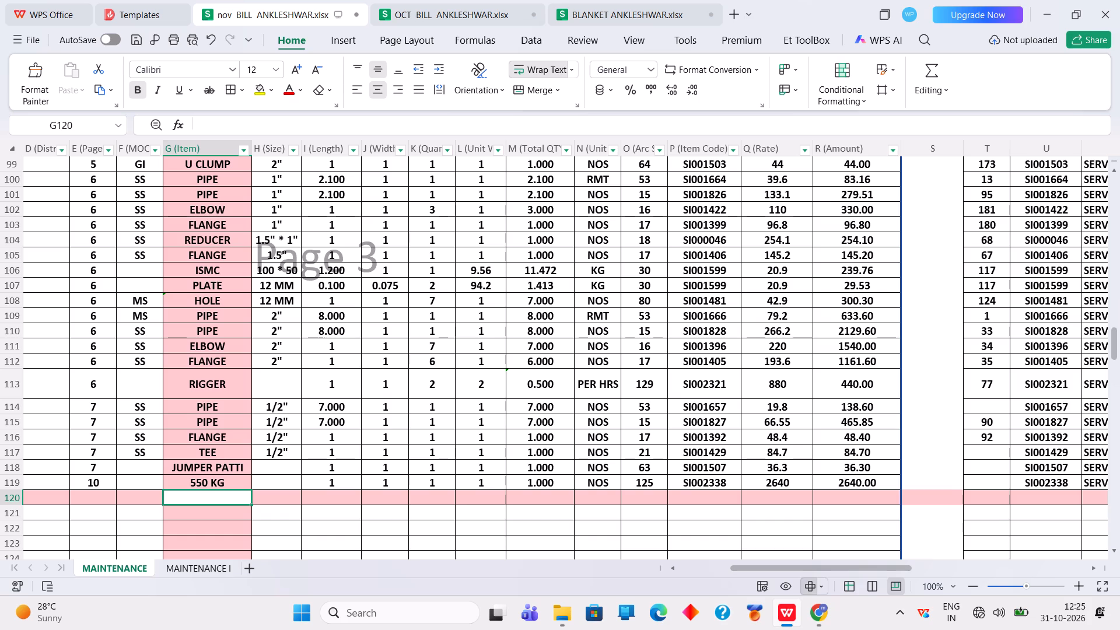
Copy the whole 2" MS PIPE row 109 and paste it into the empty row 120.
{"action": "left_click", "coordinate": [4, 316]}
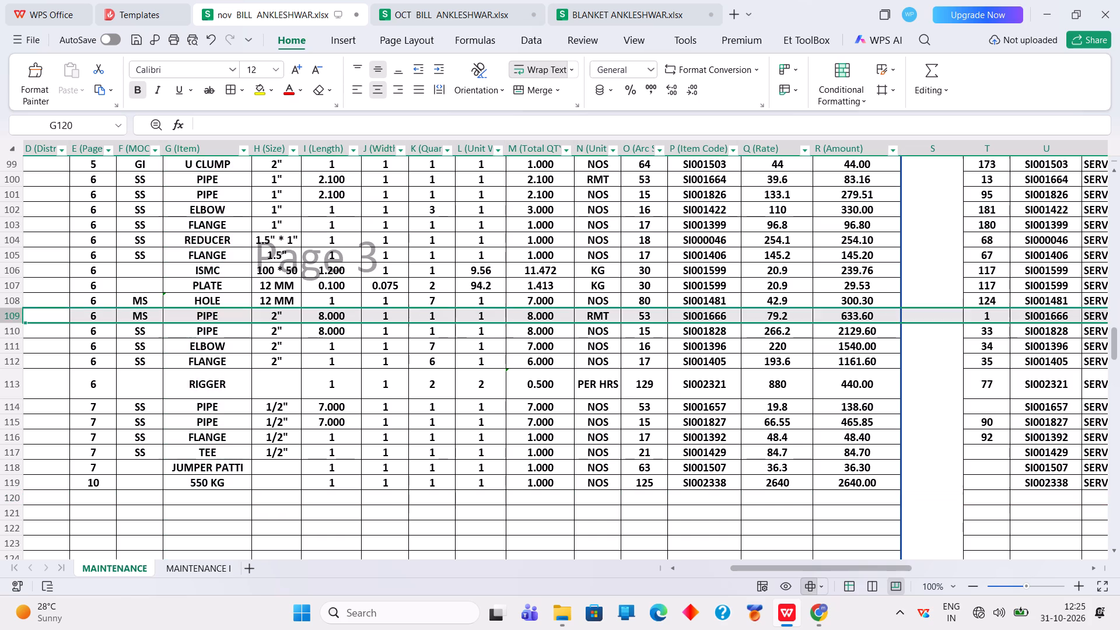
{"action": "right_click", "coordinate": [4, 316]}
{"action": "left_click", "coordinate": [23, 18]}
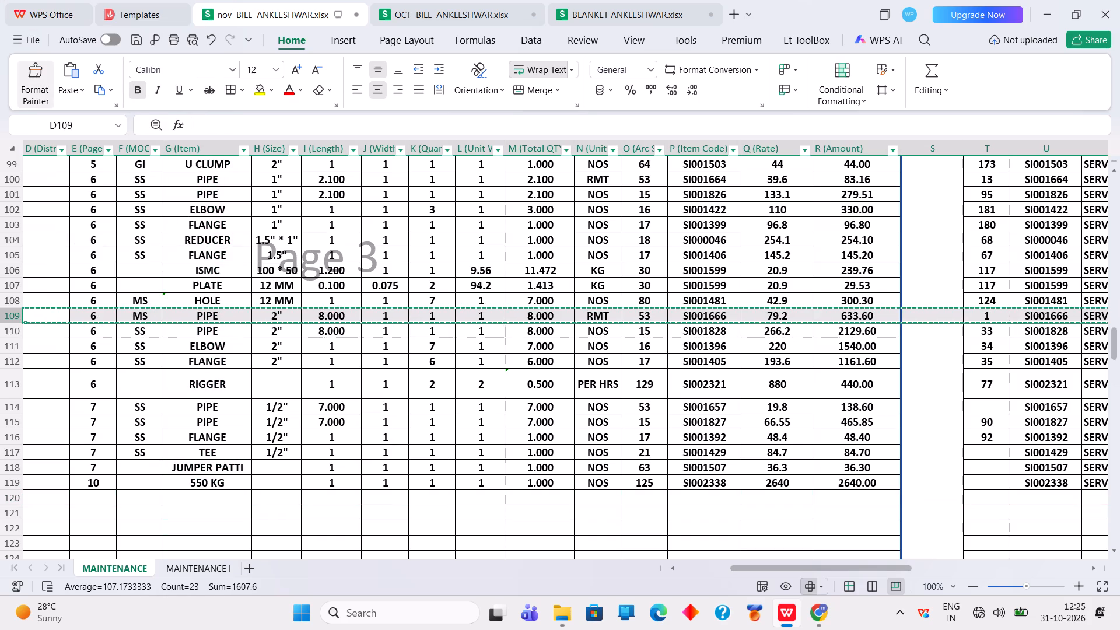
{"action": "left_click", "coordinate": [12, 496]}
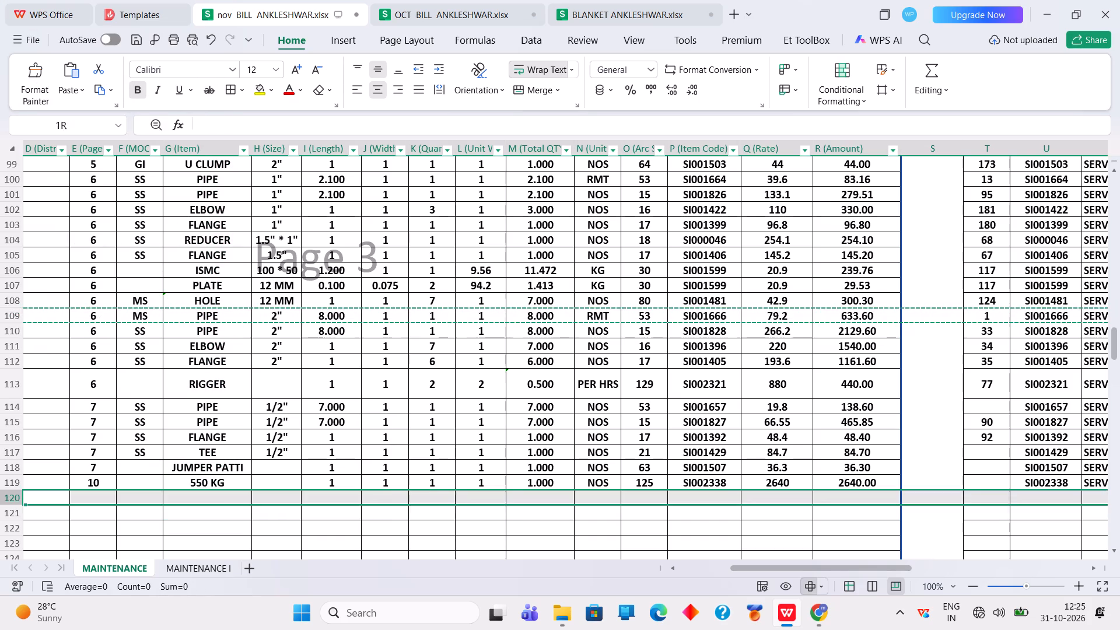
{"action": "right_click", "coordinate": [12, 496]}
{"action": "left_click", "coordinate": [82, 96]}
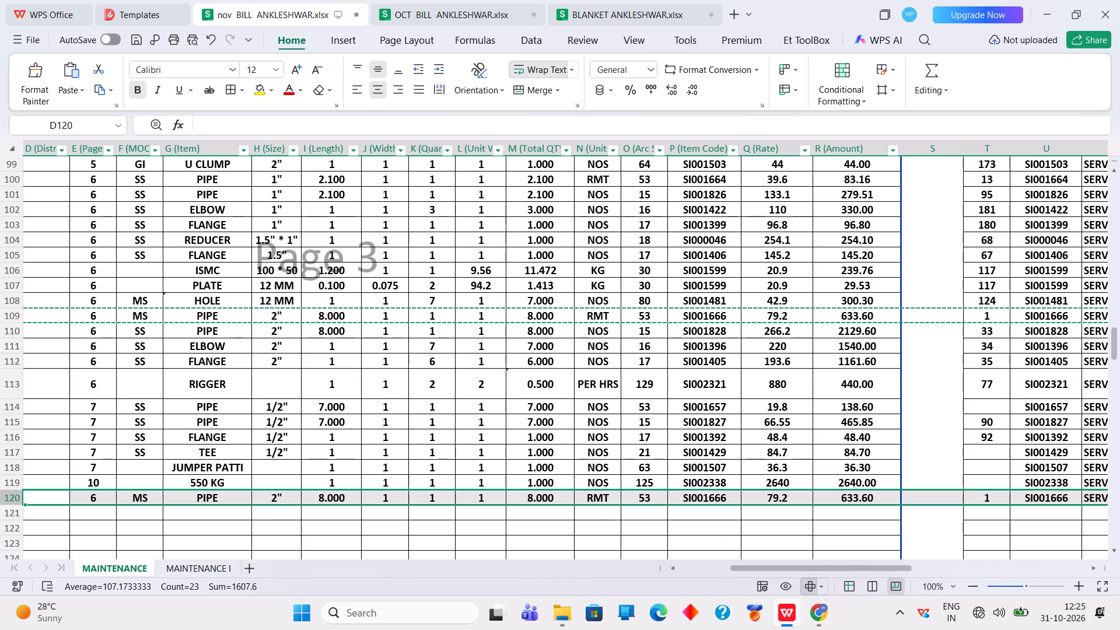
Remove the 280 KG filter from the Item column of the OCT BILL workbook so all items are included.
{"action": "left_click", "coordinate": [422, 7]}
{"action": "left_click", "coordinate": [198, 191]}
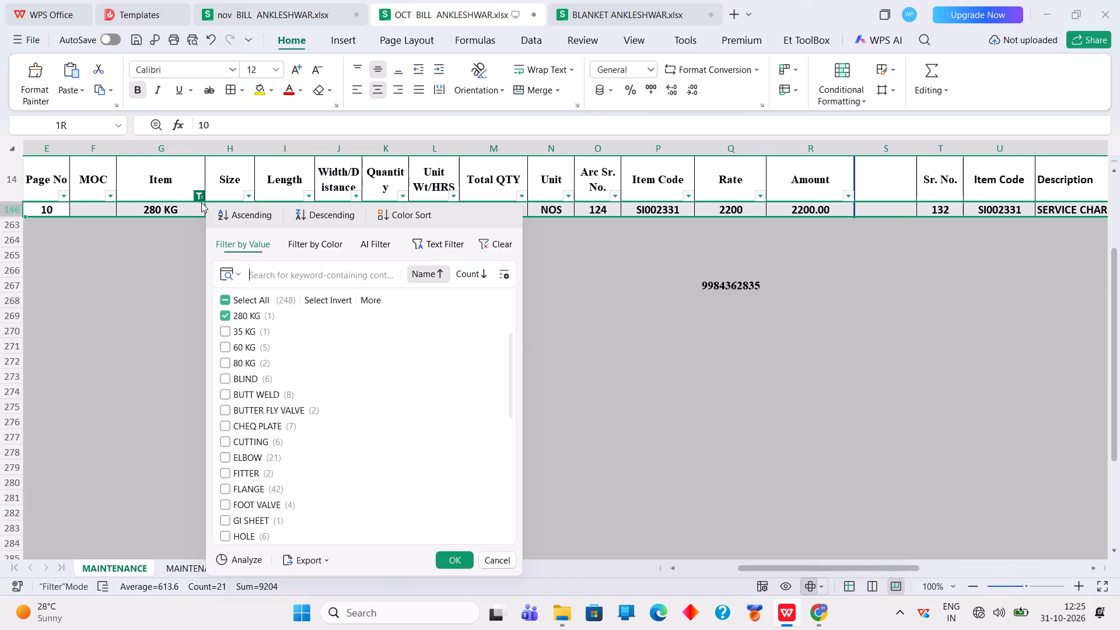
{"action": "left_click", "coordinate": [223, 304]}
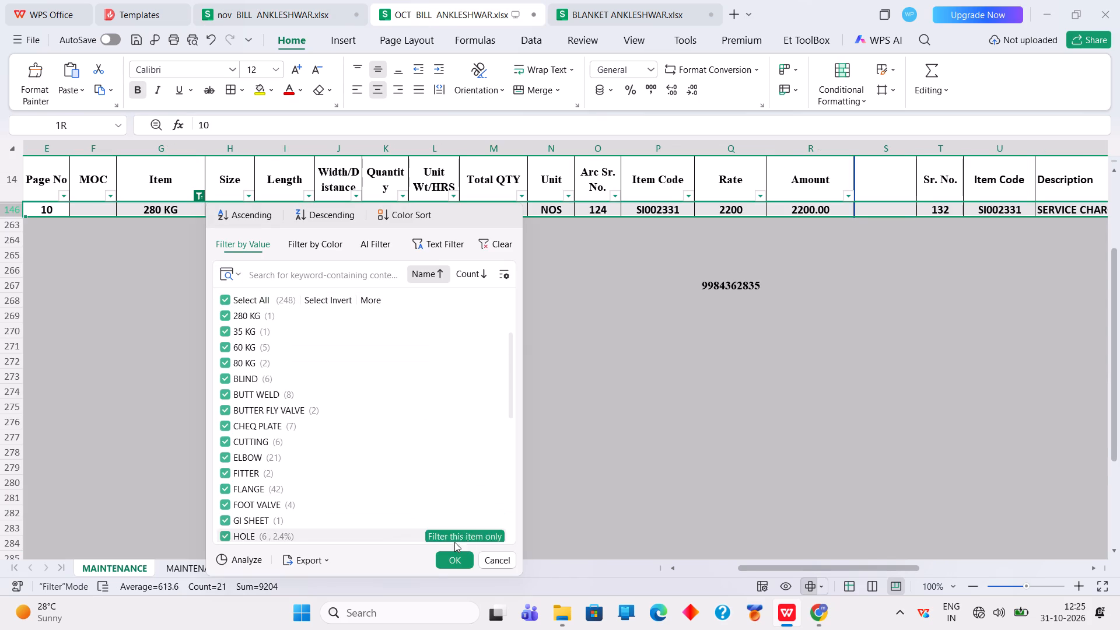
{"action": "left_click", "coordinate": [446, 559]}
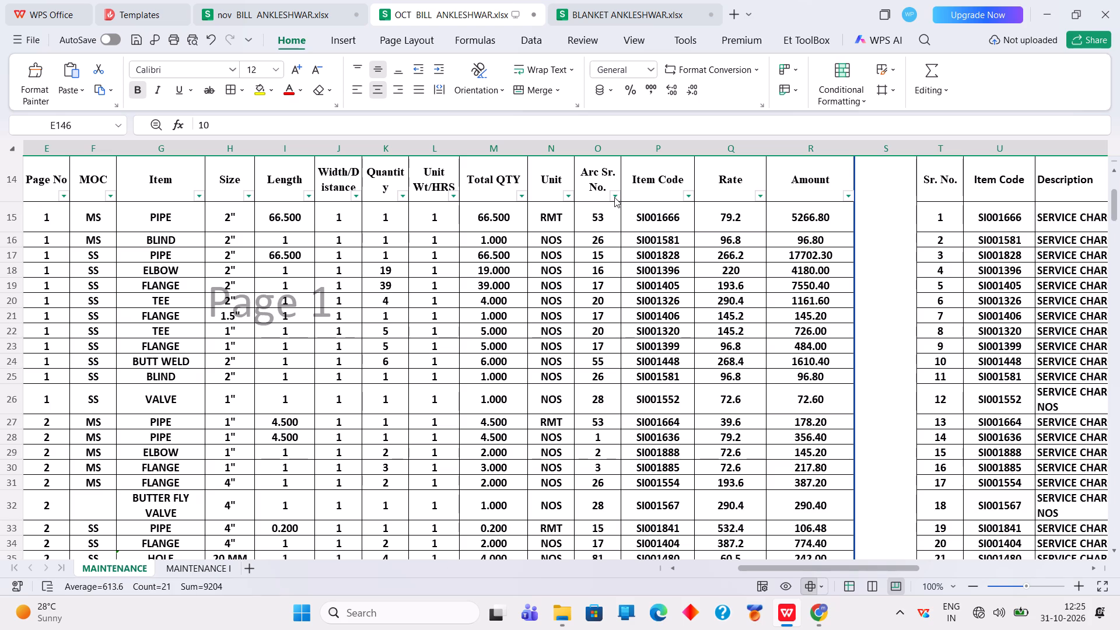
Filter the Arc Sr. No. column of the OCT BILL workbook to show only code 33.
{"action": "left_click", "coordinate": [614, 197]}
{"action": "left_click", "coordinate": [641, 303]}
{"action": "scroll", "coordinate": [687, 404], "scroll_direction": "down", "scroll_amount": 2}
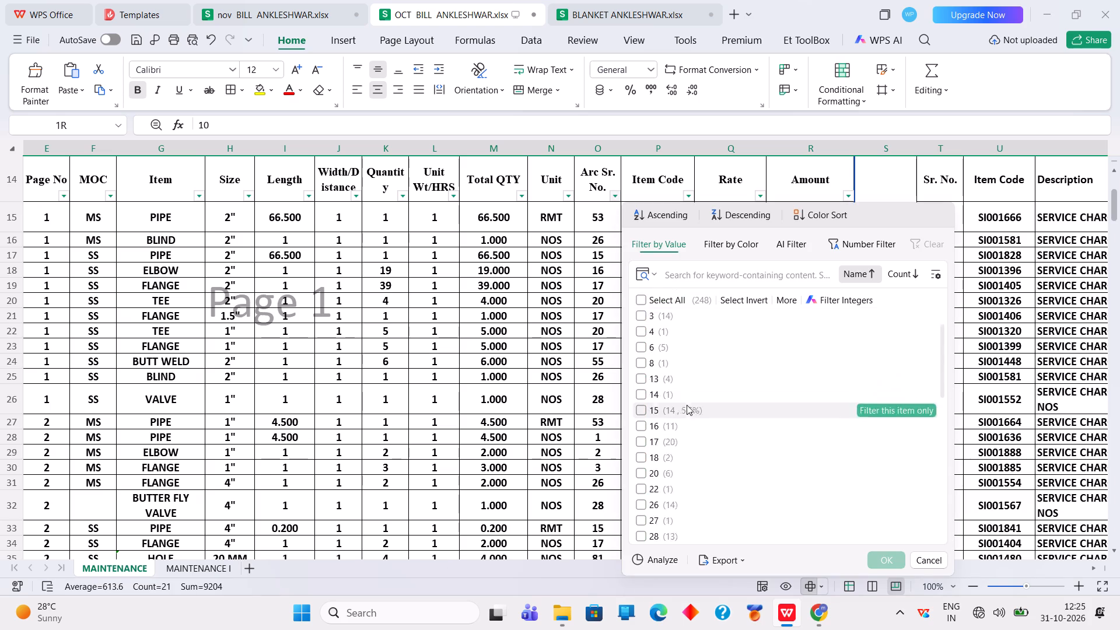
{"action": "scroll", "coordinate": [687, 405], "scroll_direction": "down", "scroll_amount": 3}
{"action": "left_click", "coordinate": [670, 393]}
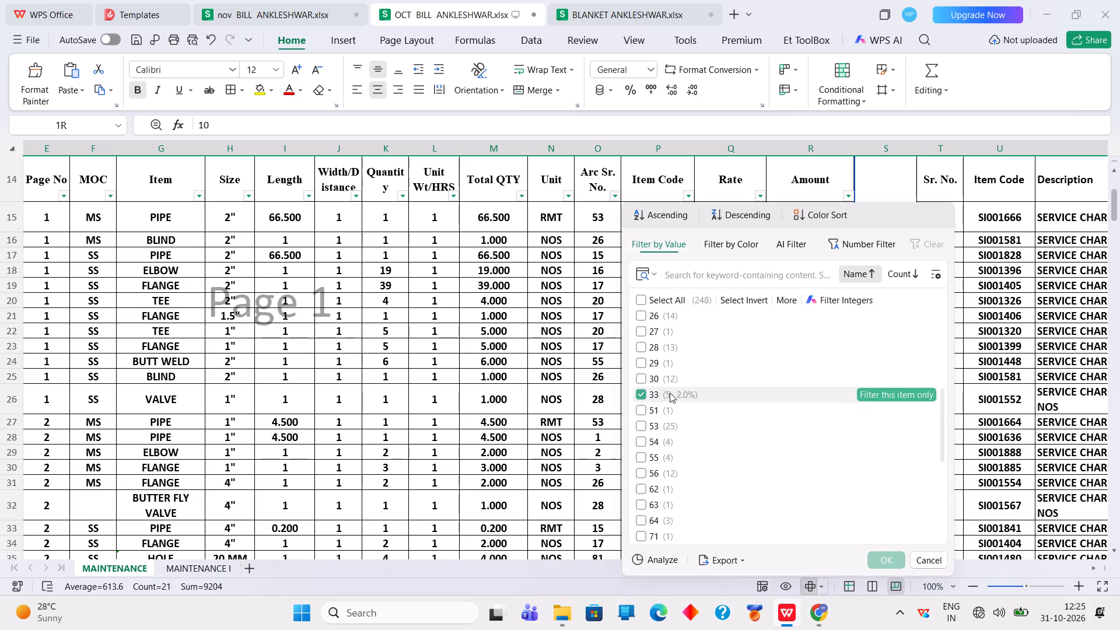
{"action": "left_click", "coordinate": [879, 560]}
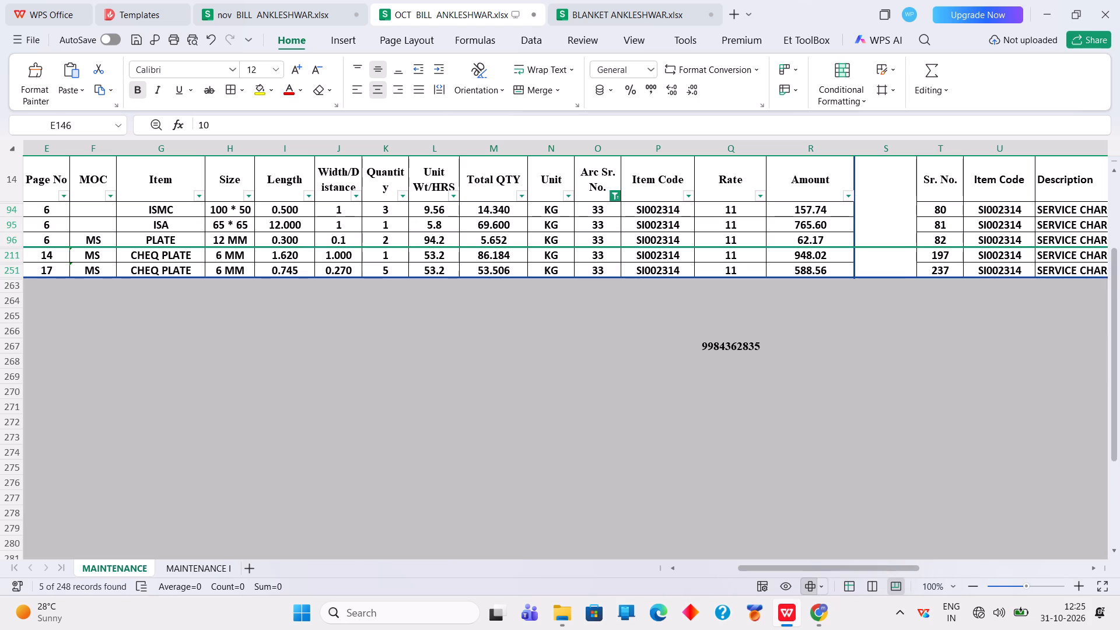
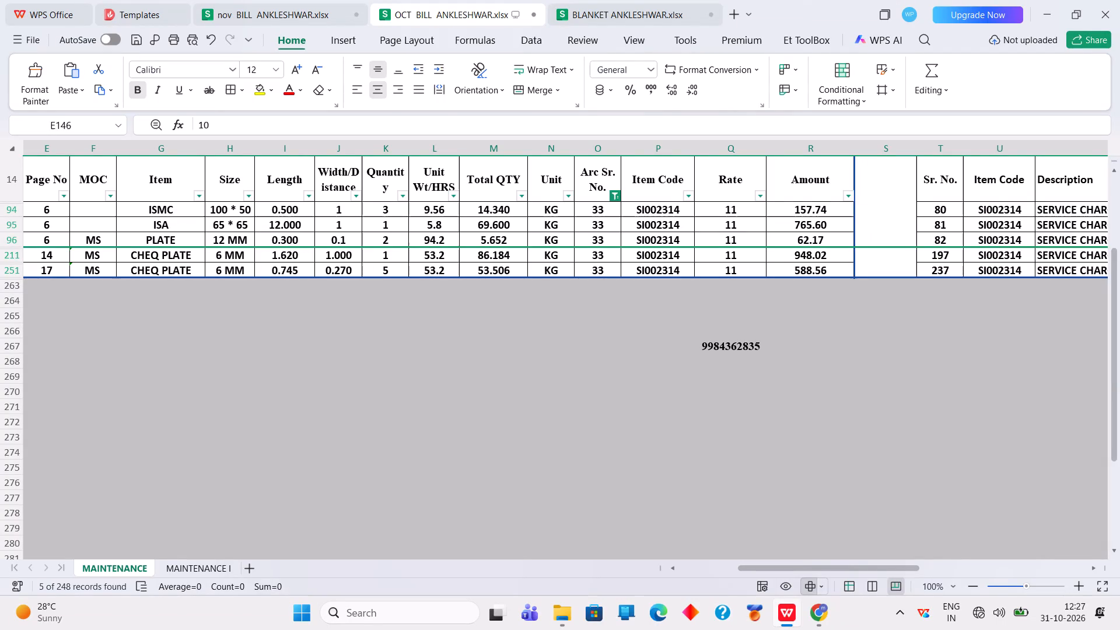
Copy the two 6 MM CHEQ PLATE rows 211 and 251 from the OCT BILL workbook into the nov BILL workbook starting at row 121.
{"action": "left_click_drag", "start_coordinate": [12, 253], "coordinate": [12, 267]}
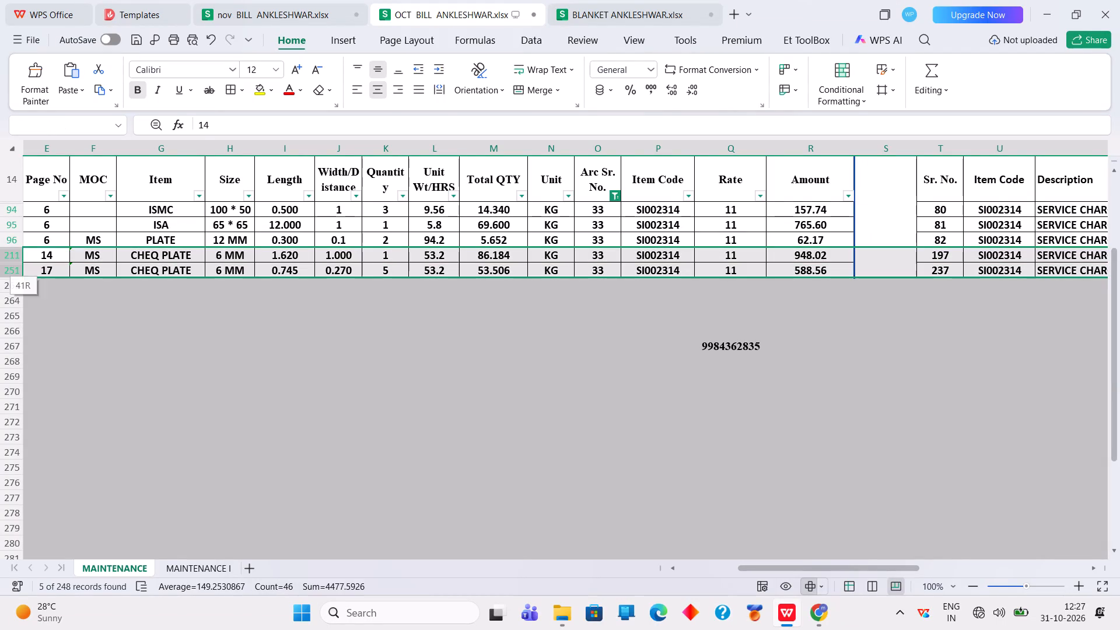
{"action": "left_click_drag", "start_coordinate": [12, 267], "coordinate": [12, 268]}
{"action": "right_click", "coordinate": [10, 262]}
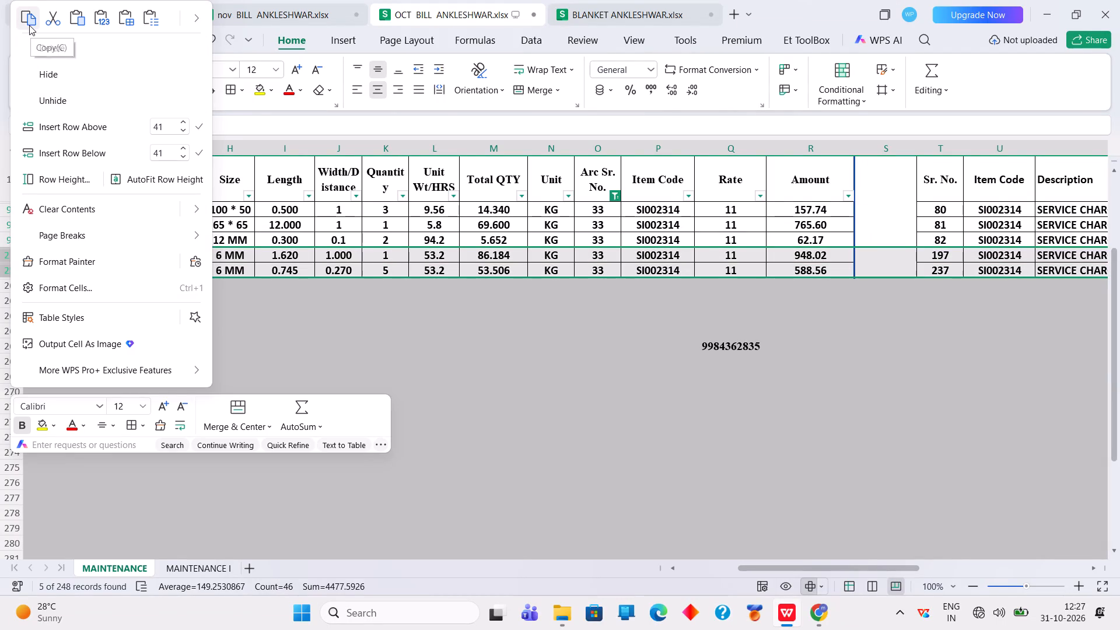
{"action": "left_click", "coordinate": [29, 23]}
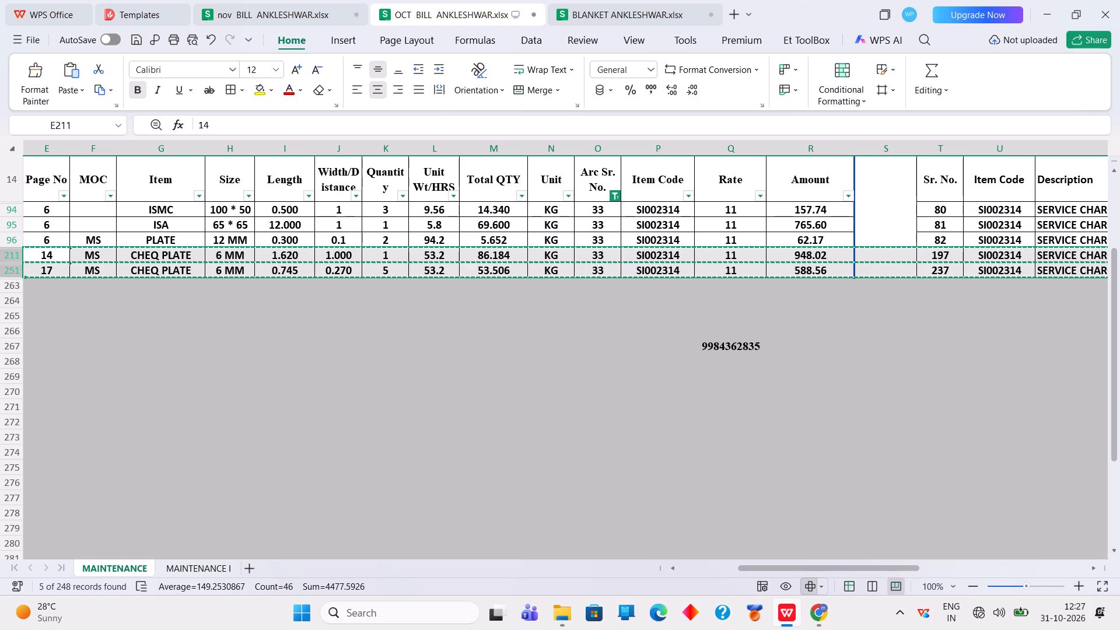
{"action": "right_click", "coordinate": [10, 254]}
{"action": "left_click", "coordinate": [35, 24]}
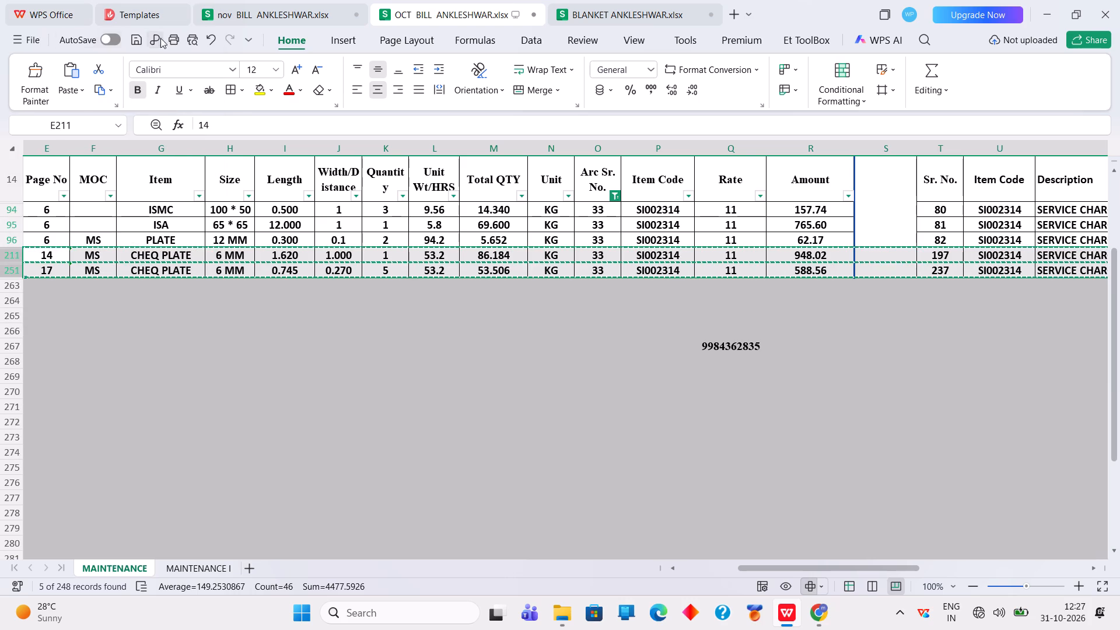
{"action": "left_click", "coordinate": [253, 16]}
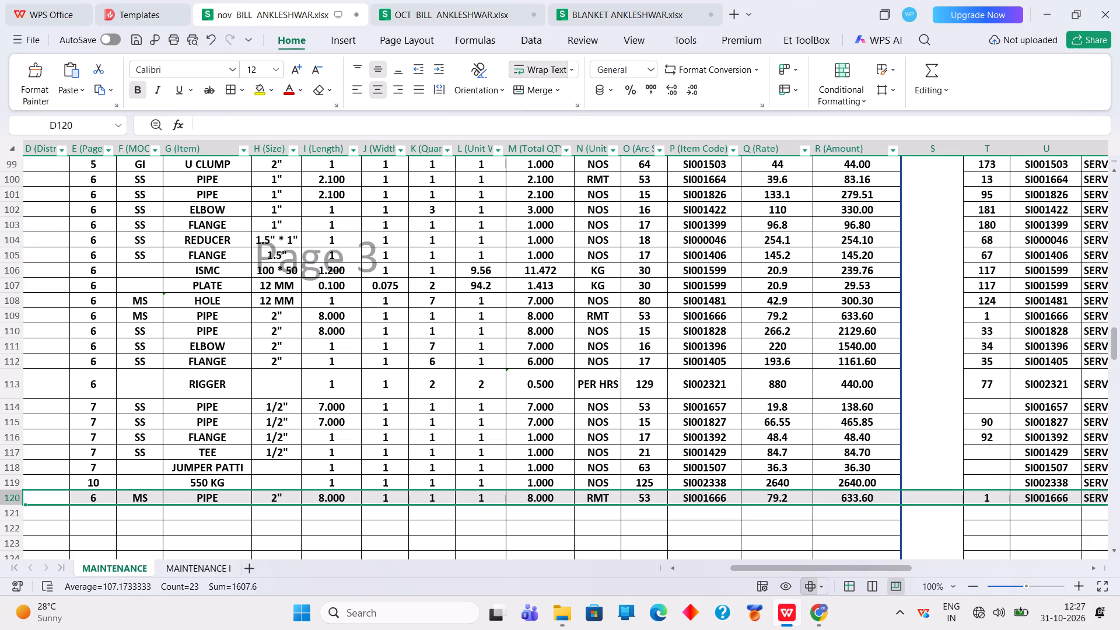
{"action": "left_click", "coordinate": [14, 513]}
{"action": "right_click", "coordinate": [14, 513]}
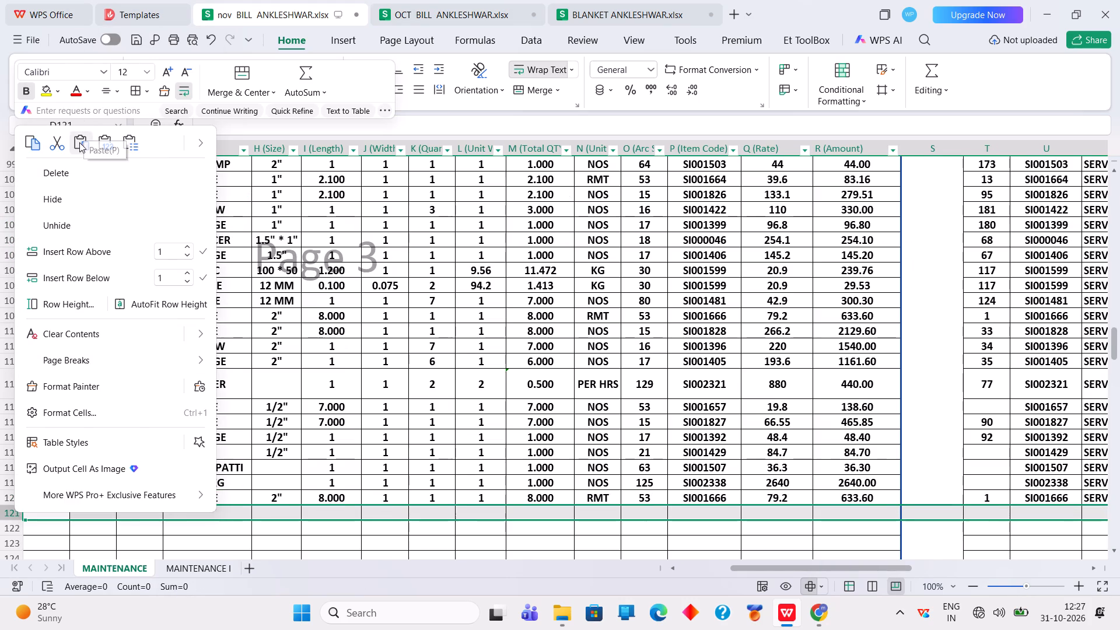
{"action": "left_click", "coordinate": [79, 142]}
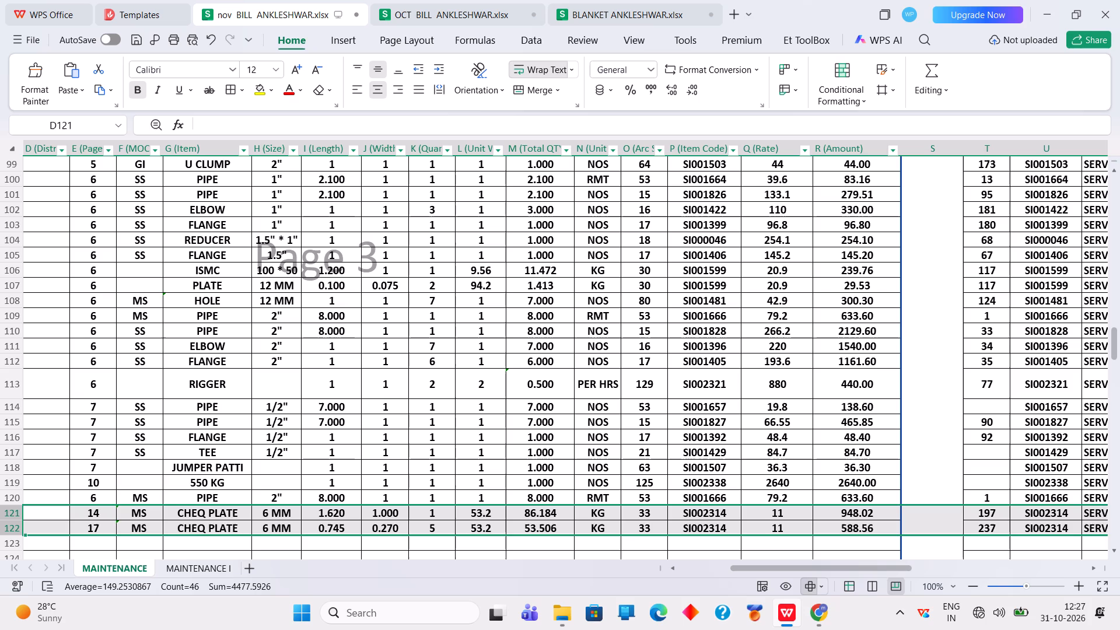
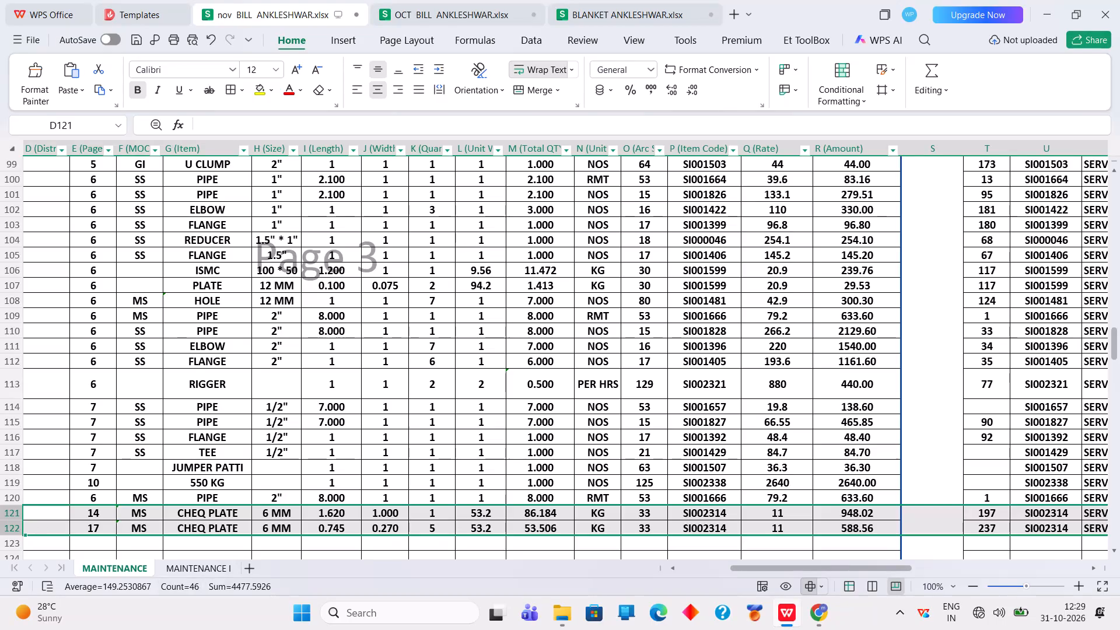
Set the length of the 6 MM CHEQ PLATE item in row 121 to 2.25.
{"action": "left_click", "coordinate": [338, 514]}
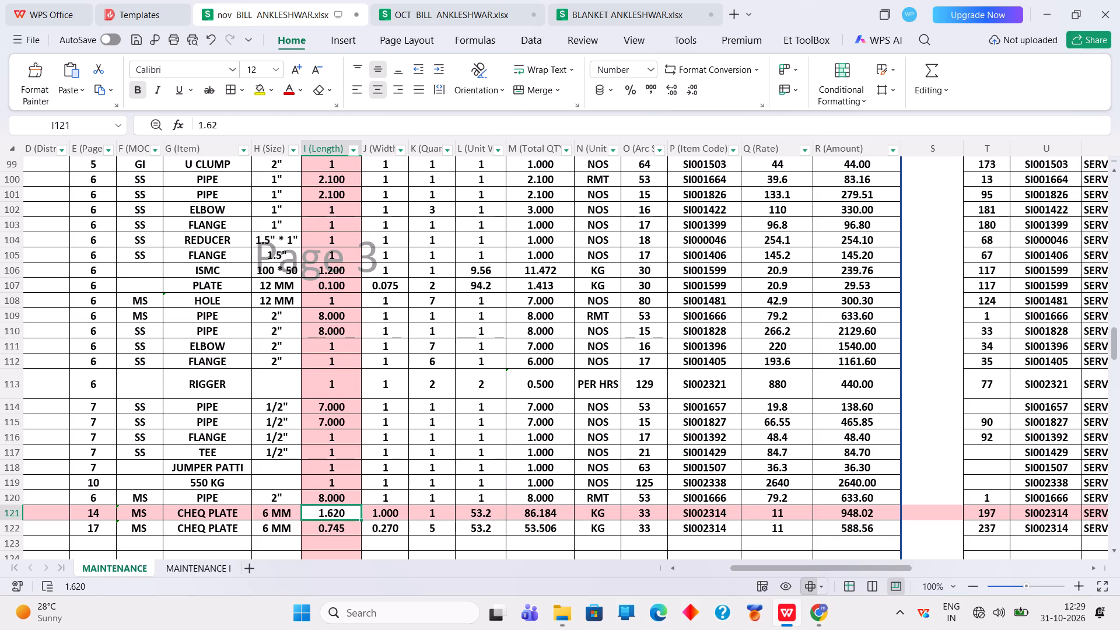
{"action": "type", "text": "2.25"}
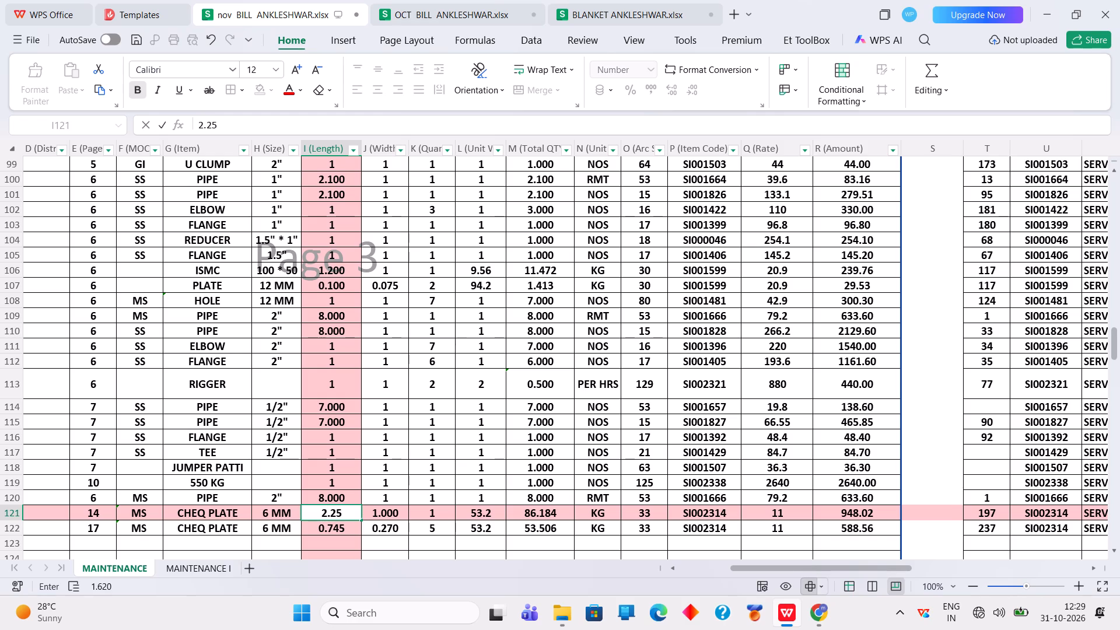
{"action": "key", "text": "Return"}
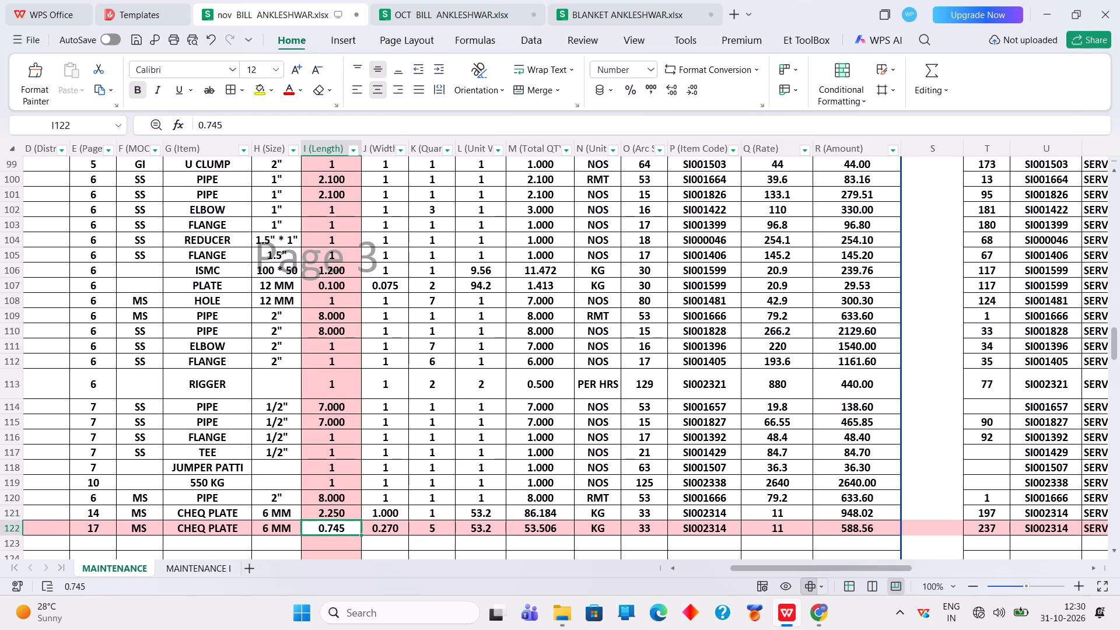
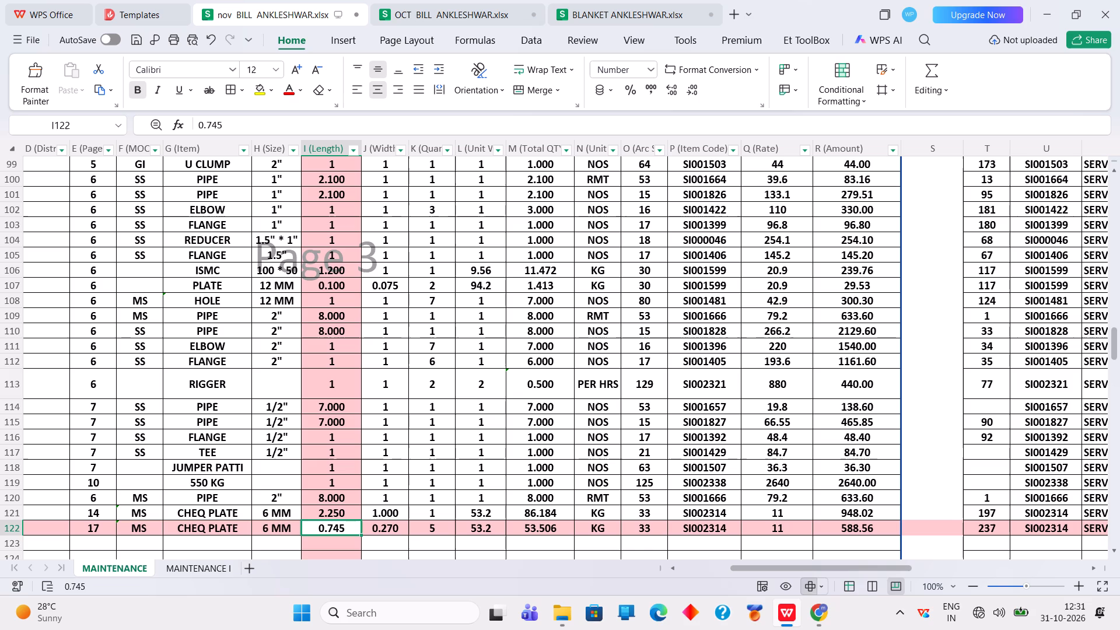
Copy the 2" SS PIPE, ELBOW and FLANGE rows 110 to 112 into rows 124 to 126 of the November bill.
{"action": "left_click_drag", "start_coordinate": [7, 329], "coordinate": [11, 363]}
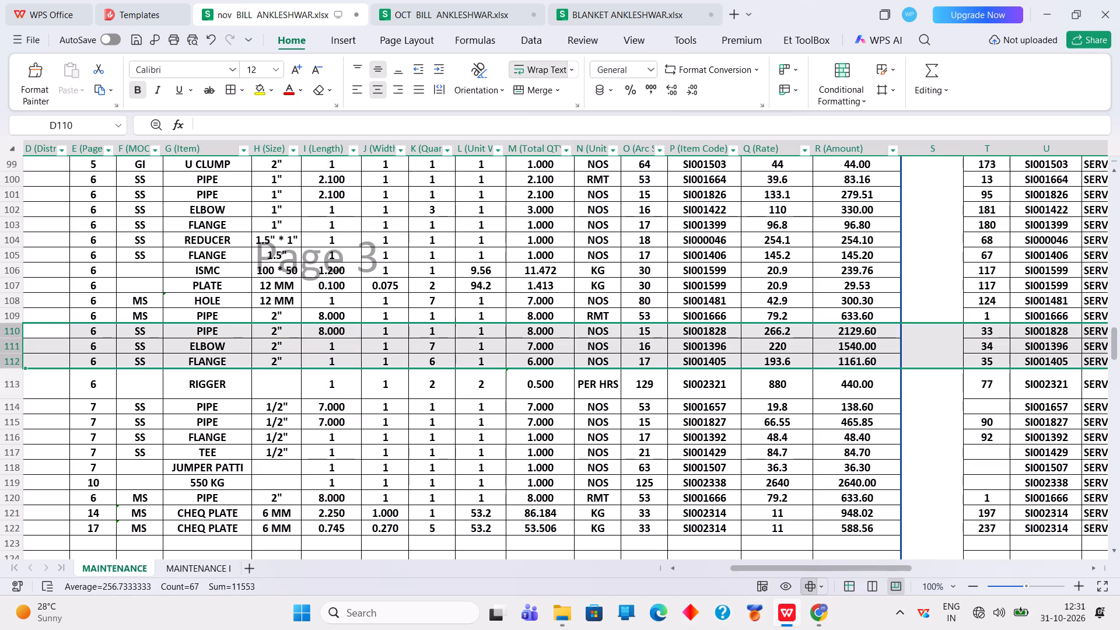
{"action": "right_click", "coordinate": [13, 357]}
{"action": "left_click", "coordinate": [30, 18]}
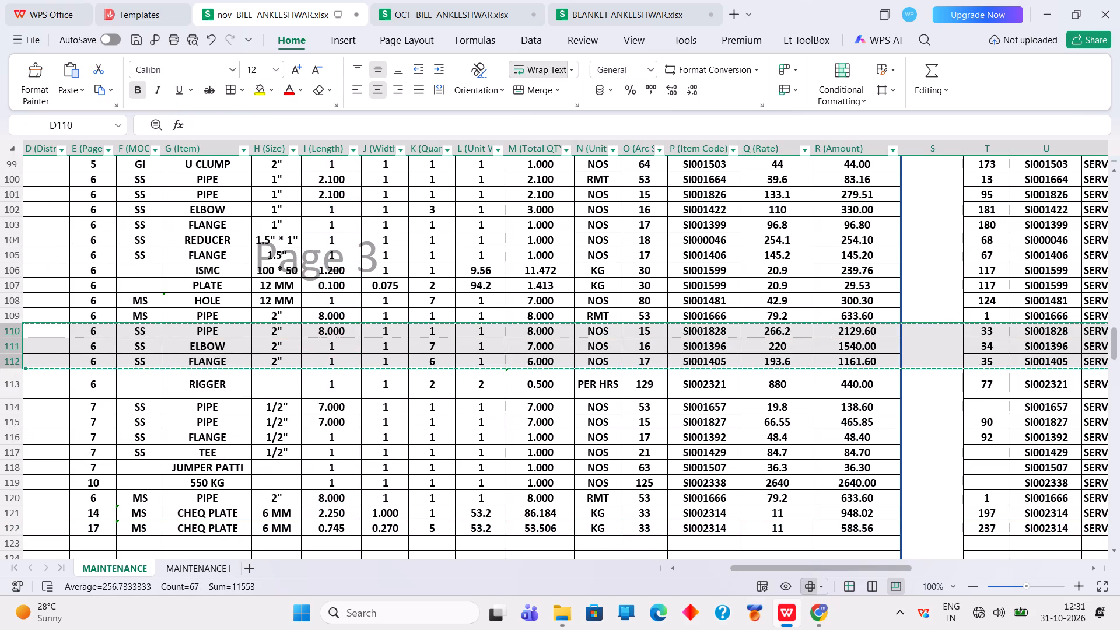
{"action": "scroll", "coordinate": [269, 444], "scroll_direction": "down", "scroll_amount": 4}
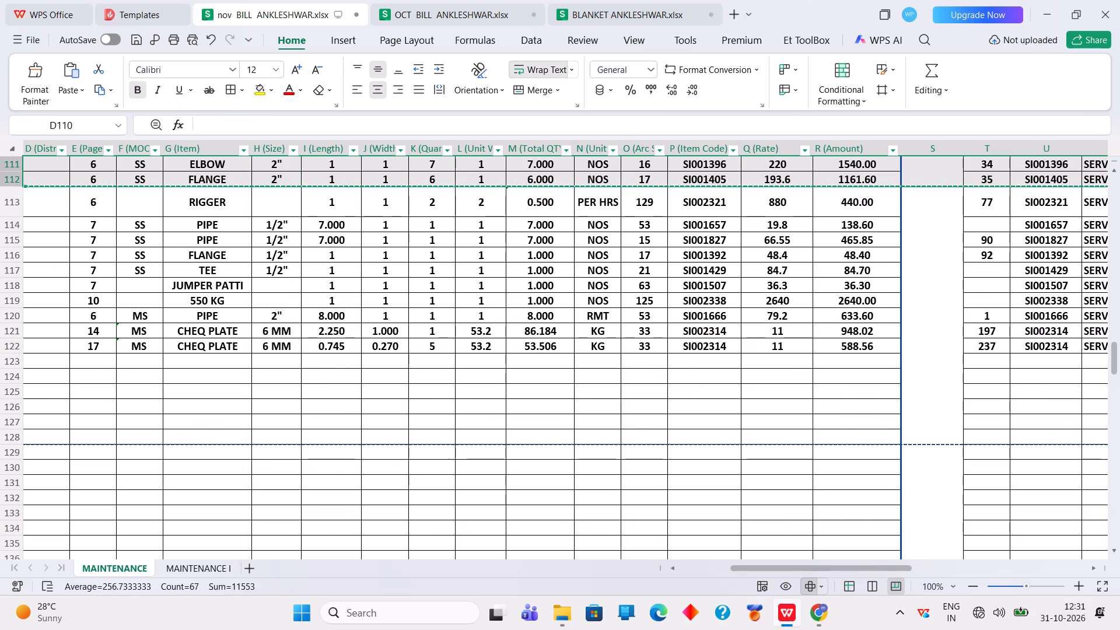
{"action": "left_click", "coordinate": [13, 377]}
{"action": "right_click", "coordinate": [13, 377]}
{"action": "left_click", "coordinate": [82, 19]}
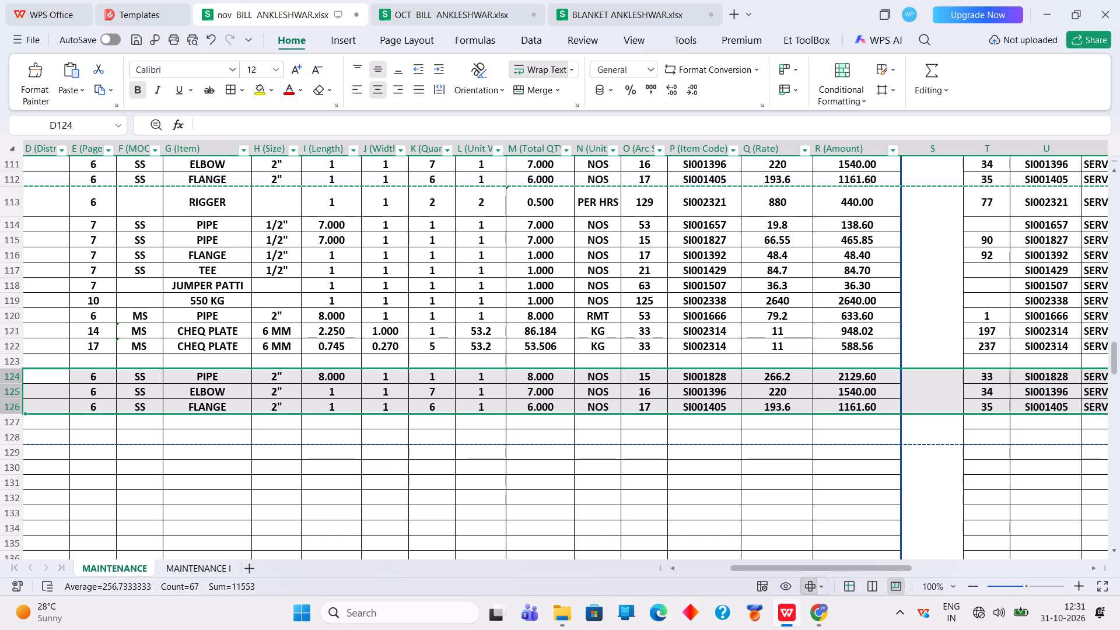
In the October bill, change the Arc Sr. No. filter to show only 20.
{"action": "left_click", "coordinate": [434, 5]}
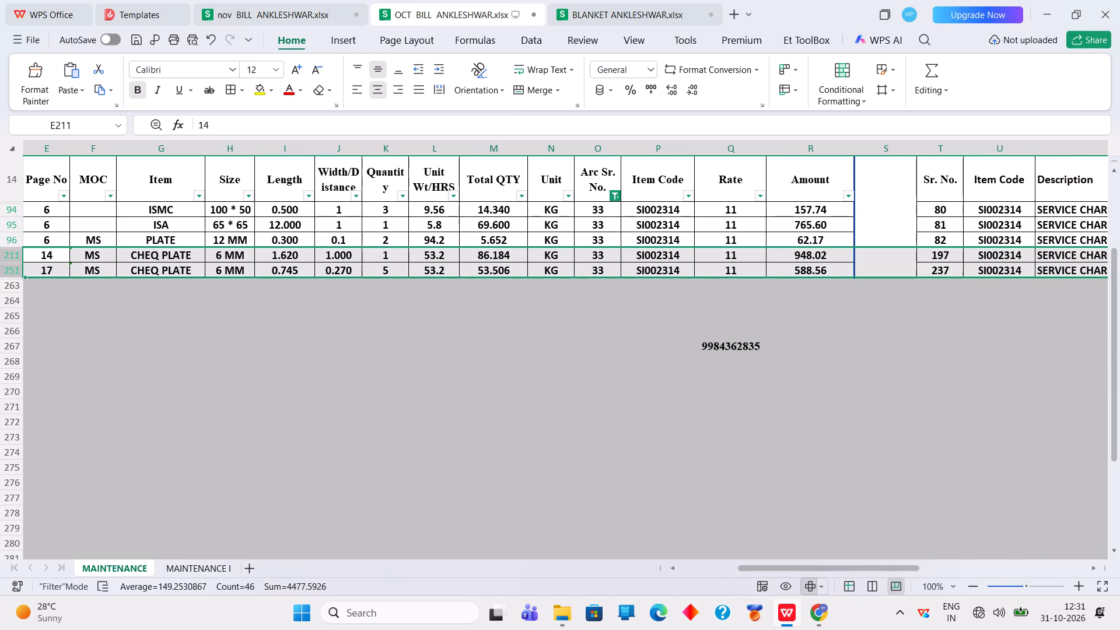
{"action": "left_click", "coordinate": [618, 196]}
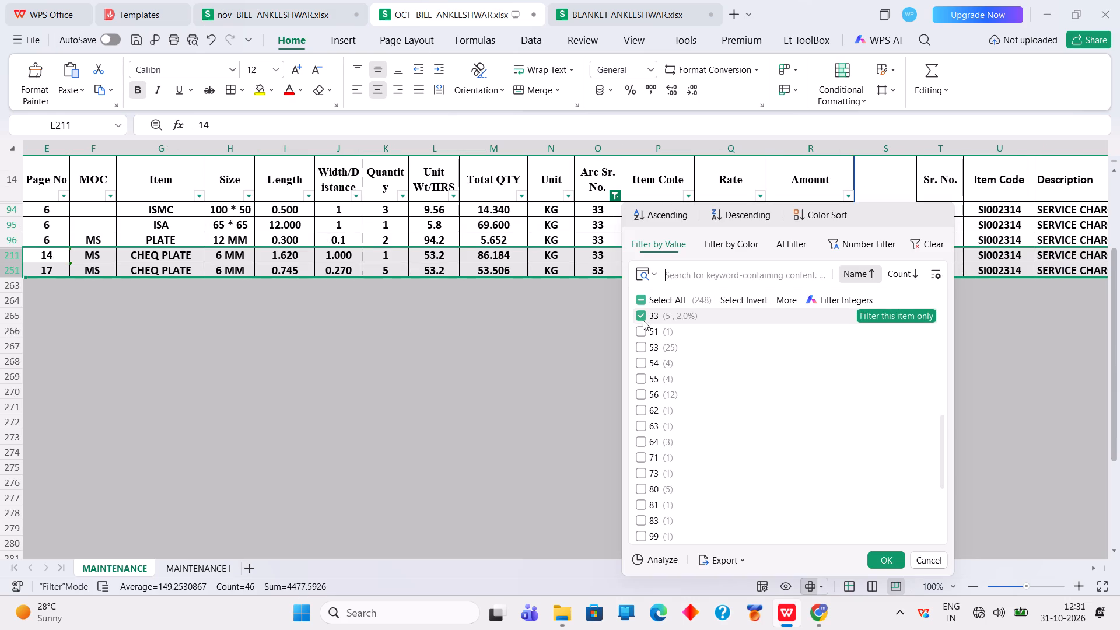
{"action": "left_click", "coordinate": [644, 317]}
{"action": "scroll", "coordinate": [648, 351], "scroll_direction": "up", "scroll_amount": 4}
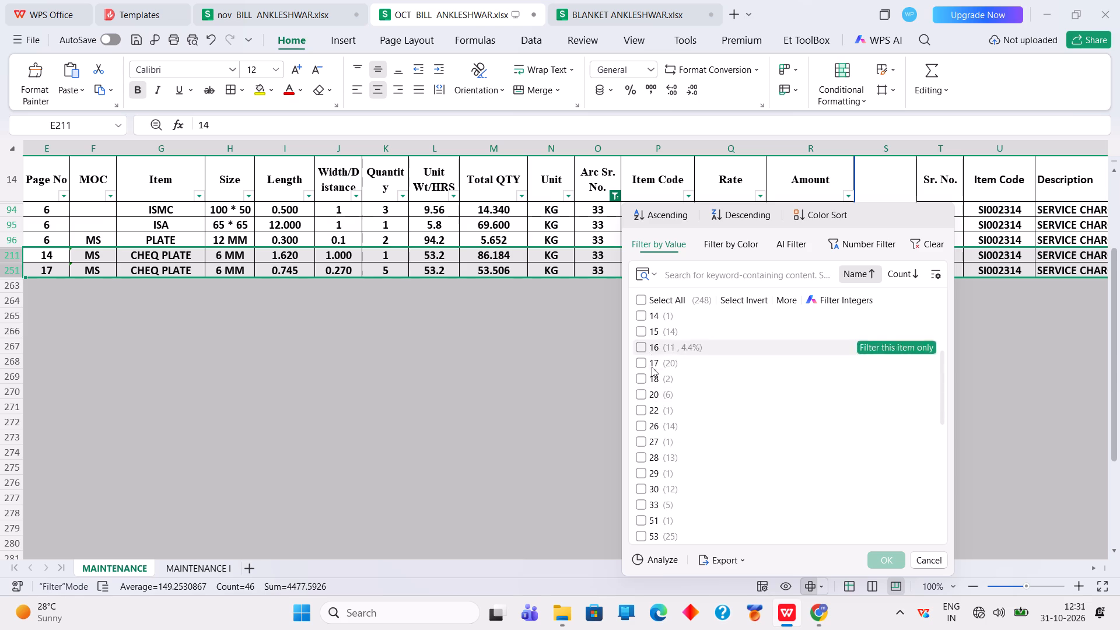
{"action": "left_click", "coordinate": [647, 397]}
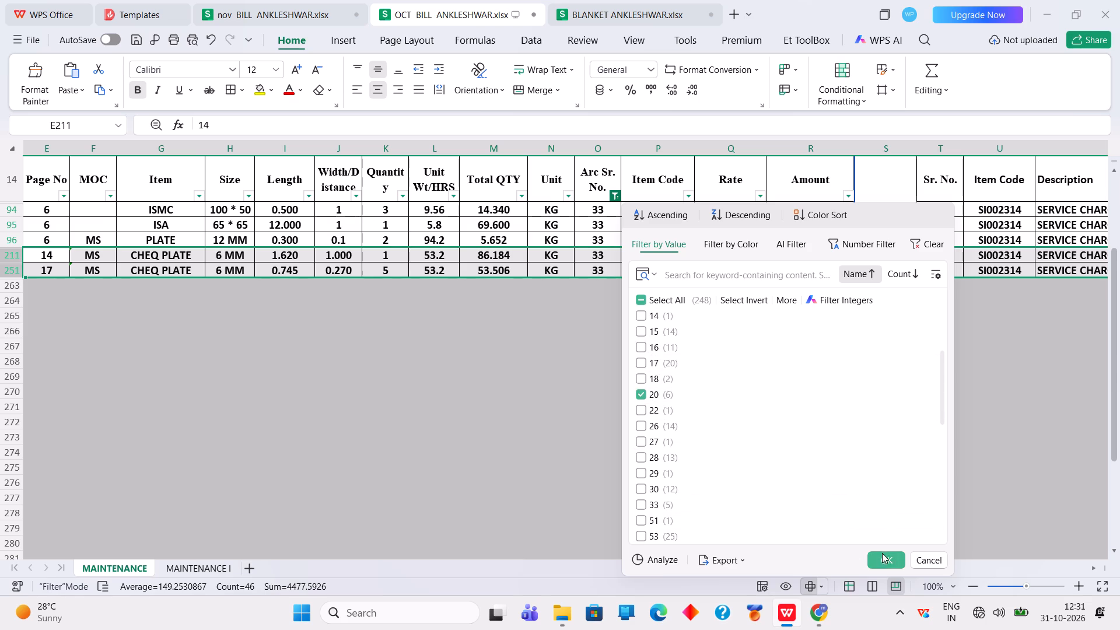
{"action": "left_click", "coordinate": [895, 560]}
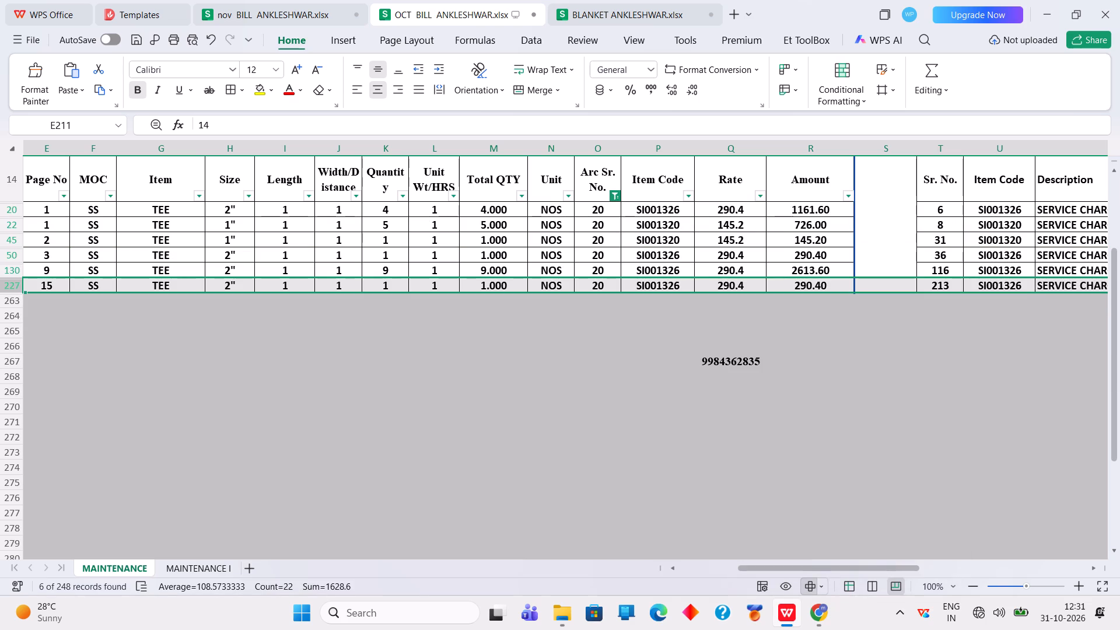
Copy the October bill's 2" SS TEE item in row 20 into row 127 of the November bill.
{"action": "left_click", "coordinate": [5, 208]}
{"action": "right_click", "coordinate": [5, 208]}
{"action": "left_click", "coordinate": [23, 20]}
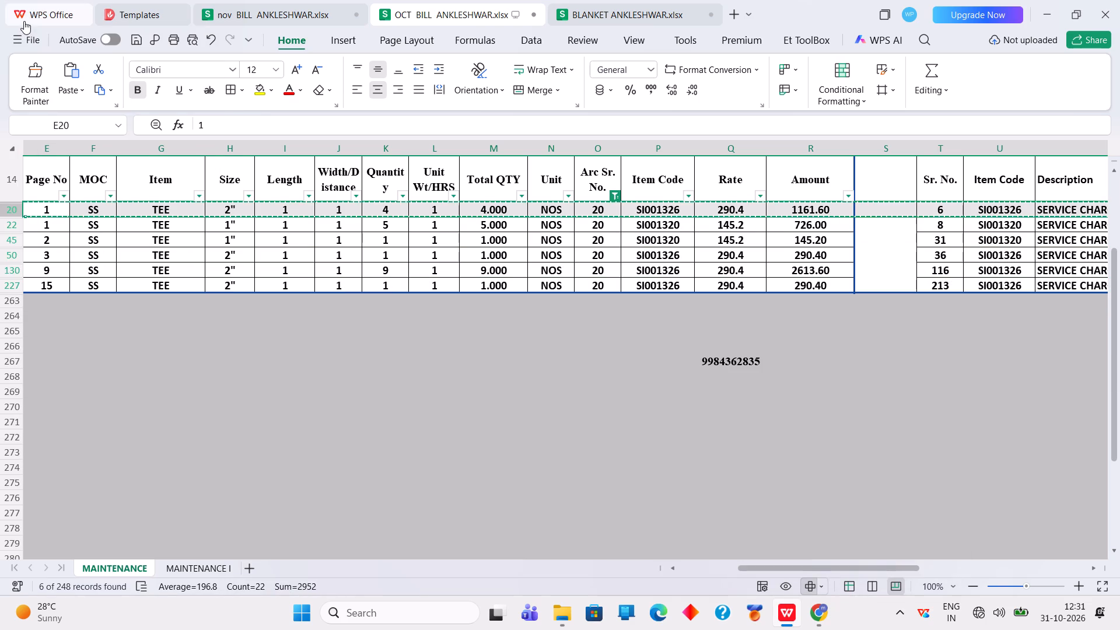
{"action": "left_click", "coordinate": [309, 2]}
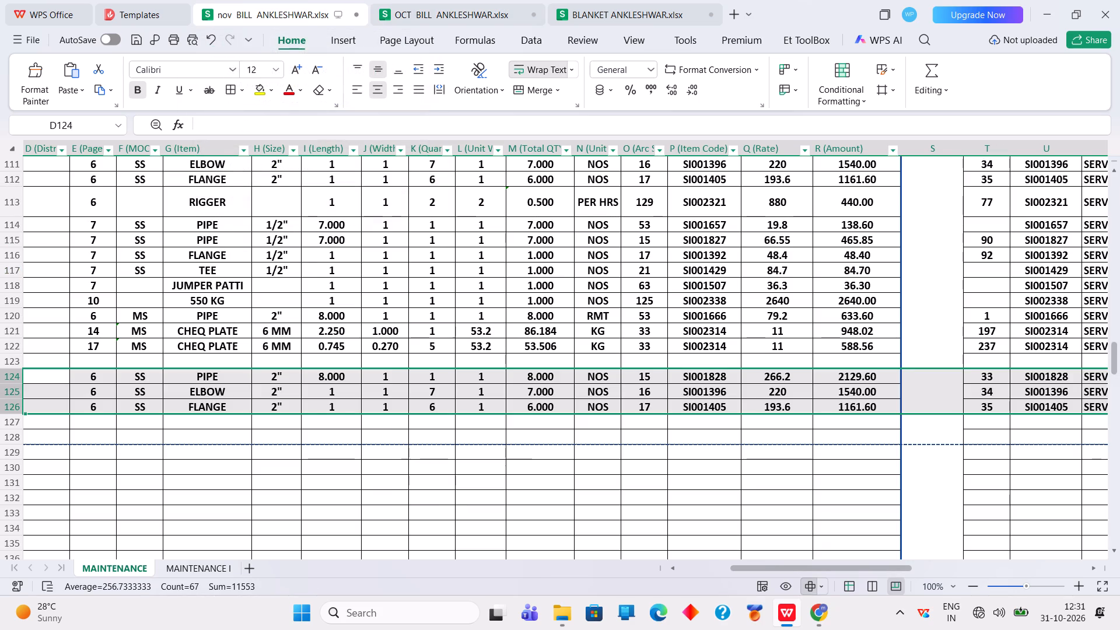
{"action": "left_click", "coordinate": [14, 423]}
{"action": "right_click", "coordinate": [14, 423]}
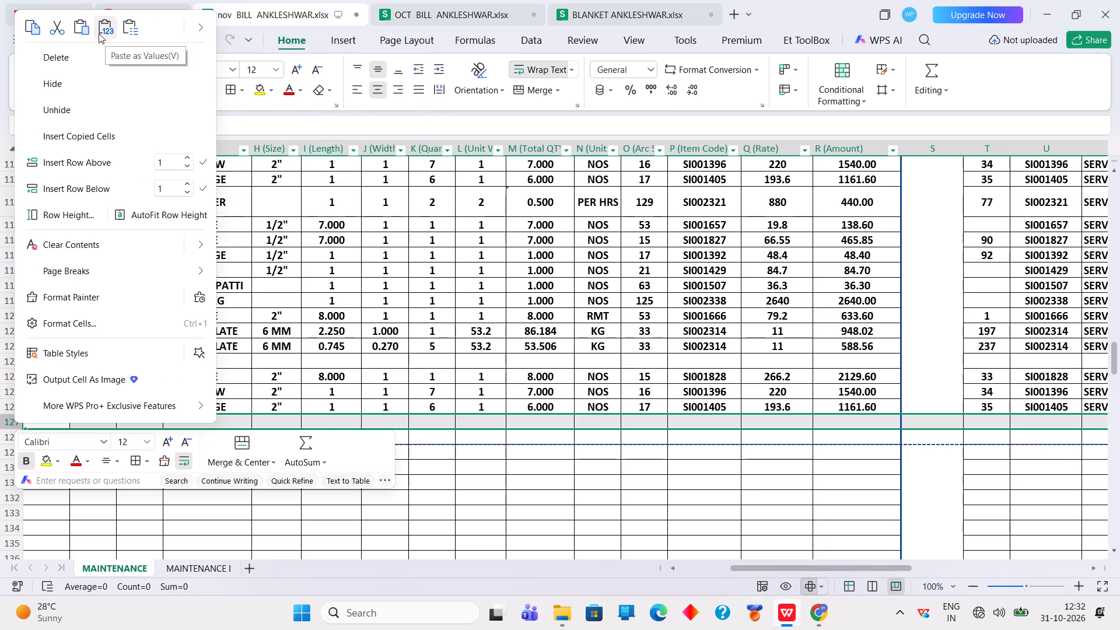
{"action": "left_click", "coordinate": [86, 24]}
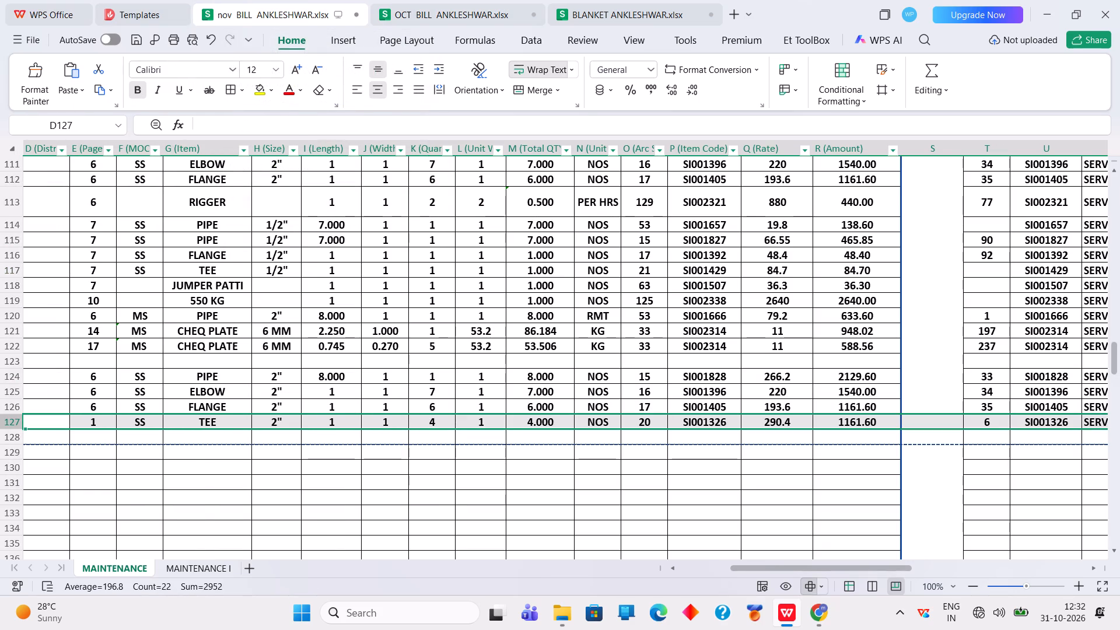
Copy the 550 KG item from row 119 into the empty row 123 of the November bill.
{"action": "left_click", "coordinate": [2, 302]}
{"action": "right_click", "coordinate": [2, 302]}
{"action": "left_click", "coordinate": [23, 19]}
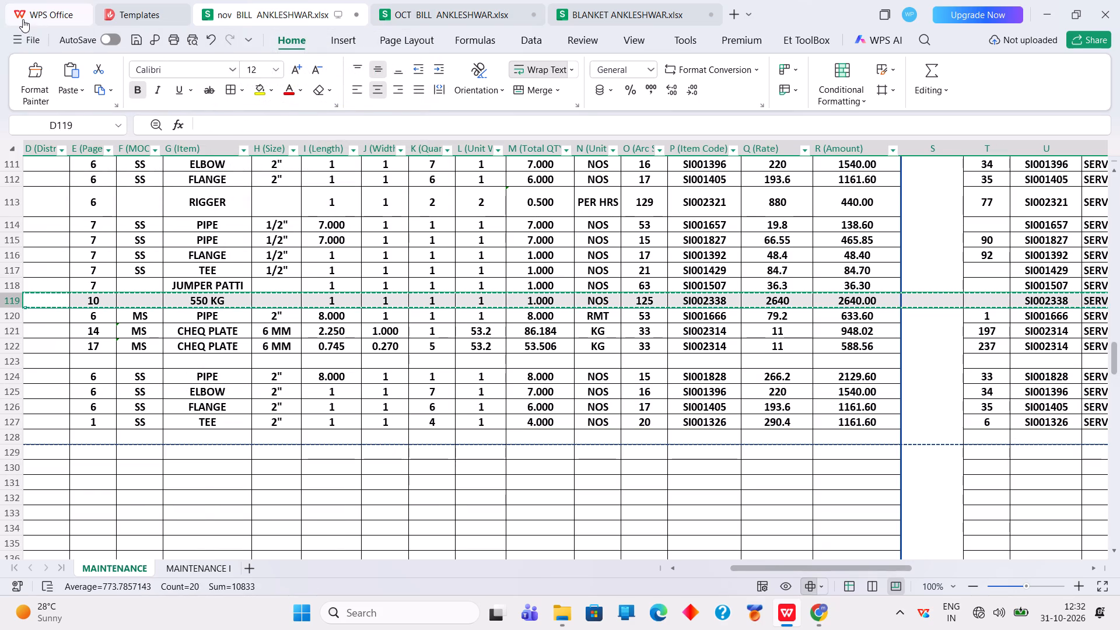
{"action": "left_click", "coordinate": [7, 362]}
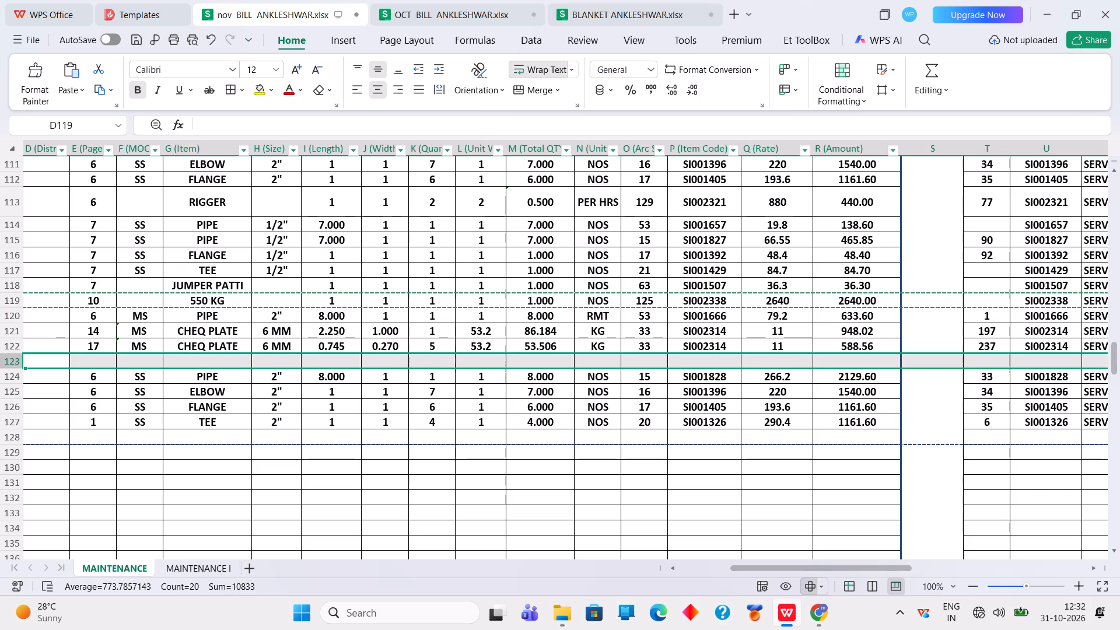
{"action": "right_click", "coordinate": [7, 362]}
{"action": "left_click", "coordinate": [72, 14]}
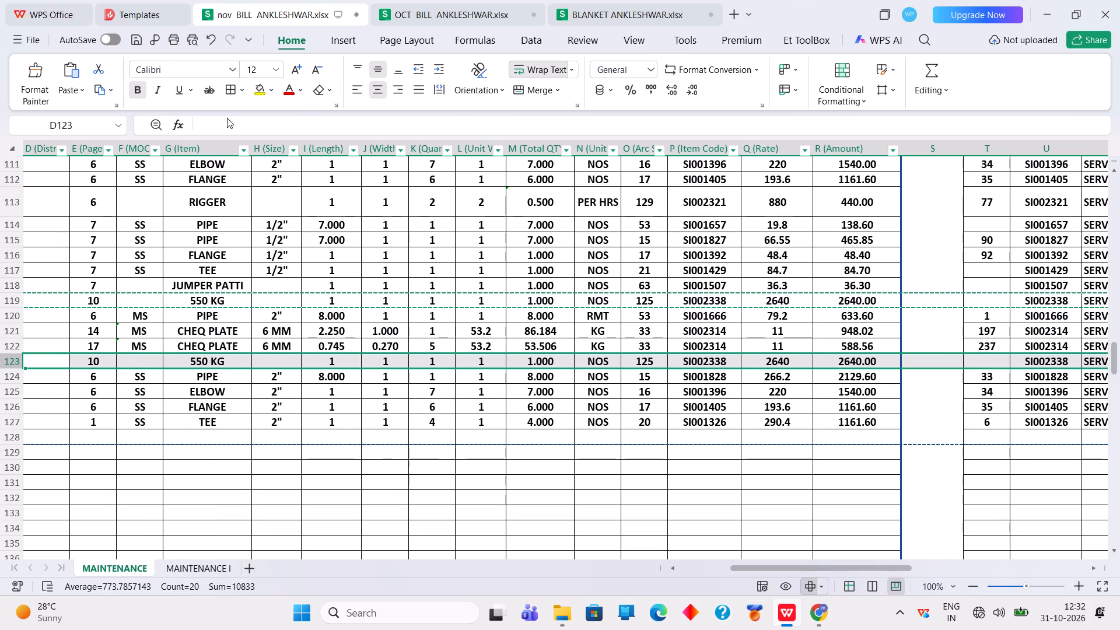
In the October bill, change the Arc Sr. No. filter to show only 26 and 27.
{"action": "left_click", "coordinate": [468, 0]}
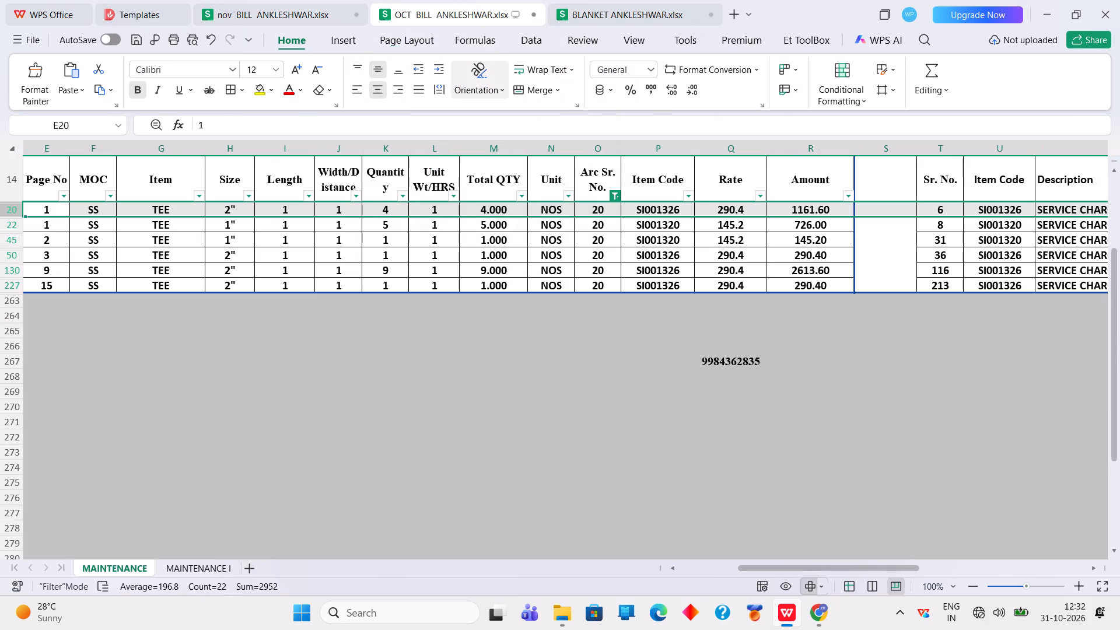
{"action": "left_click", "coordinate": [615, 192]}
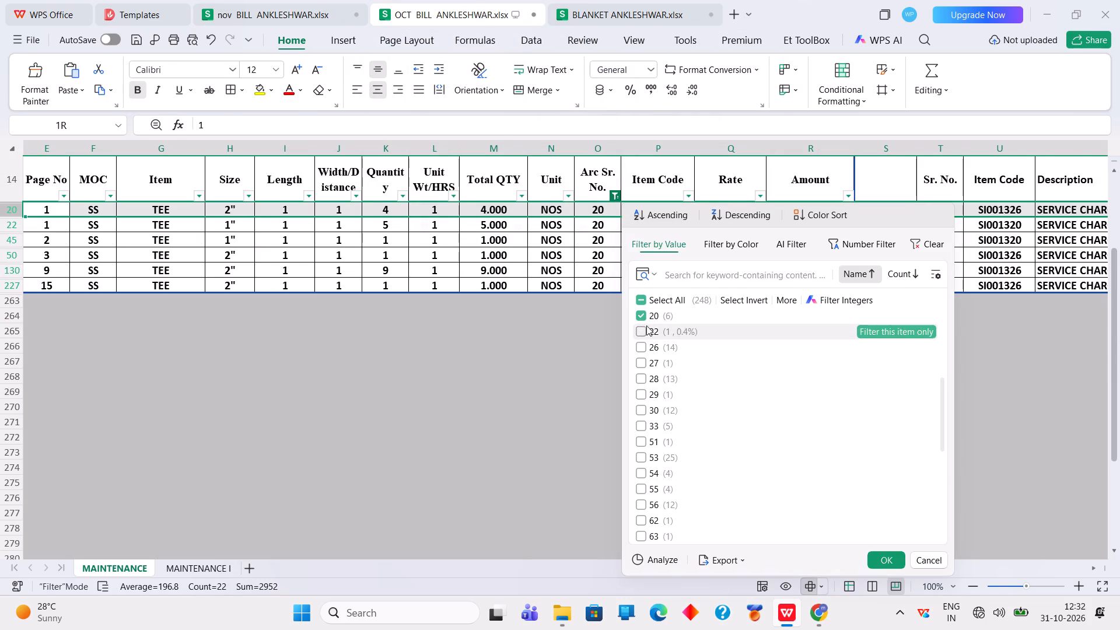
{"action": "left_click", "coordinate": [642, 313]}
{"action": "left_click", "coordinate": [645, 345]}
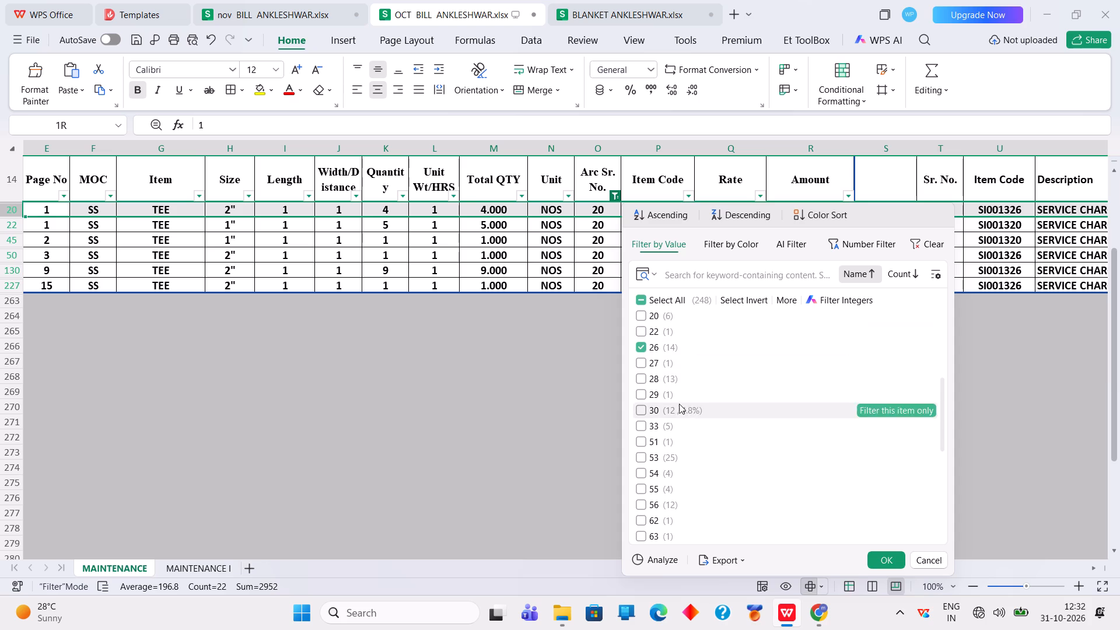
{"action": "left_click", "coordinate": [661, 367]}
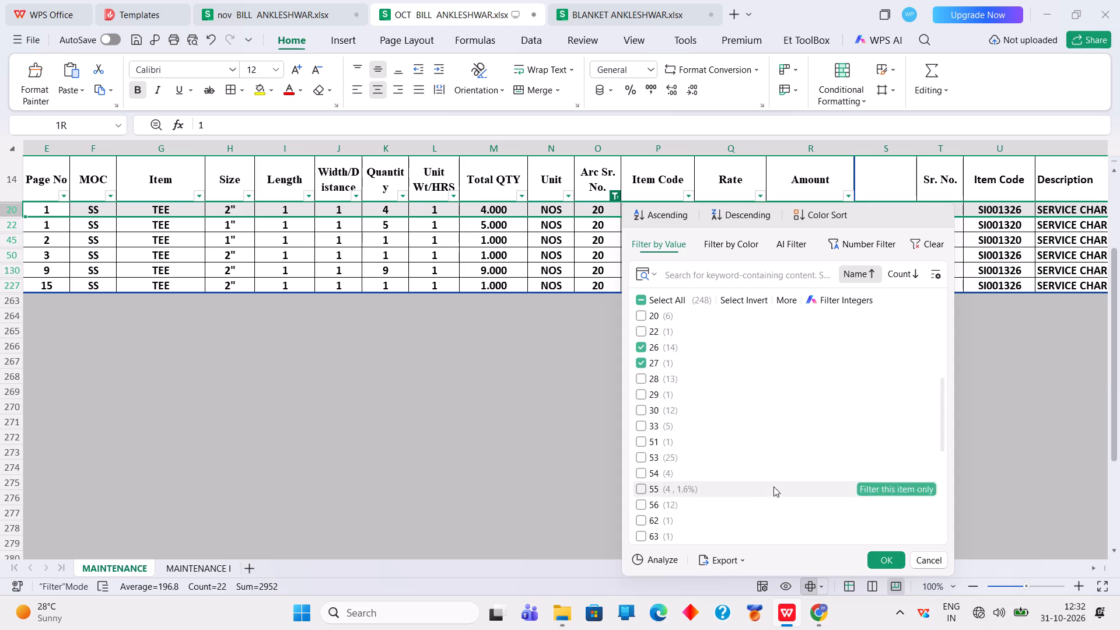
{"action": "left_click", "coordinate": [876, 559]}
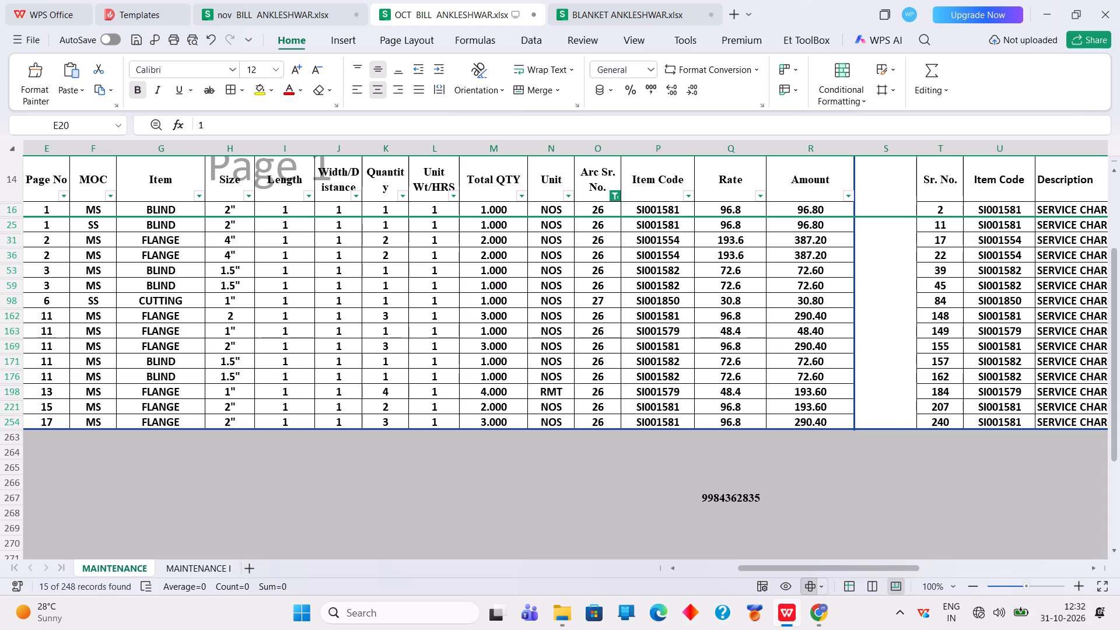
Copy the October bill's 1" SS CUTTING item in row 98 into row 128 of the November bill.
{"action": "left_click", "coordinate": [6, 302]}
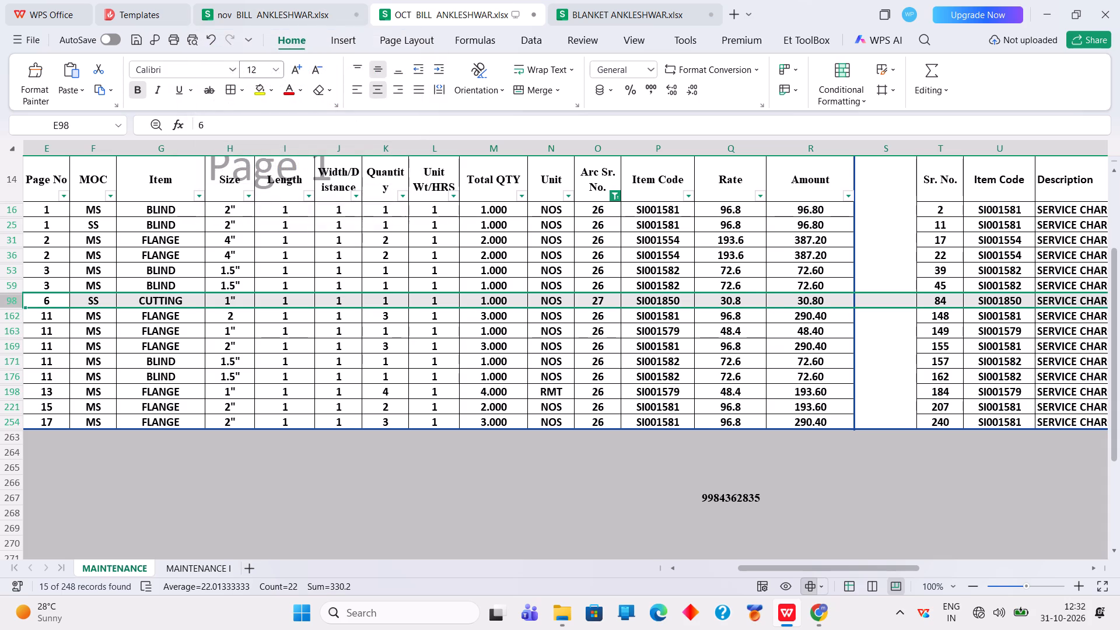
{"action": "left_click", "coordinate": [10, 301]}
{"action": "right_click", "coordinate": [10, 302]}
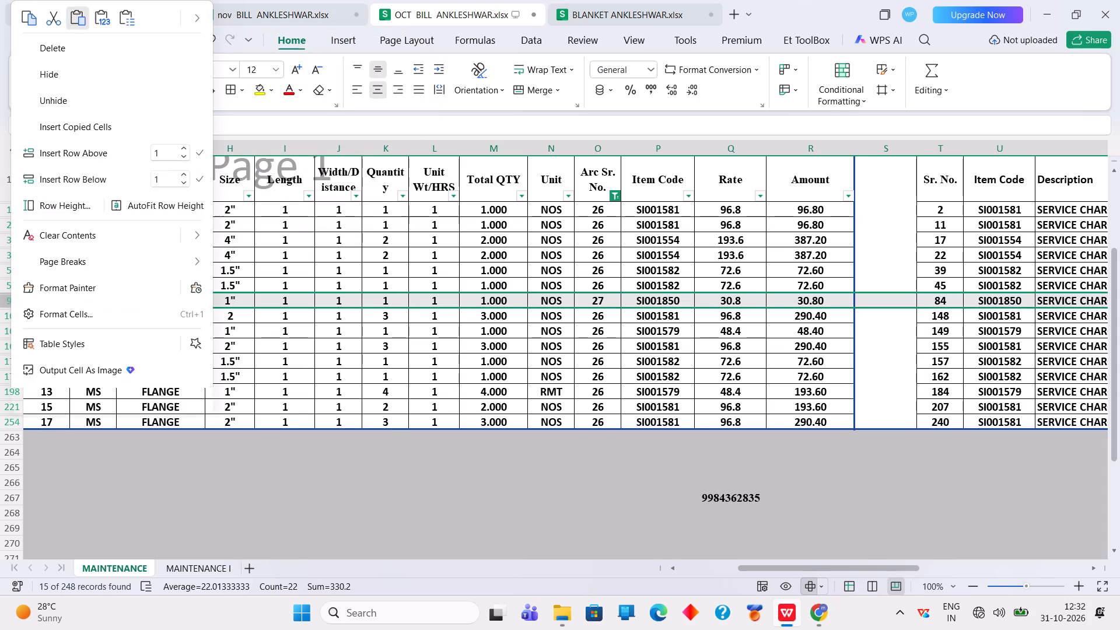
{"action": "left_click", "coordinate": [26, 8]}
{"action": "left_click", "coordinate": [280, 17]}
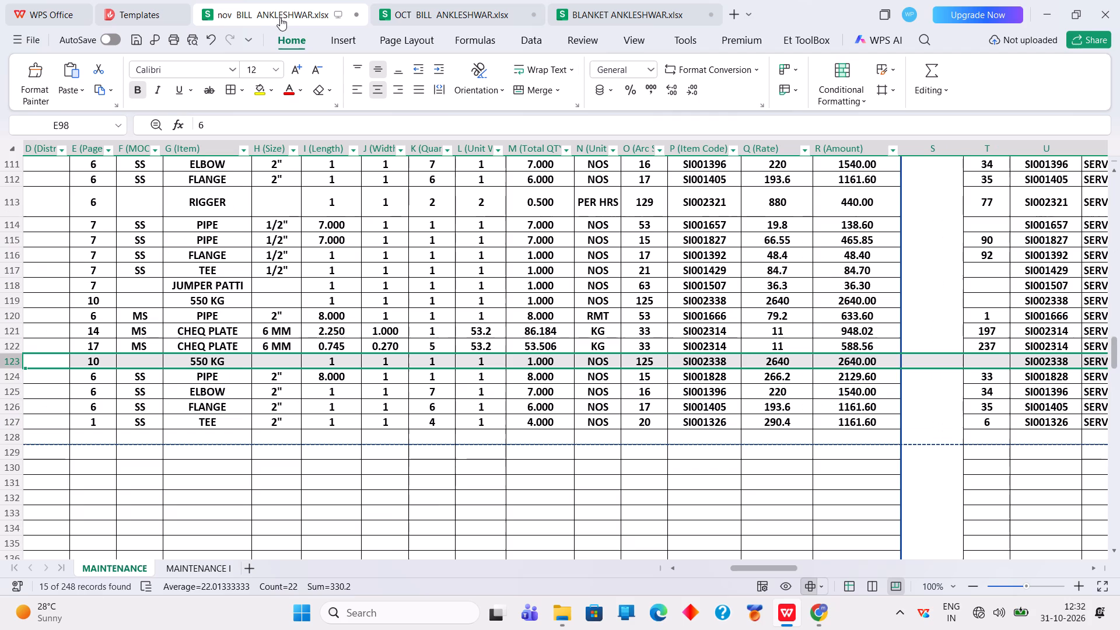
{"action": "left_click", "coordinate": [15, 437]}
{"action": "right_click", "coordinate": [15, 437]}
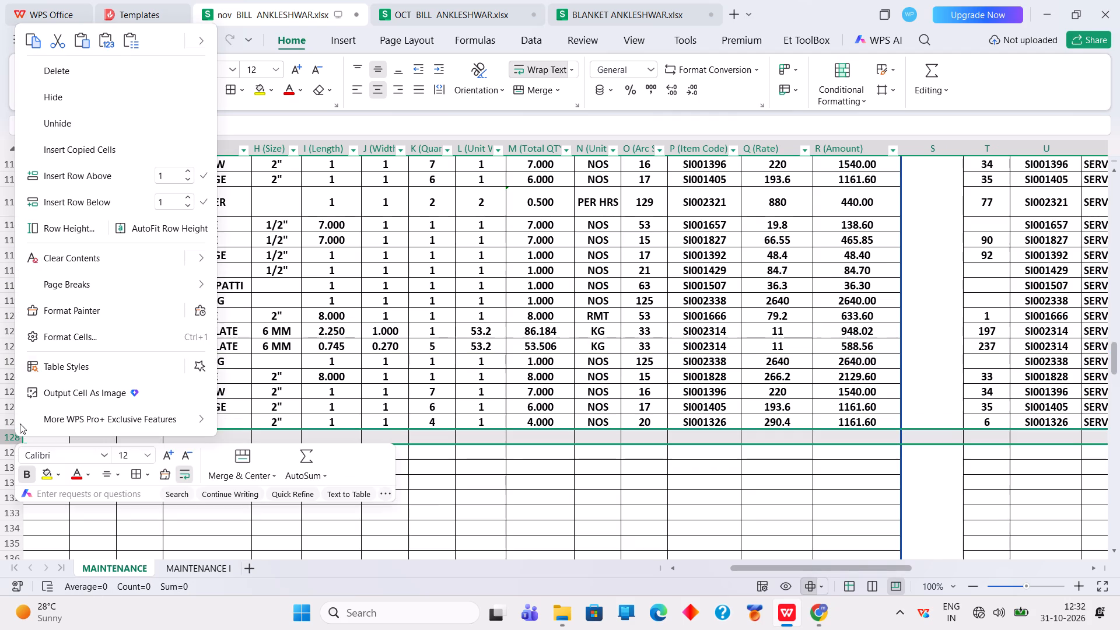
{"action": "left_click", "coordinate": [78, 42]}
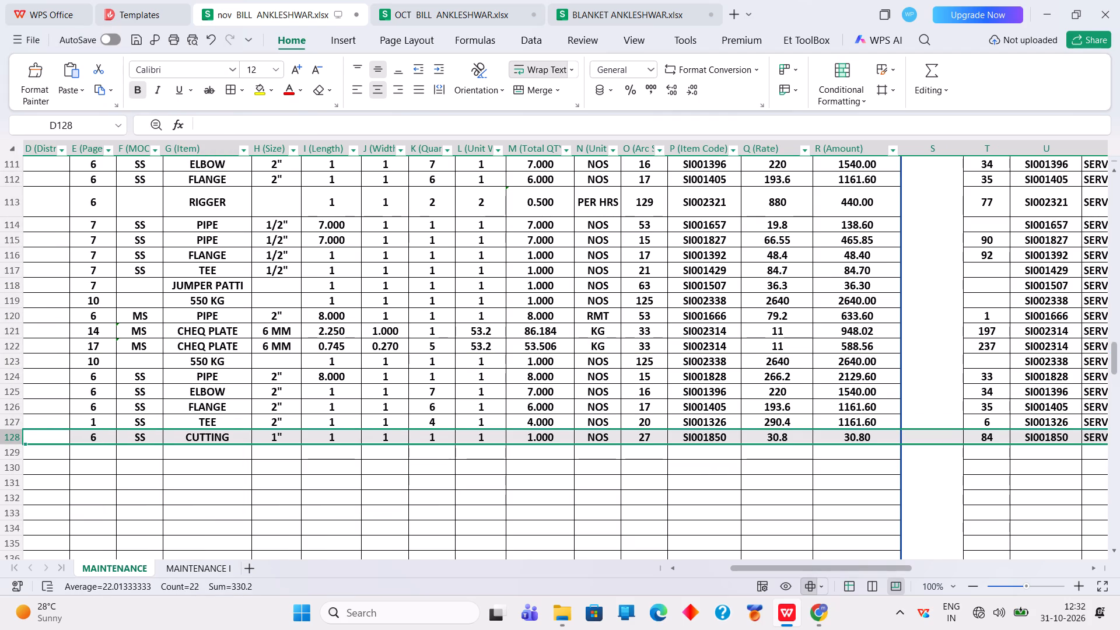
Set the size of the CUTTING item in row 128 to 2".
{"action": "left_click", "coordinate": [290, 422]}
{"action": "left_click", "coordinate": [287, 434]}
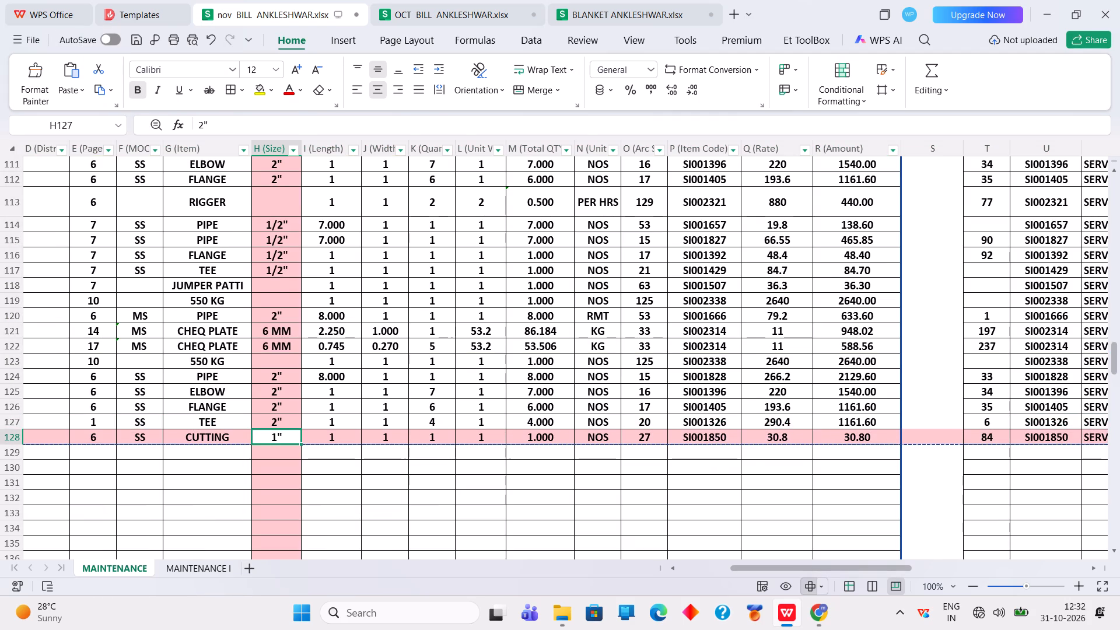
{"action": "key", "text": "2"}
{"action": "left_click", "coordinate": [282, 460]}
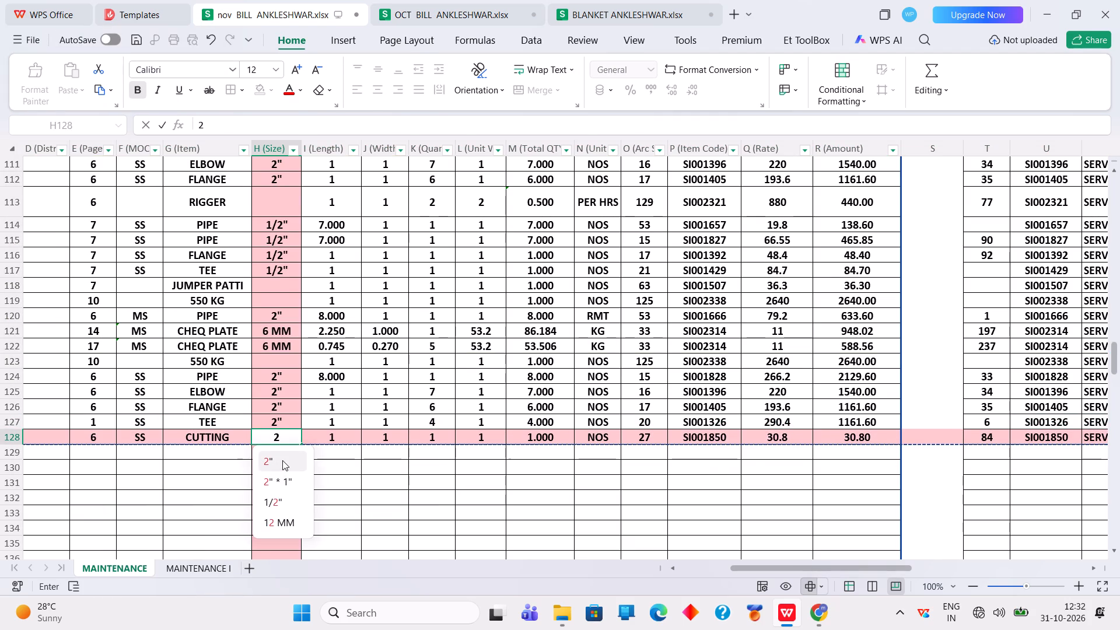
In the BLANKET workbook, change the arc code filter to show only 27.
{"action": "left_click", "coordinate": [627, 17]}
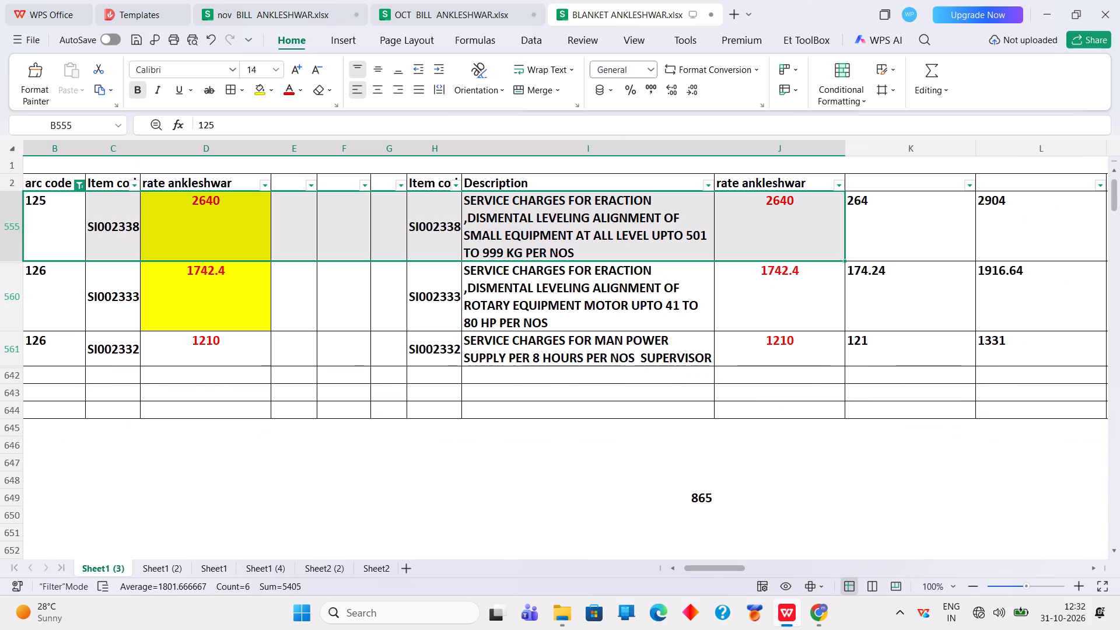
{"action": "left_click", "coordinate": [82, 185]}
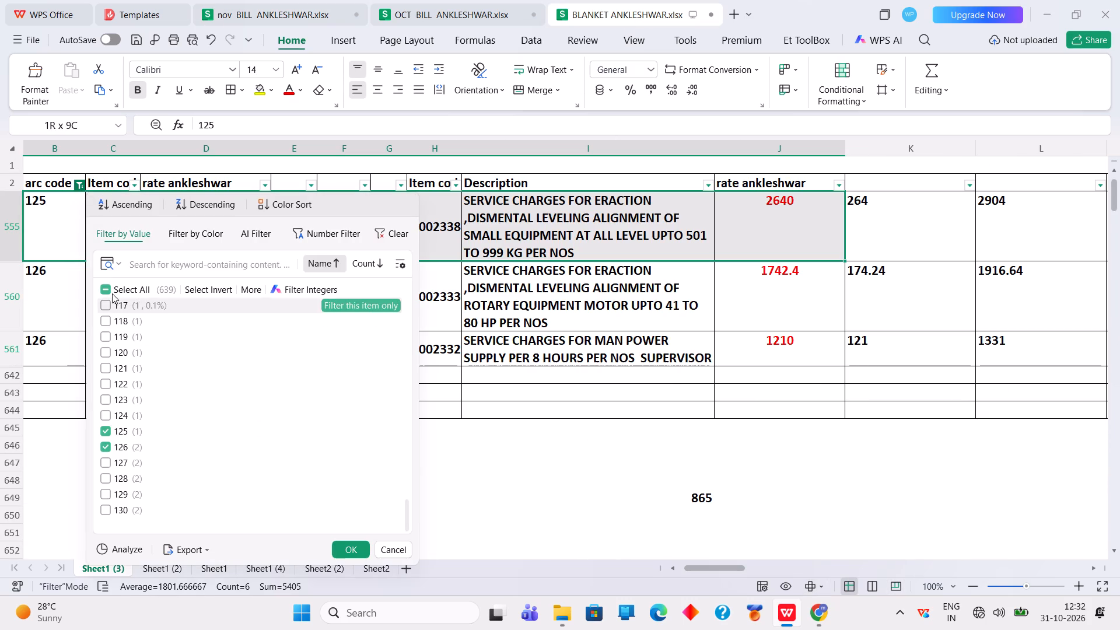
{"action": "left_click", "coordinate": [108, 286]}
{"action": "left_click", "coordinate": [108, 288]}
{"action": "scroll", "coordinate": [173, 384], "scroll_direction": "up", "scroll_amount": 11}
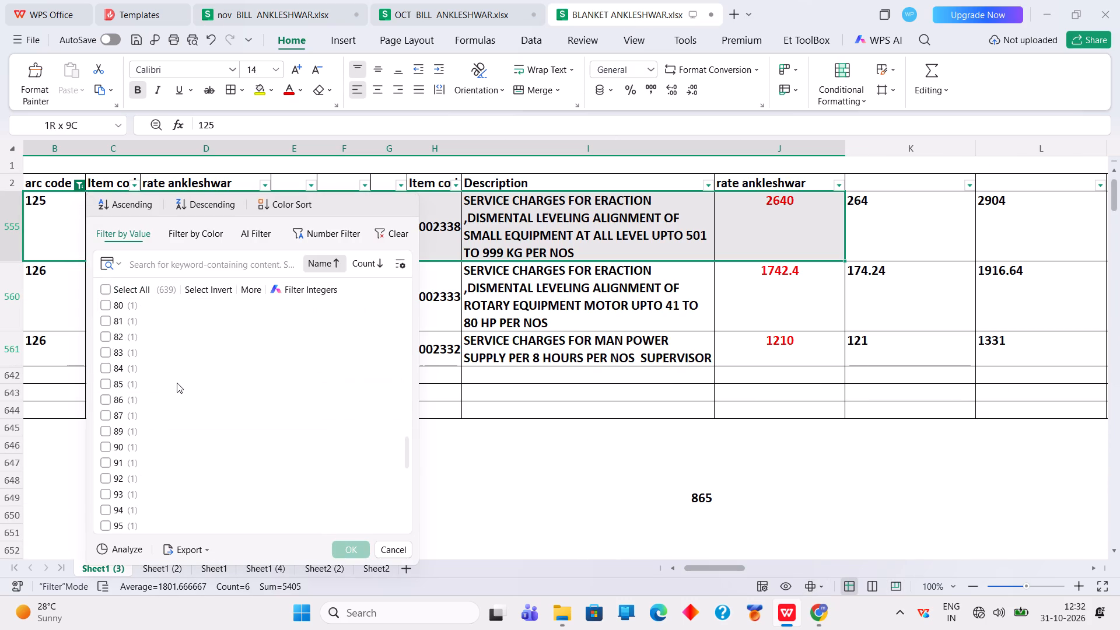
{"action": "scroll", "coordinate": [177, 383], "scroll_direction": "up", "scroll_amount": 20}
{"action": "scroll", "coordinate": [177, 383], "scroll_direction": "up", "scroll_amount": 5}
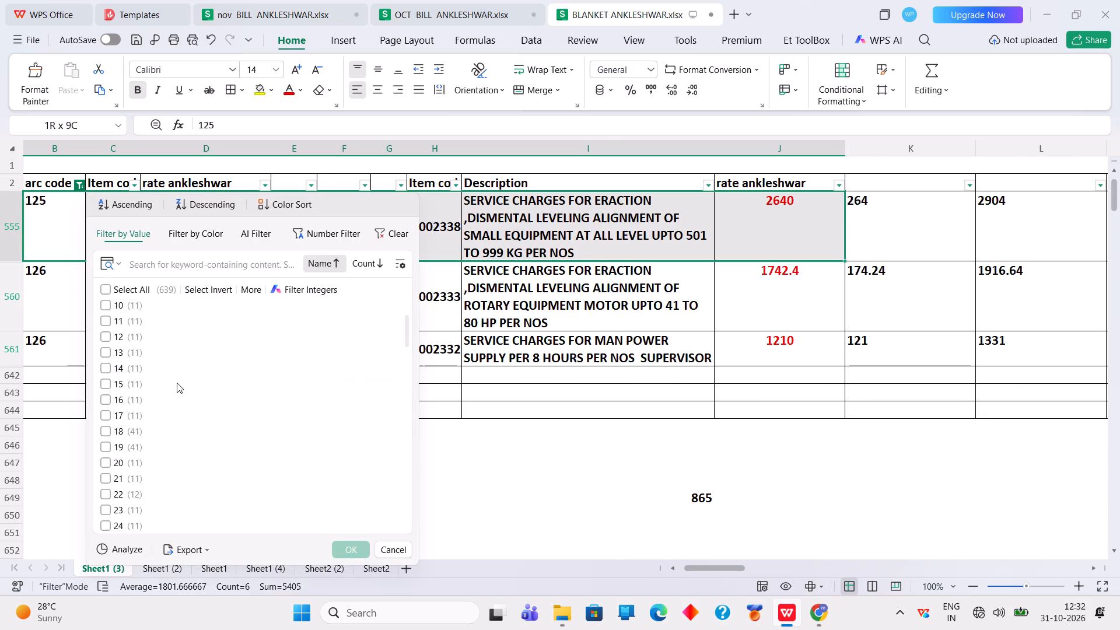
{"action": "scroll", "coordinate": [164, 407], "scroll_direction": "down", "scroll_amount": 3}
{"action": "left_click", "coordinate": [141, 478]}
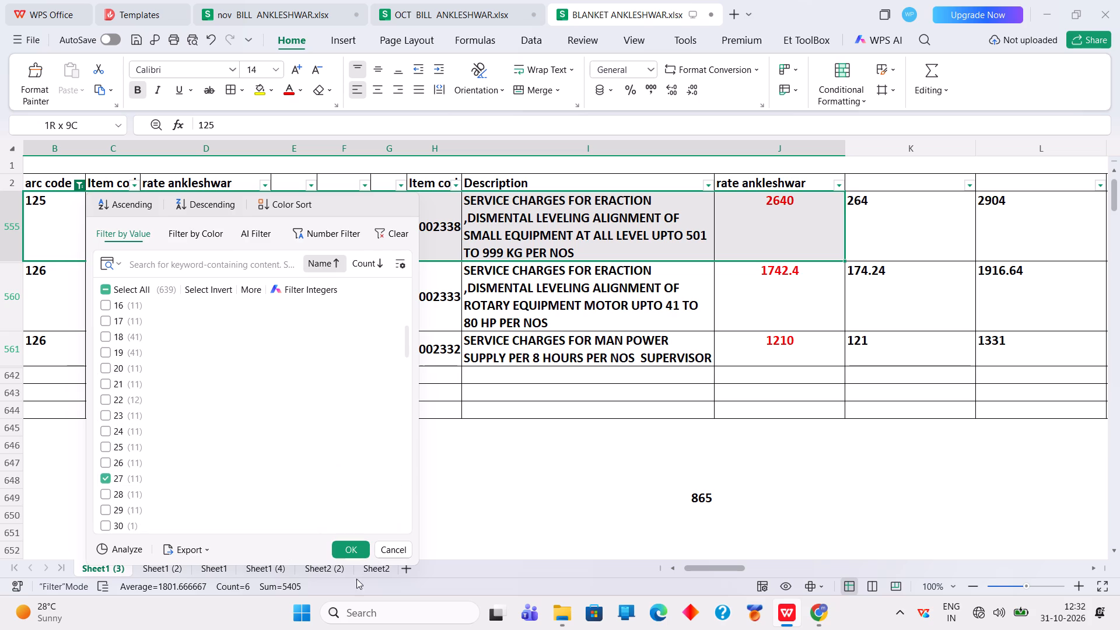
{"action": "left_click", "coordinate": [351, 552]}
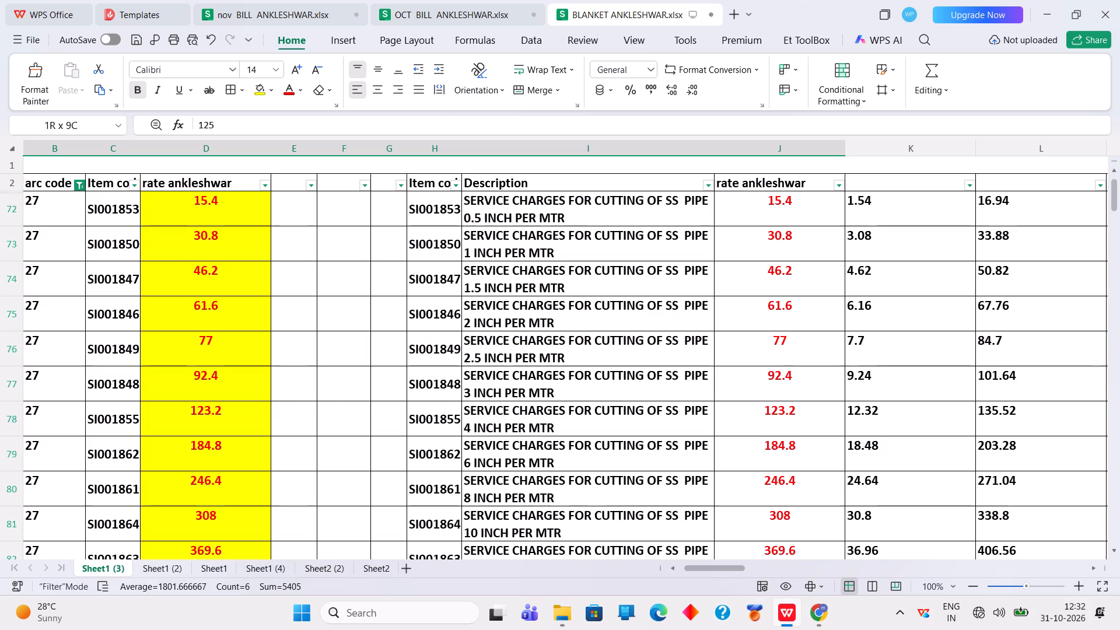
Copy the BLANKET entry for cutting 2 inch SS pipe, SI001846, into row 128 of the November bill as values, starting at Arc Sr. No.
{"action": "left_click", "coordinate": [71, 283]}
{"action": "left_click_drag", "start_coordinate": [59, 316], "coordinate": [727, 312]}
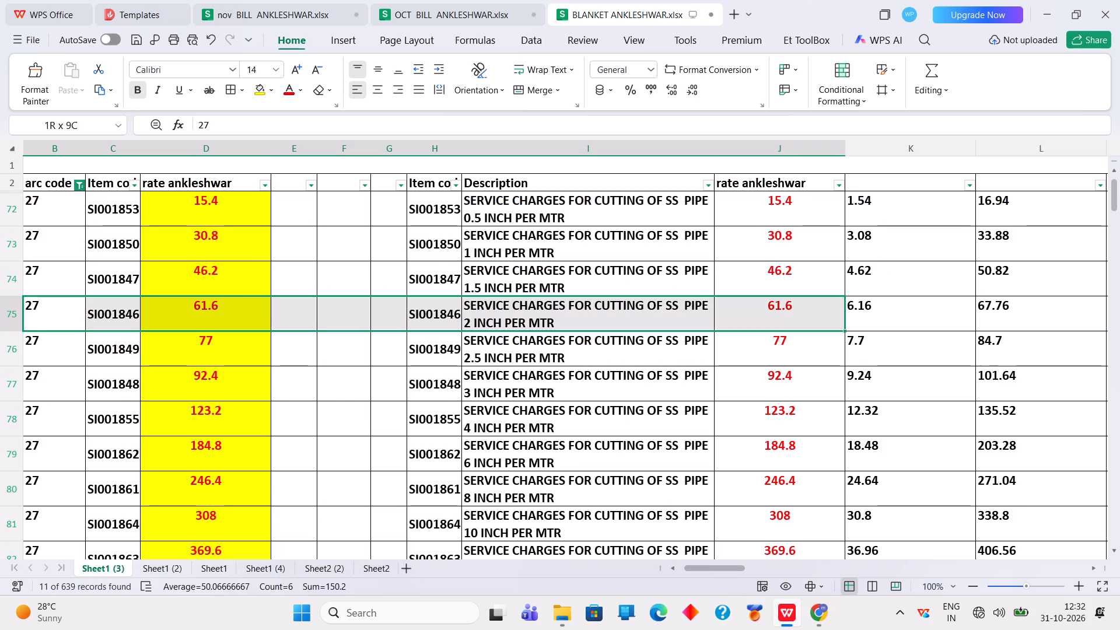
{"action": "left_click_drag", "start_coordinate": [727, 312], "coordinate": [763, 309]}
{"action": "right_click", "coordinate": [764, 309]}
{"action": "left_click", "coordinate": [776, 15]}
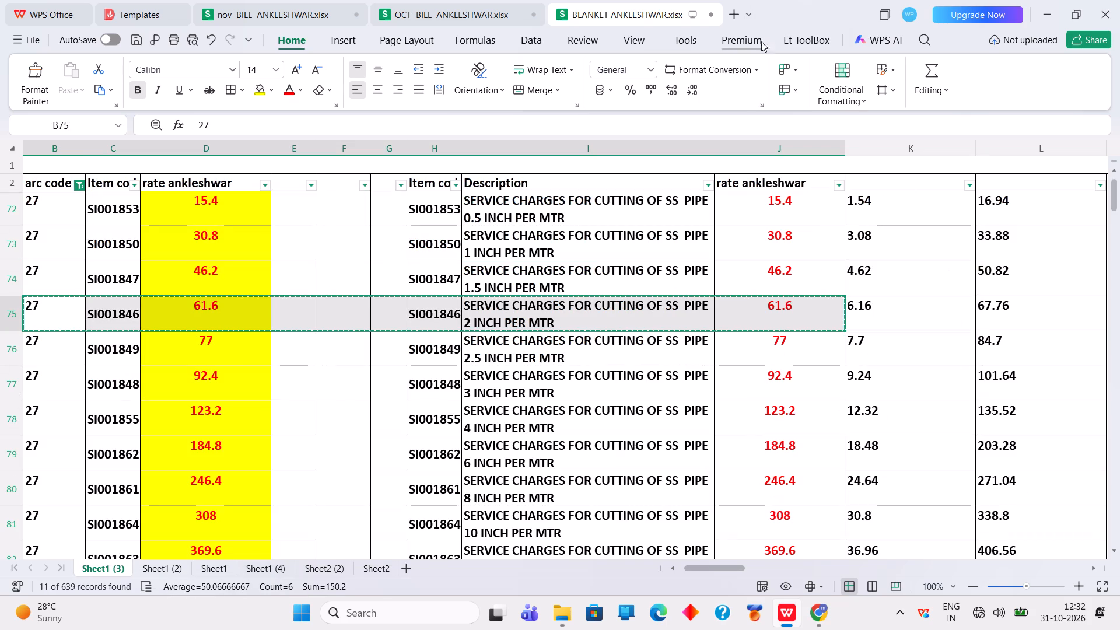
{"action": "left_click", "coordinate": [298, 17]}
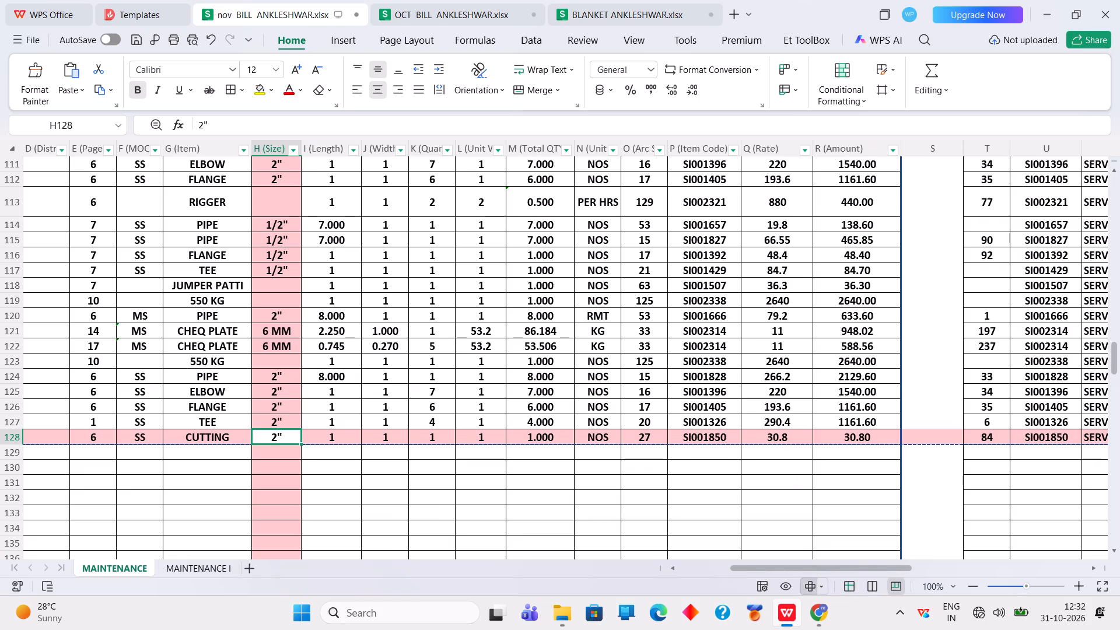
{"action": "right_click", "coordinate": [649, 440]}
{"action": "left_click", "coordinate": [737, 22]}
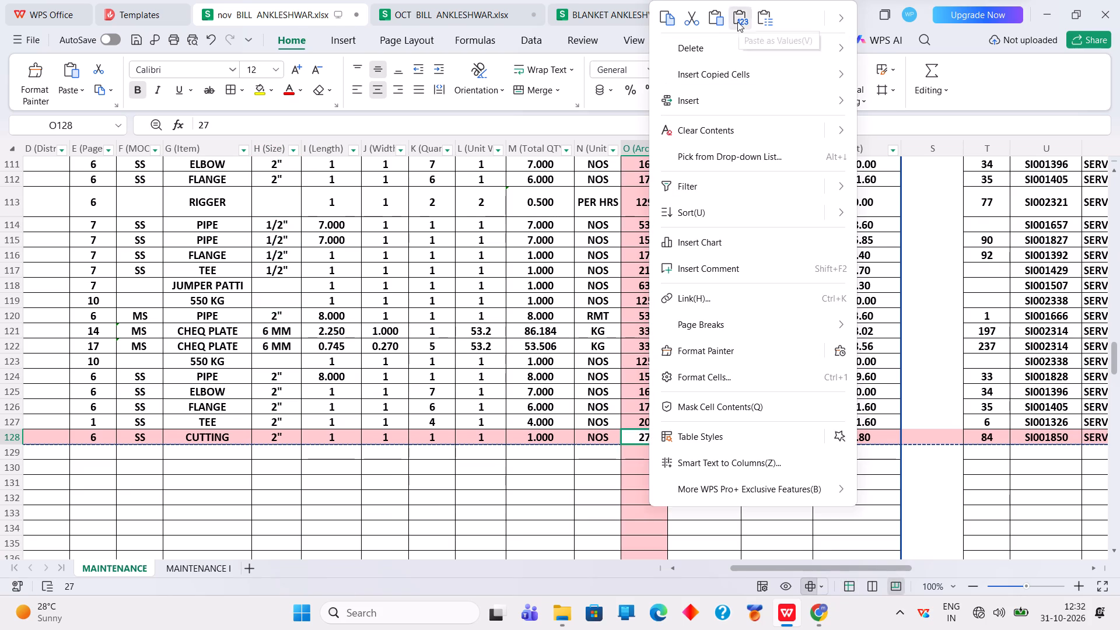
Fill the Amount formula from row 127 down to the CUTTING item in row 128.
{"action": "left_click", "coordinate": [275, 423]}
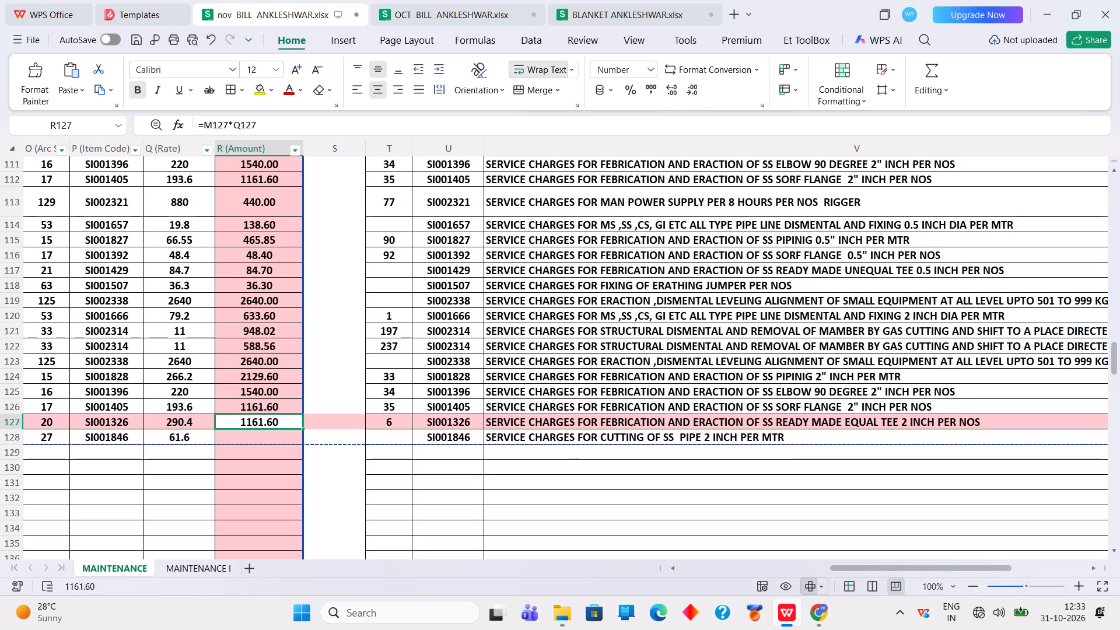
{"action": "left_click_drag", "start_coordinate": [305, 428], "coordinate": [300, 446]}
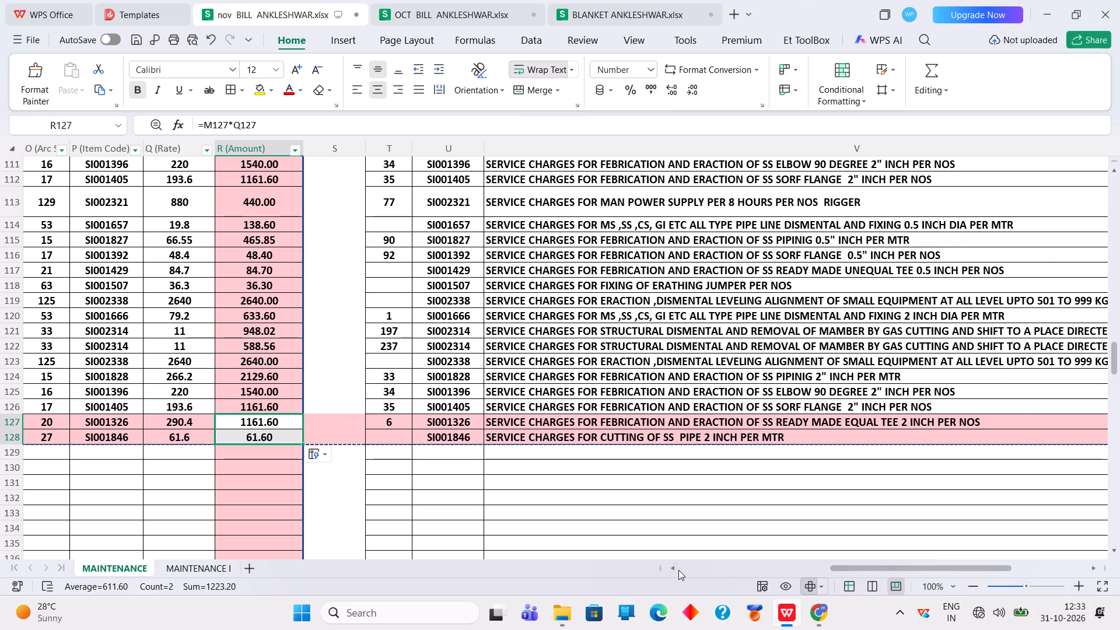
Change the description in row 119 to DISMENT OF CONDENSER CT-301.
{"action": "left_click", "coordinate": [674, 568]}
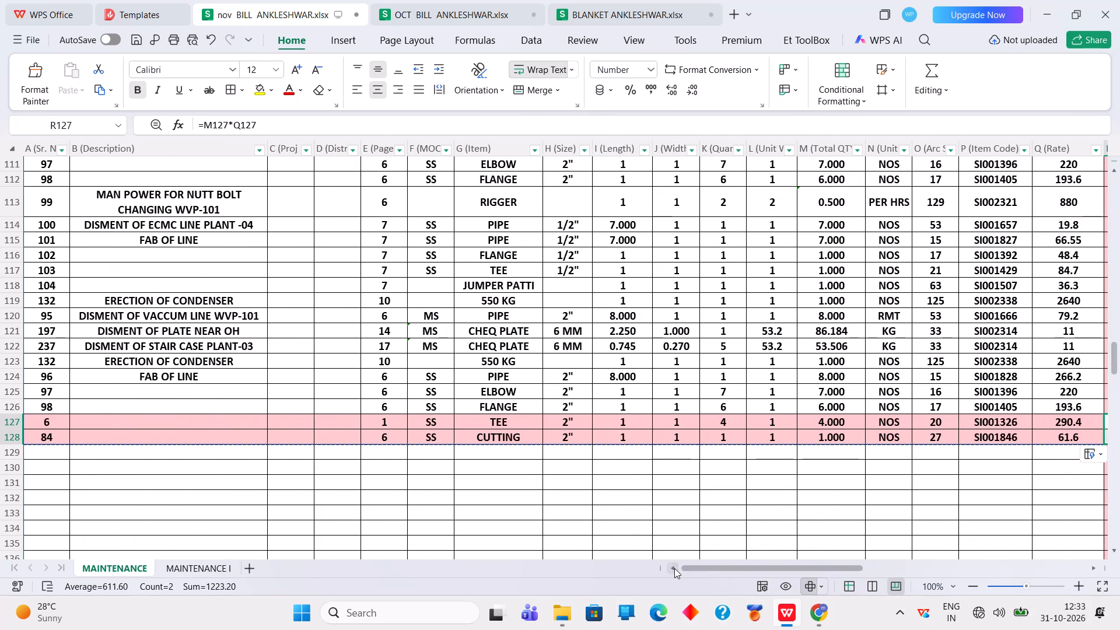
{"action": "left_click", "coordinate": [226, 298]}
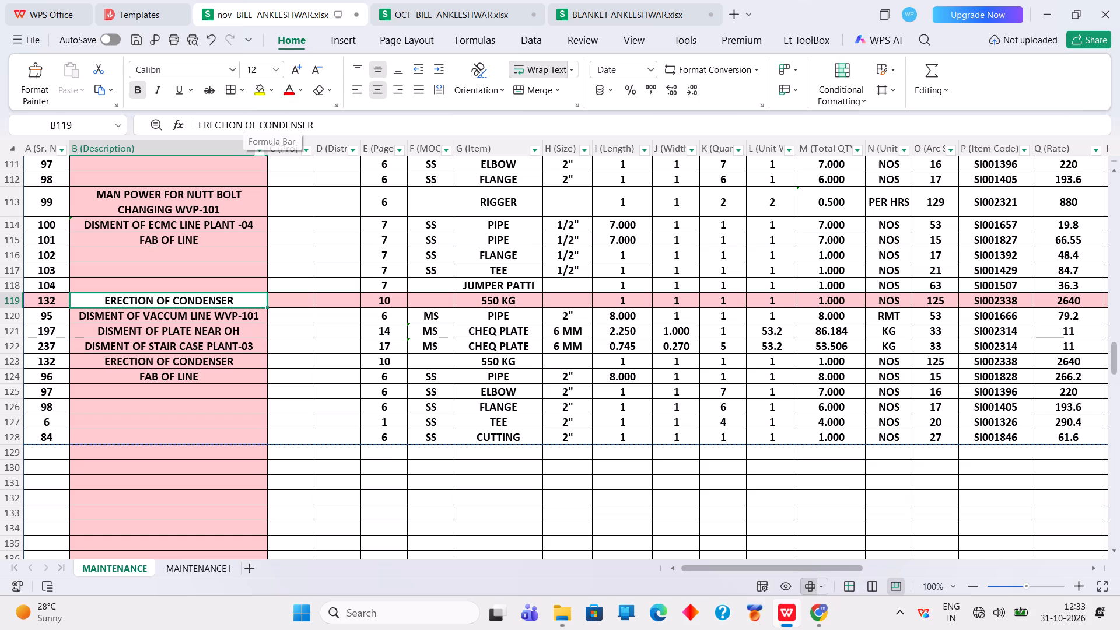
{"action": "left_click_drag", "start_coordinate": [244, 124], "coordinate": [146, 131]}
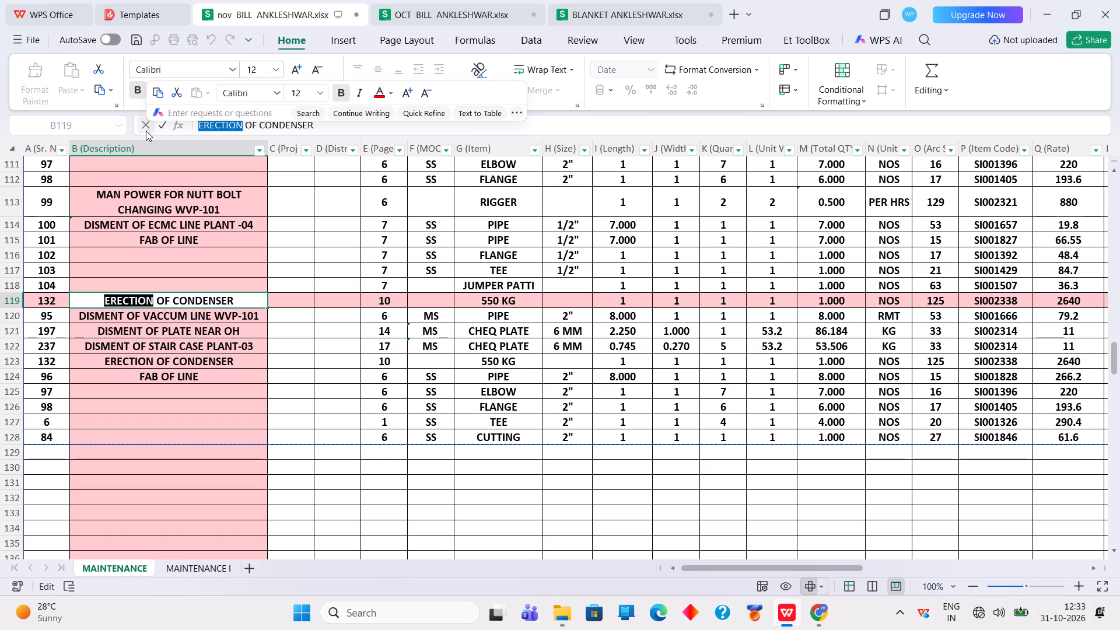
{"action": "type", "text": "DIA"}
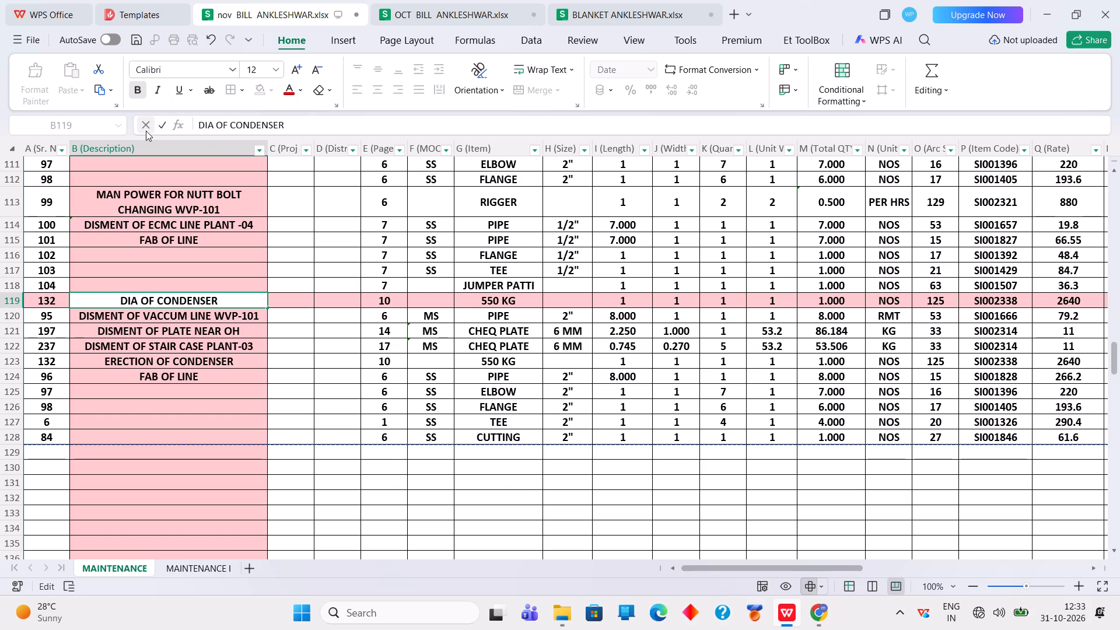
{"action": "key", "text": "BackSpace"}
{"action": "type", "text": "SMENT"}
{"action": "key", "text": "space"}
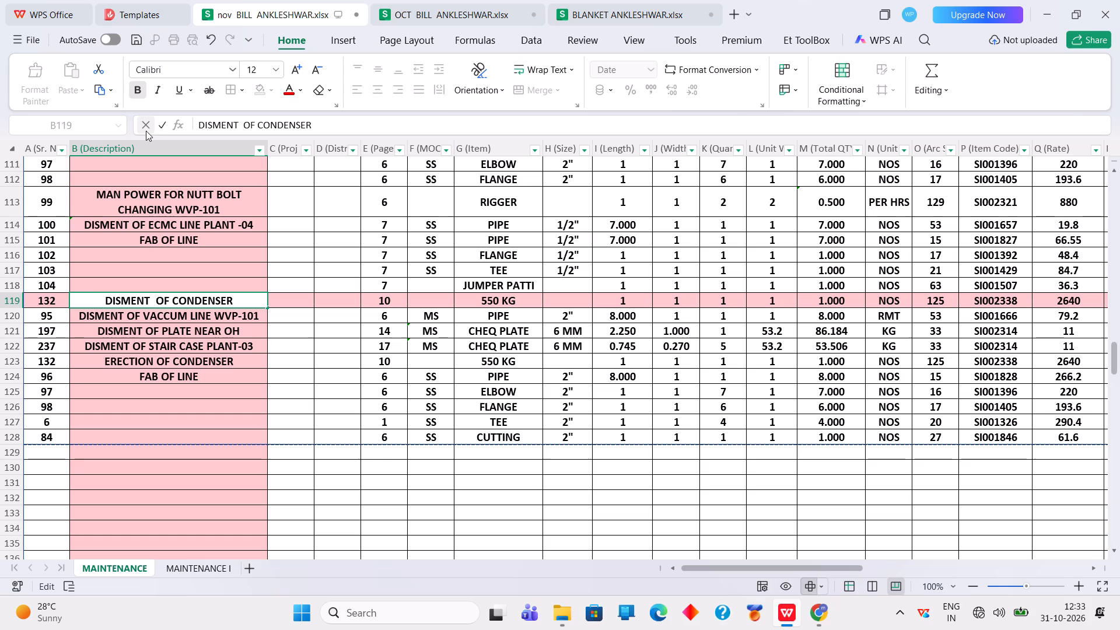
{"action": "key", "text": "BackSpace"}
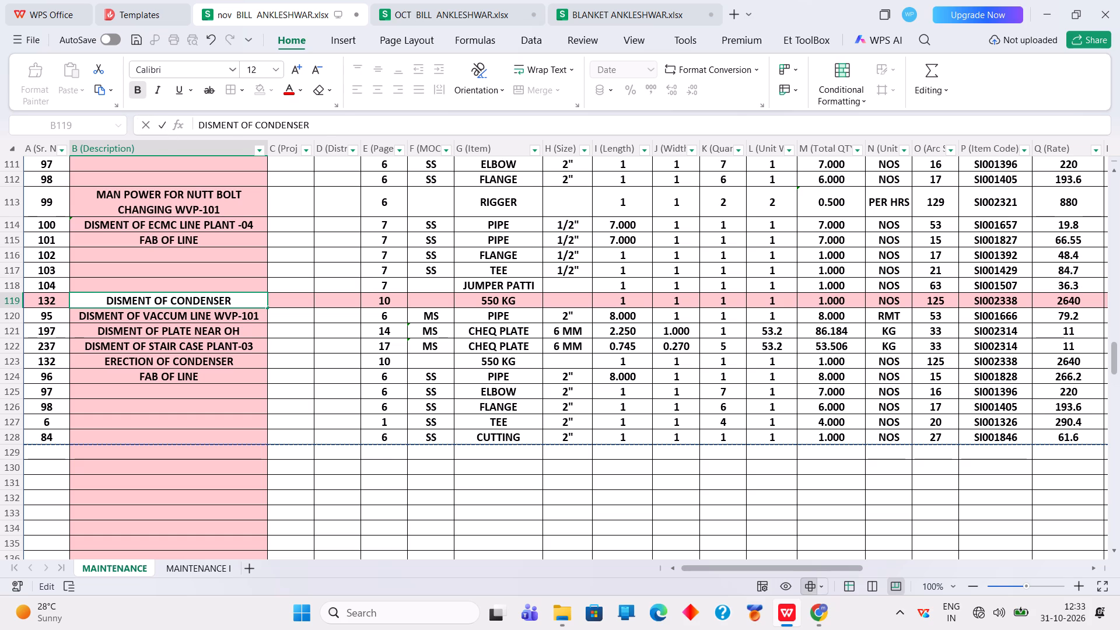
{"action": "left_click", "coordinate": [325, 131]}
{"action": "key", "text": "space"}
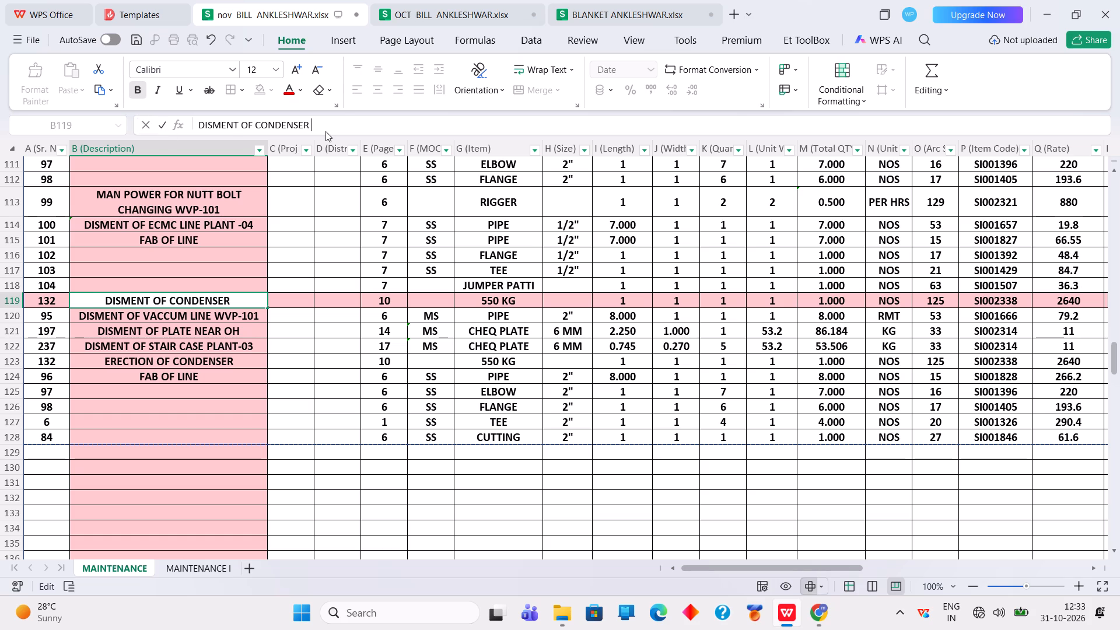
{"action": "type", "text": "CT"}
{"action": "type", "text": "-301"}
{"action": "key", "text": "Return"}
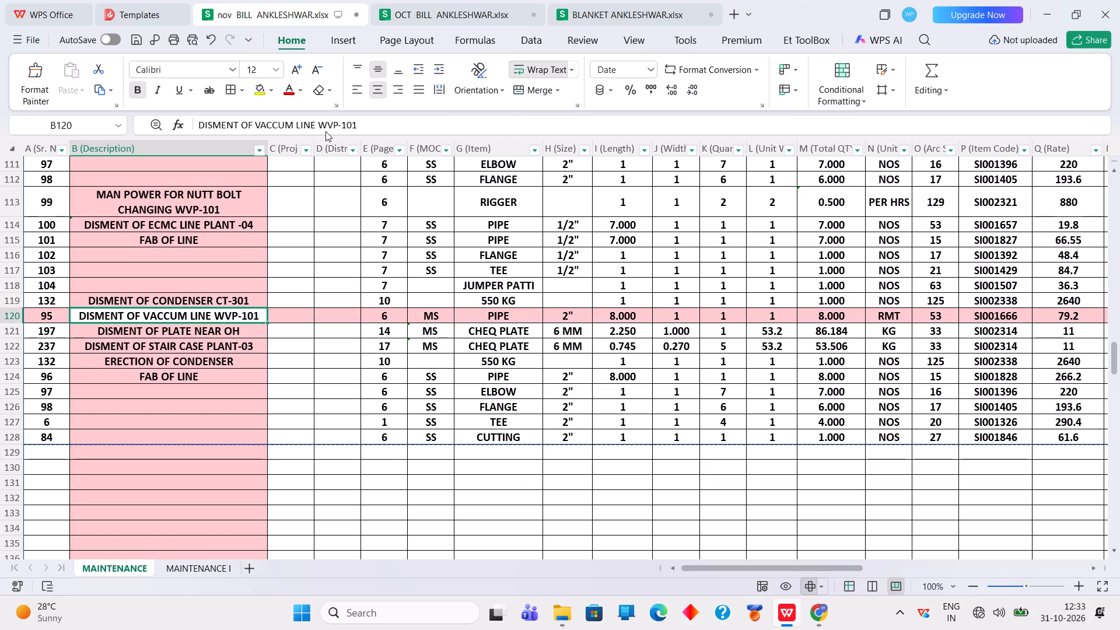
Replace the description of the MS pipe item in row 120 with DISMENT OF LINE.
{"action": "type", "text": "DIS"}
{"action": "type", "text": "MR"}
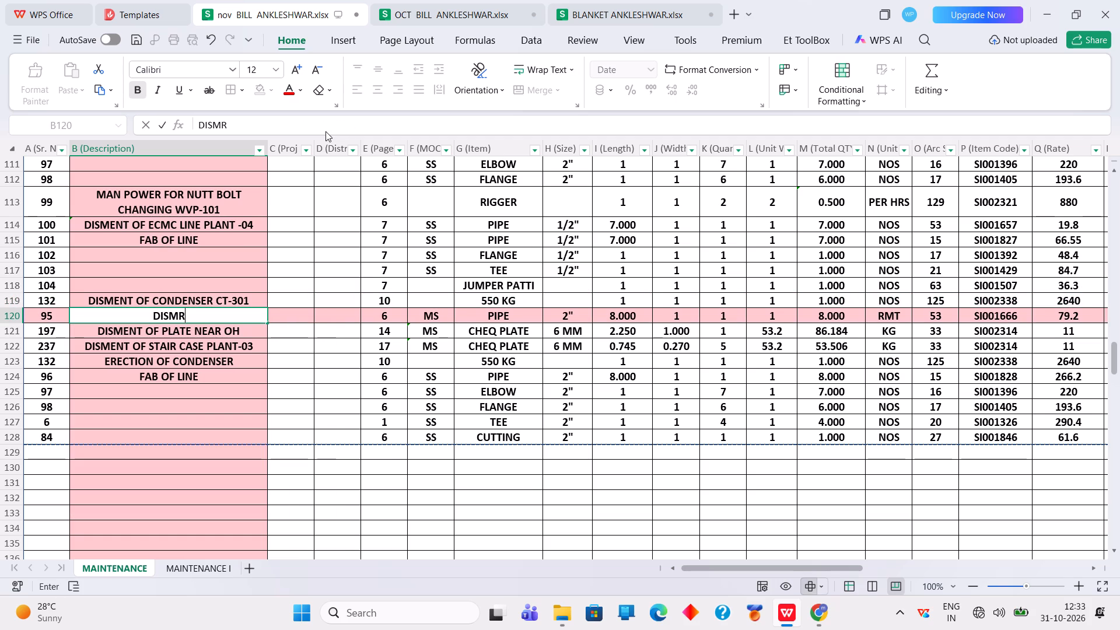
{"action": "key", "text": "BackSpace"}
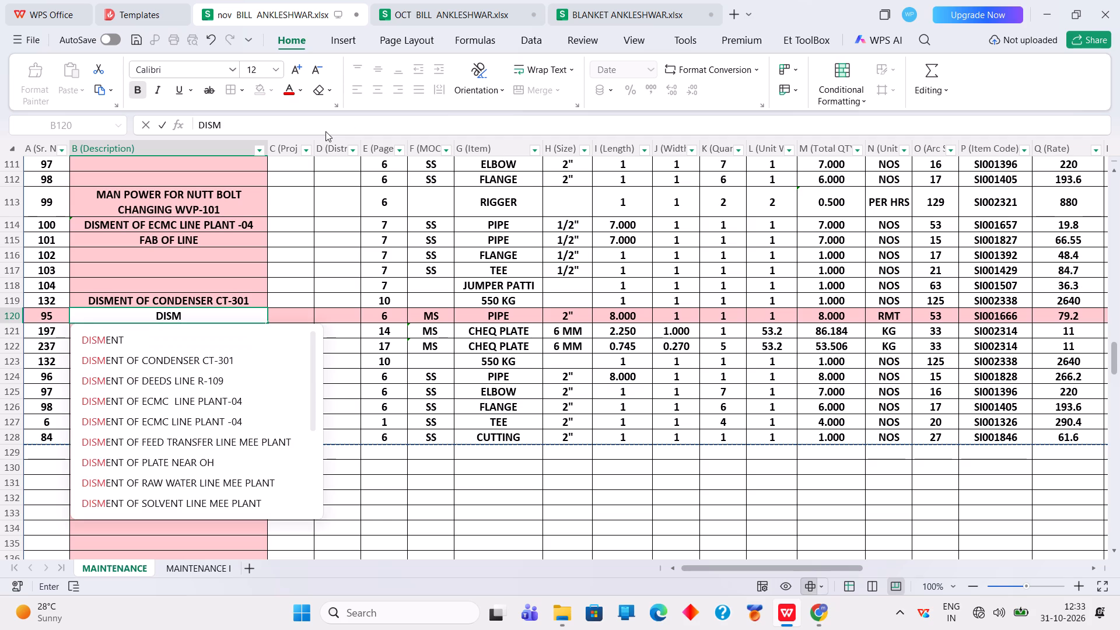
{"action": "type", "text": "ENT OF LINE"}
{"action": "key", "text": "Return"}
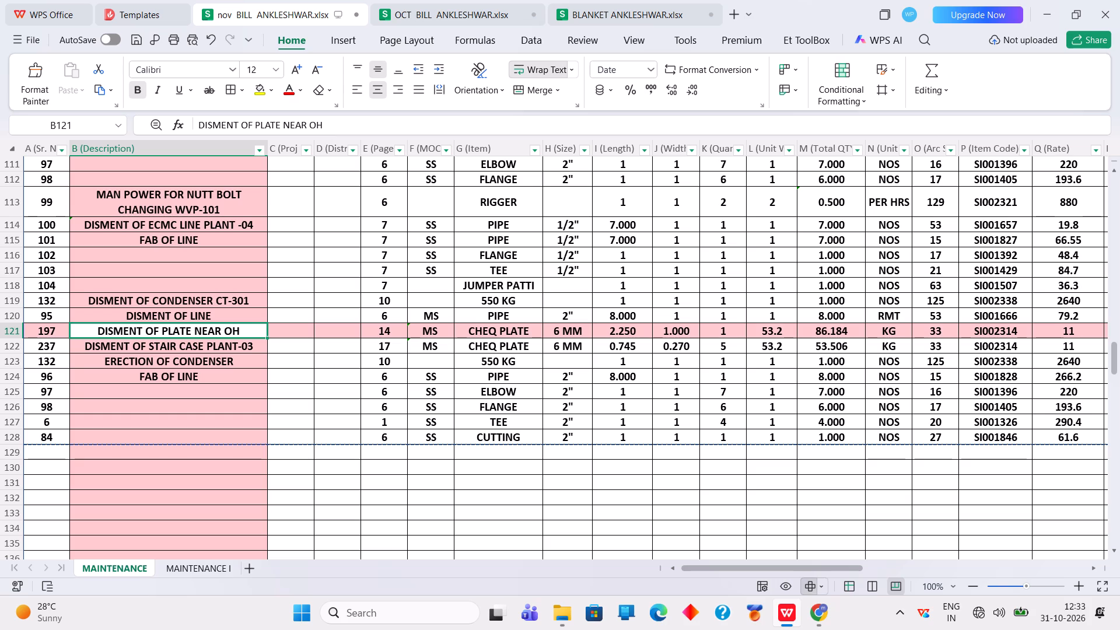
Shorten the description of the chequered plate item in row 121 to DISMENT OF PLATE.
{"action": "left_click_drag", "start_coordinate": [328, 124], "coordinate": [288, 128]}
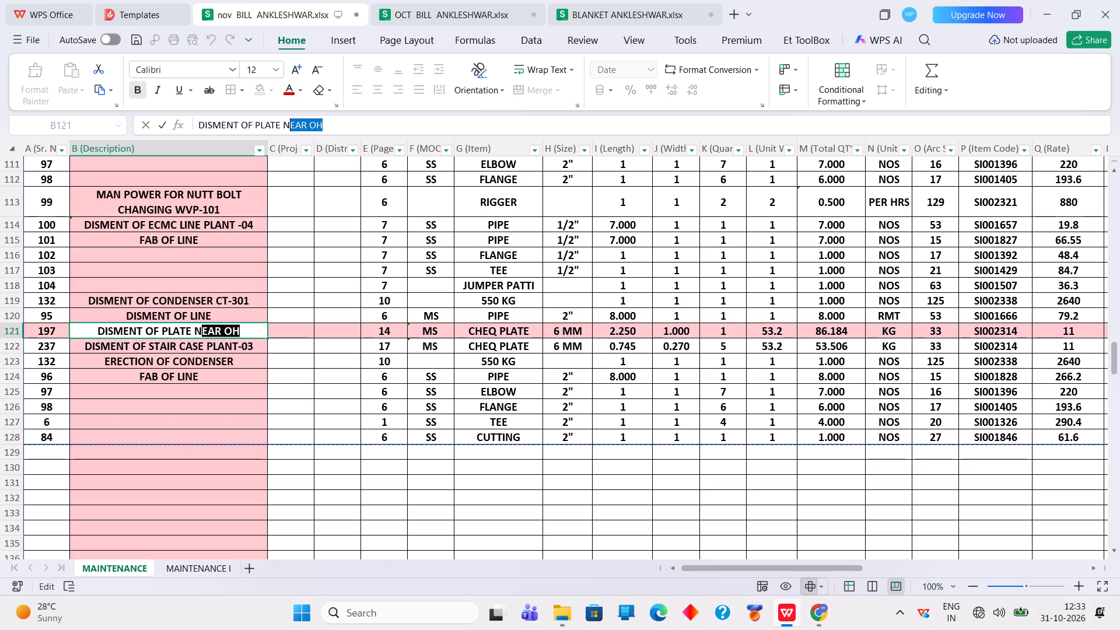
{"action": "left_click_drag", "start_coordinate": [288, 128], "coordinate": [286, 127]}
{"action": "key", "text": "BackSpace"}
{"action": "key", "text": "plus"}
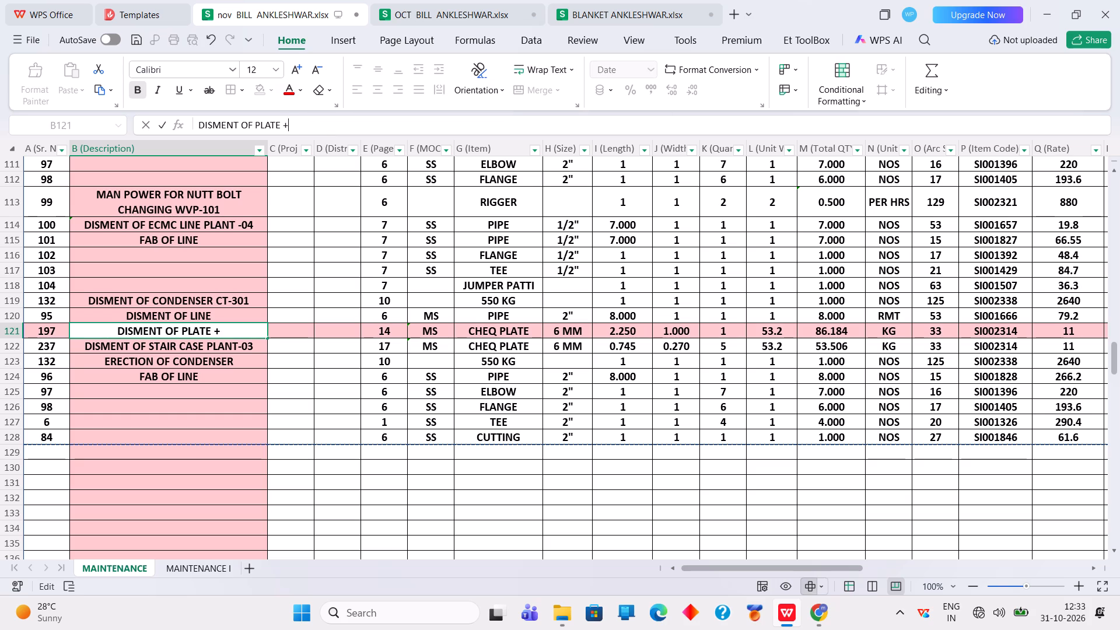
{"action": "key", "text": "BackSpace"}
{"action": "key", "text": "Return"}
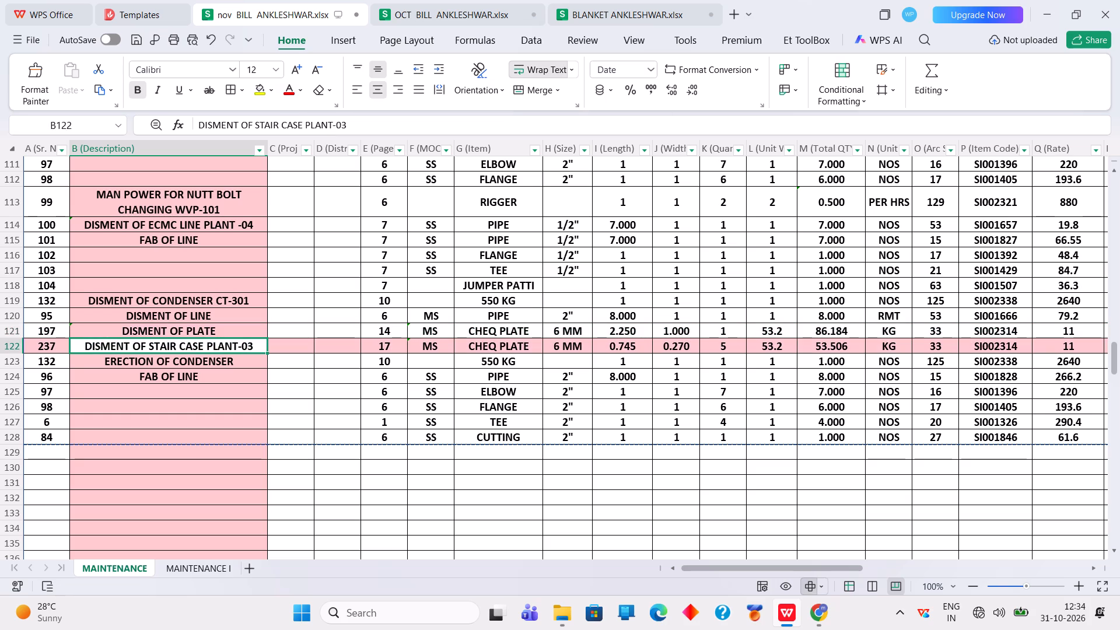
Fill the DISMENT OF PLATE description from row 121 down into row 122.
{"action": "left_click_drag", "start_coordinate": [346, 121], "coordinate": [196, 120]}
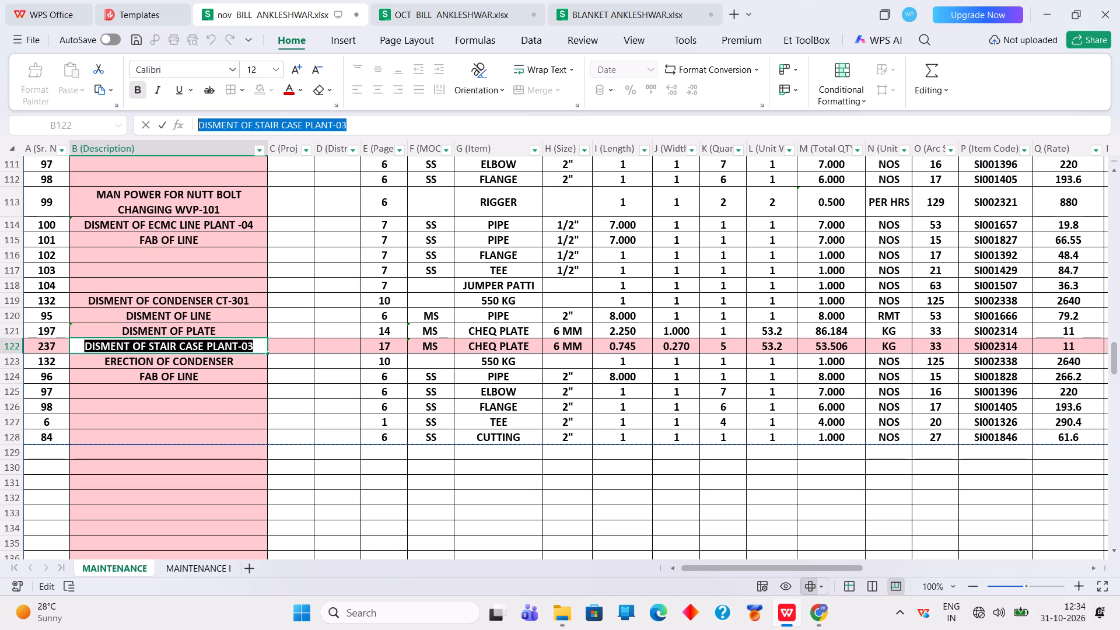
{"action": "left_click_drag", "start_coordinate": [196, 120], "coordinate": [191, 120]}
{"action": "left_click", "coordinate": [251, 326]}
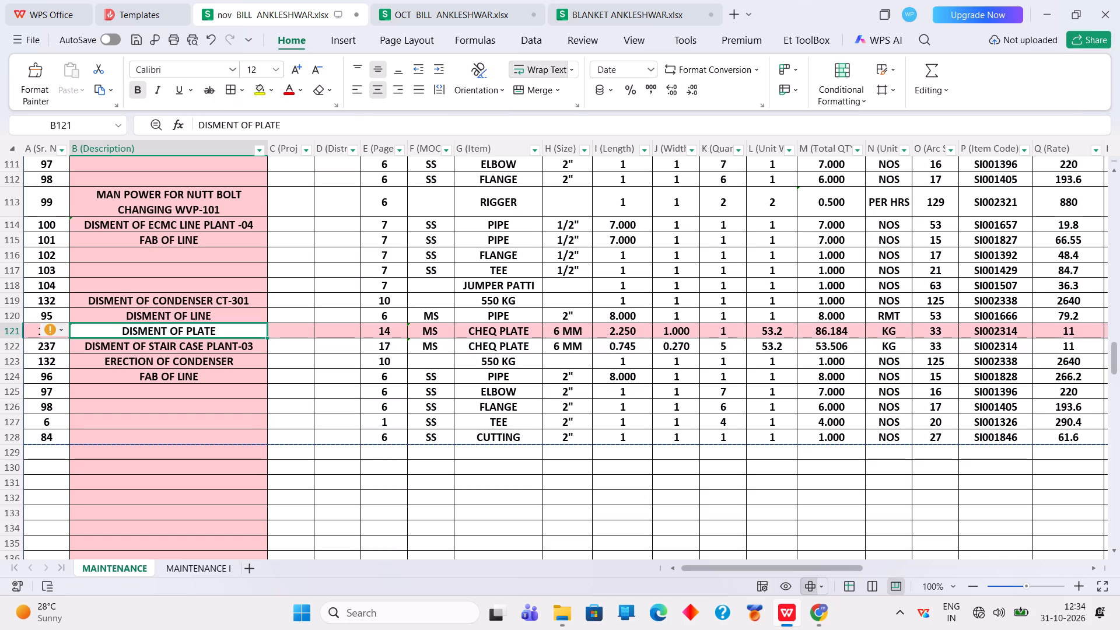
{"action": "left_click_drag", "start_coordinate": [268, 337], "coordinate": [267, 347]}
{"action": "left_click_drag", "start_coordinate": [267, 347], "coordinate": [269, 352]}
{"action": "left_click", "coordinate": [148, 346]}
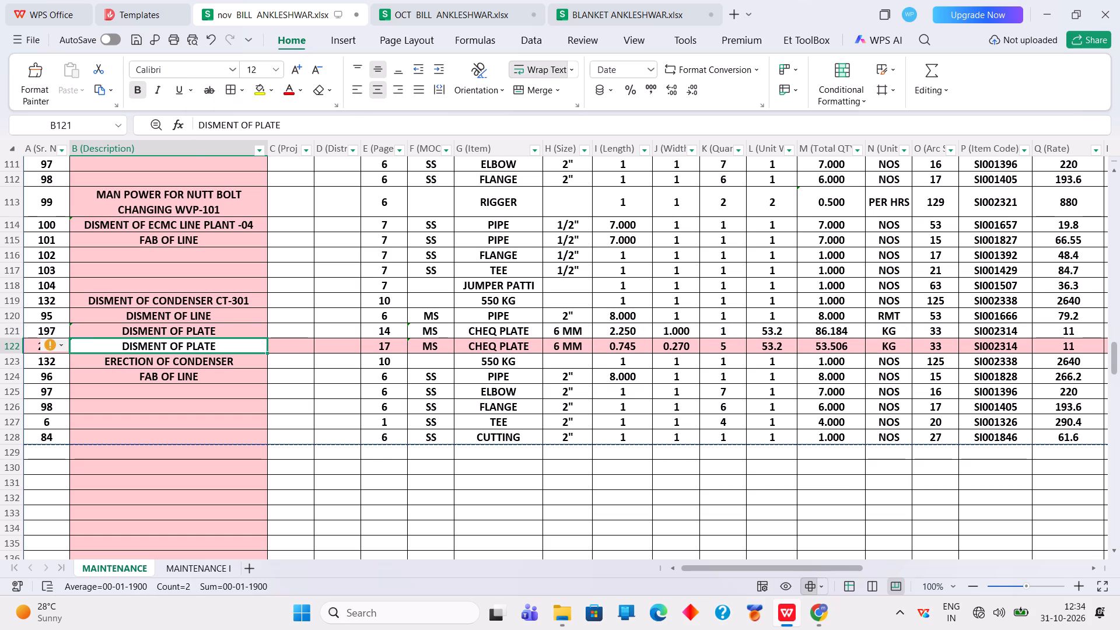
Change the description in row 122 to FIXING OF PLATE.
{"action": "left_click_drag", "start_coordinate": [238, 125], "coordinate": [155, 131]}
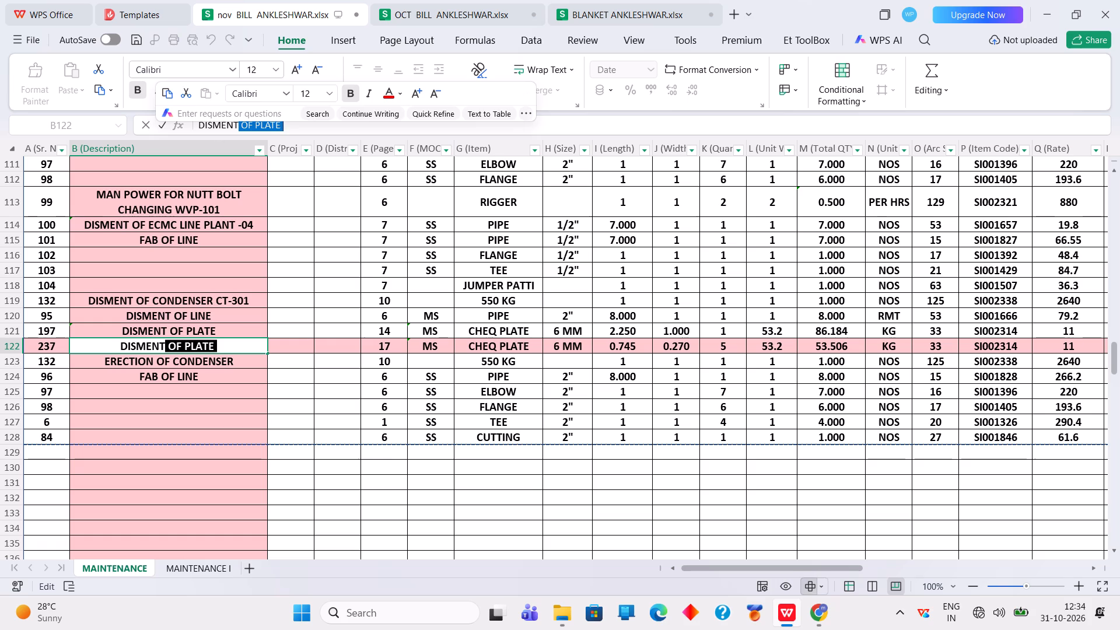
{"action": "left_click", "coordinate": [235, 124]}
{"action": "left_click", "coordinate": [240, 123]}
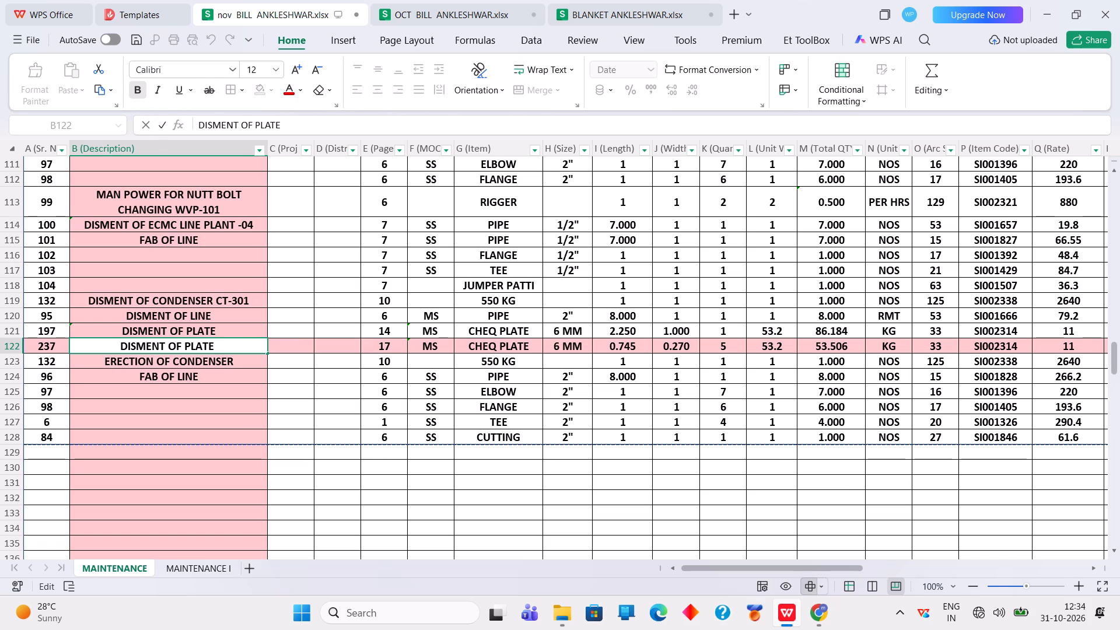
{"action": "key", "text": "BackSpace"}
{"action": "key", "text": "BackSpace"}
{"action": "key", "text": "BackSpace"}
{"action": "key", "text": "BackSpace"}
{"action": "key", "text": "BackSpace"}
{"action": "key", "text": "BackSpace"}
{"action": "key", "text": "BackSpace"}
{"action": "key", "text": "BackSpace"}
{"action": "key", "text": "BackSpace"}
{"action": "key", "text": "BackSpace"}
{"action": "key", "text": "BackSpace"}
{"action": "key", "text": "BackSpace"}
{"action": "type", "text": "FIXING"}
{"action": "key", "text": "Return"}
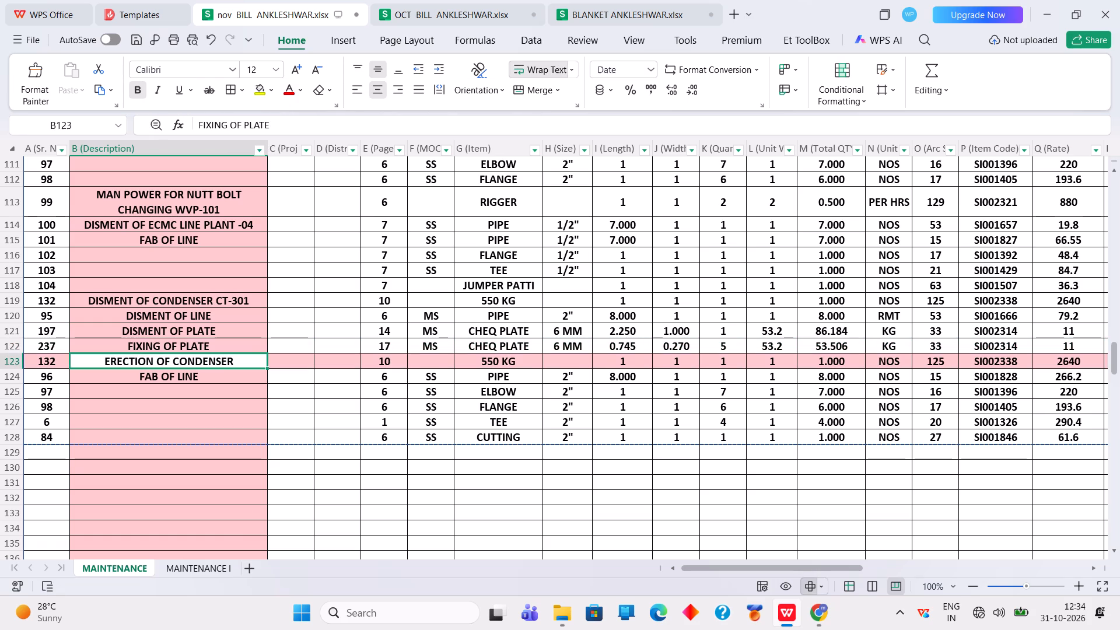
Enter SS PIPE CUTTING FOR STORE as the description of the CUTTING item in row 128.
{"action": "key", "text": "Return"}
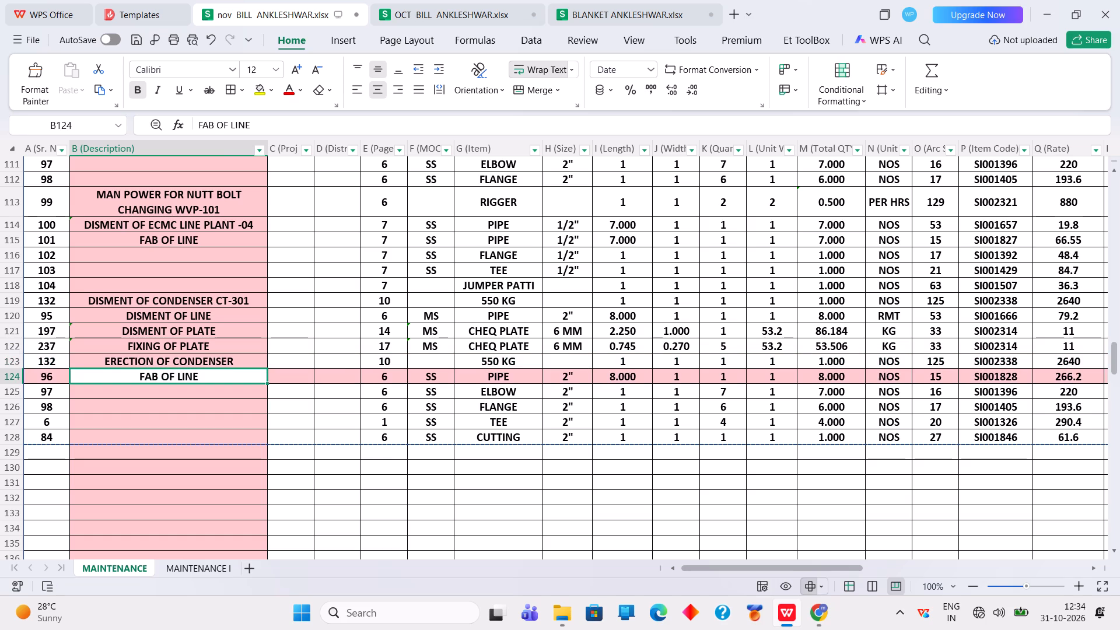
{"action": "key", "text": "Return"}
{"action": "key", "text": "Return"}
{"action": "key", "text": "Return"}
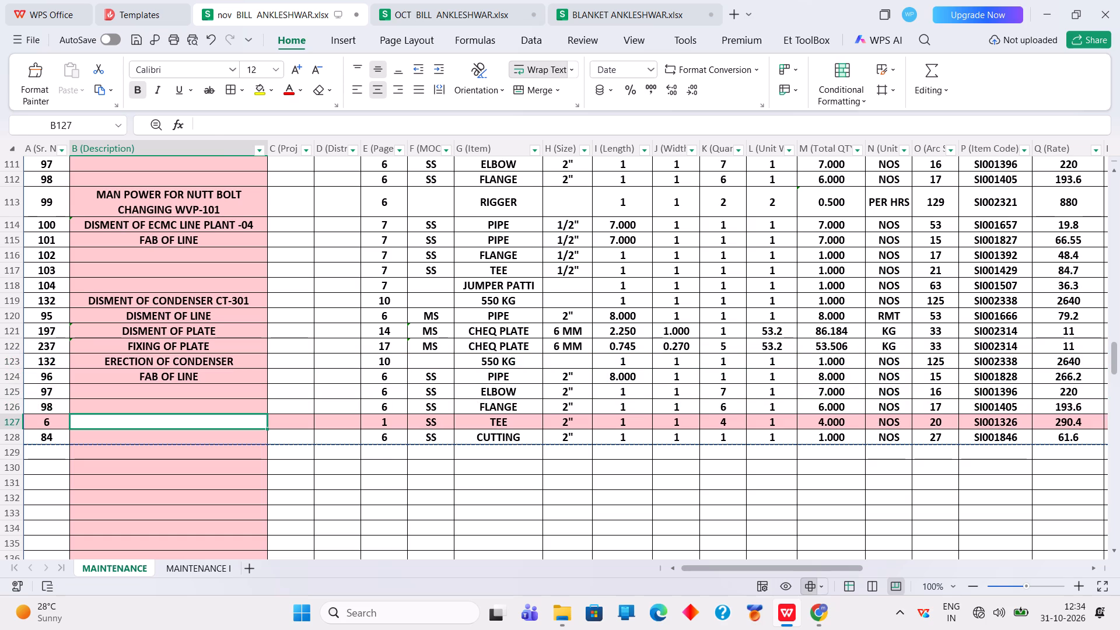
{"action": "key", "text": "Return"}
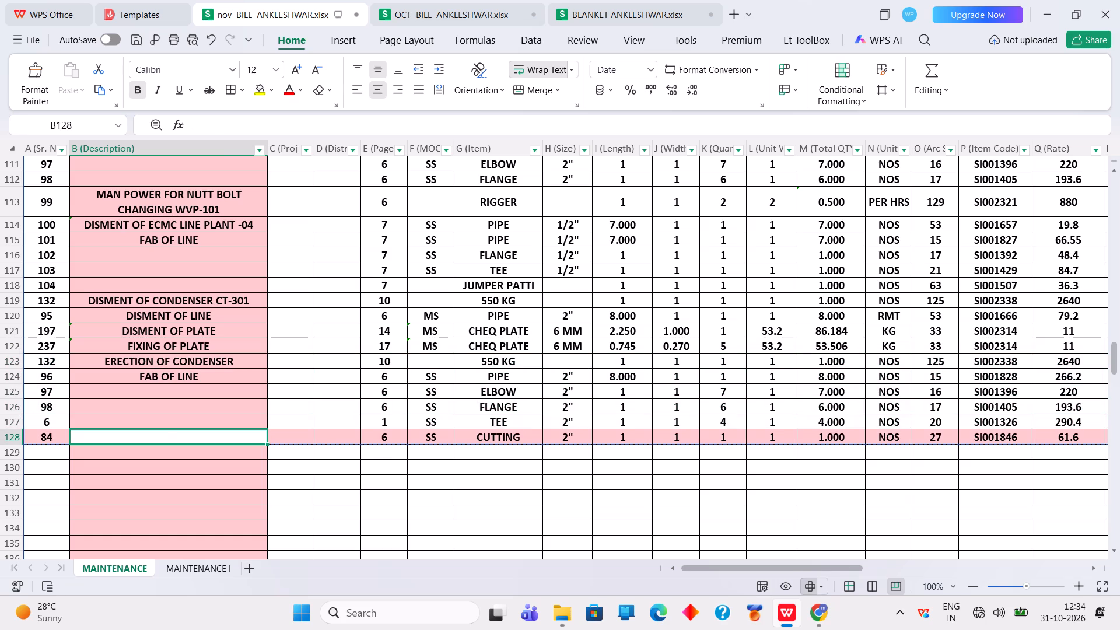
{"action": "type", "text": "SS"}
{"action": "key", "text": "space"}
{"action": "type", "text": "PIPE CUTTING FOR STORE"}
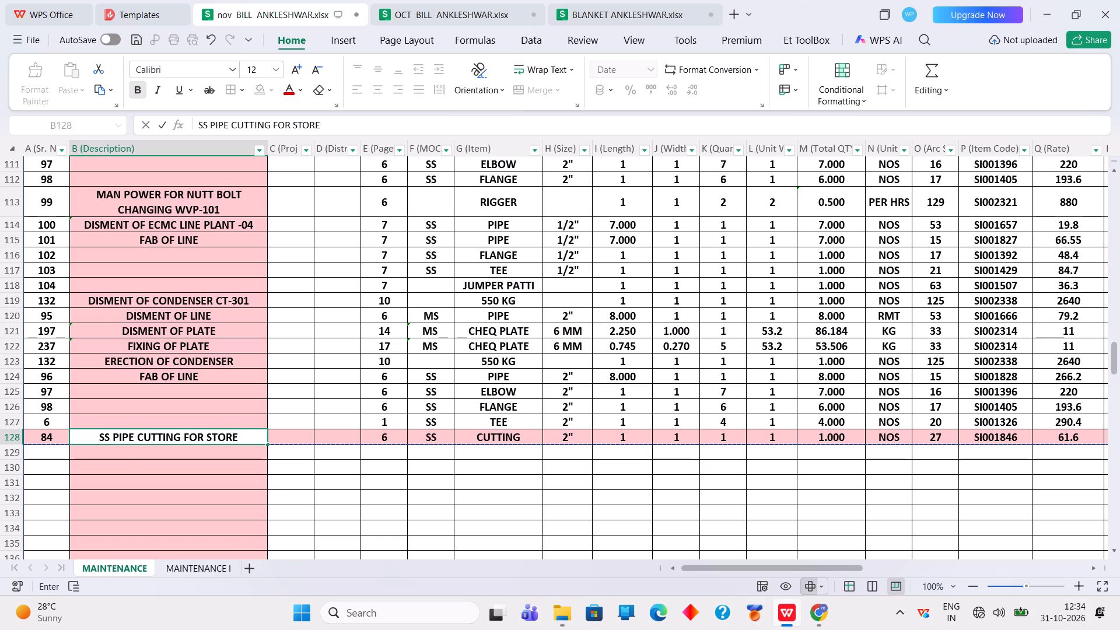
{"action": "key", "text": "Return"}
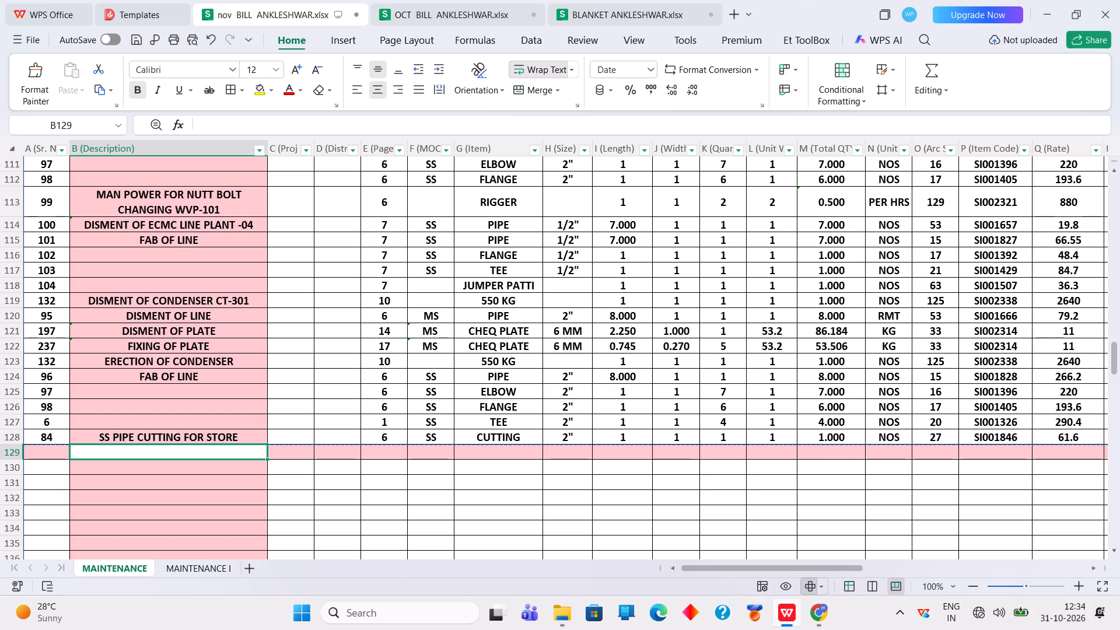
Set the length of the MS pipe in row 120 to 5.5 and the plate in row 122 to 2.25.
{"action": "left_click", "coordinate": [618, 316]}
{"action": "type", "text": "5.5"}
{"action": "key", "text": "Return"}
{"action": "key", "text": "Return"}
{"action": "type", "text": "2.25"}
Set the width of both CHEQ PLATE items in rows 121 and 122 to 0.850.
{"action": "left_click", "coordinate": [674, 335]}
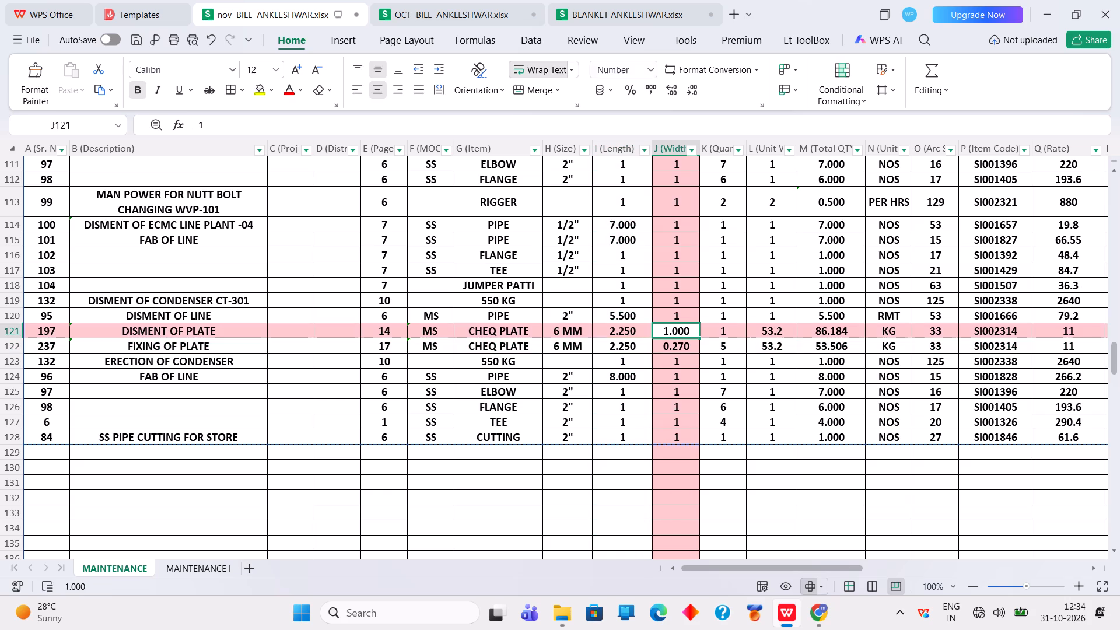
{"action": "type", "text": ".850"}
{"action": "key", "text": "Return"}
{"action": "type", "text": ".850"}
{"action": "key", "text": "Return"}
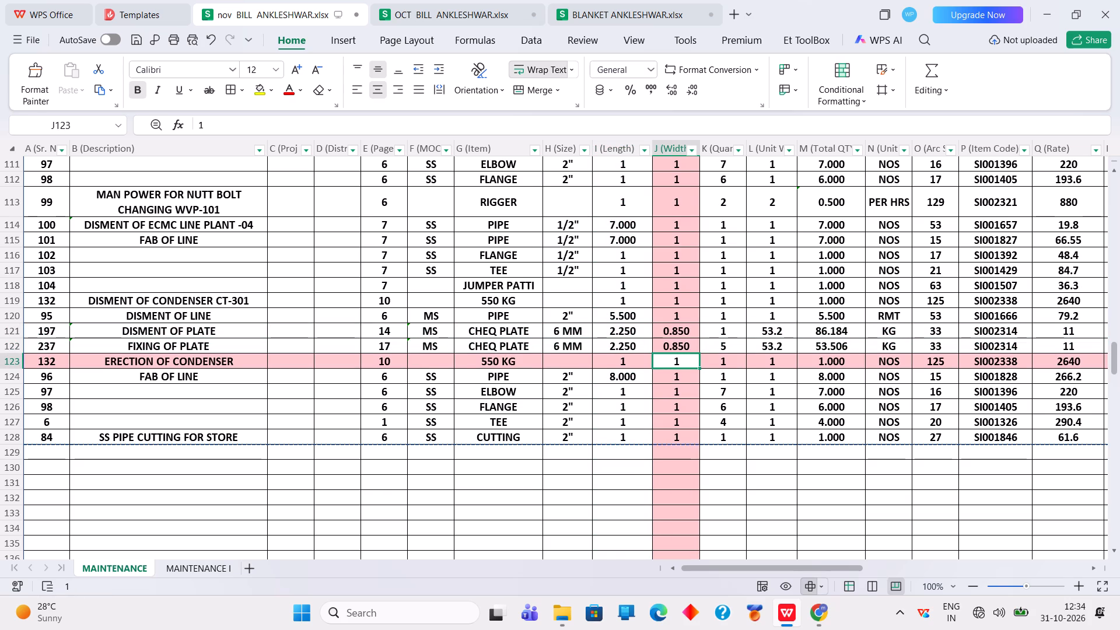
Set the quantity of both CHEQ PLATE items in rows 121 and 122 to 1.
{"action": "left_click", "coordinate": [725, 332]}
{"action": "key", "text": "1"}
{"action": "key", "text": "Return"}
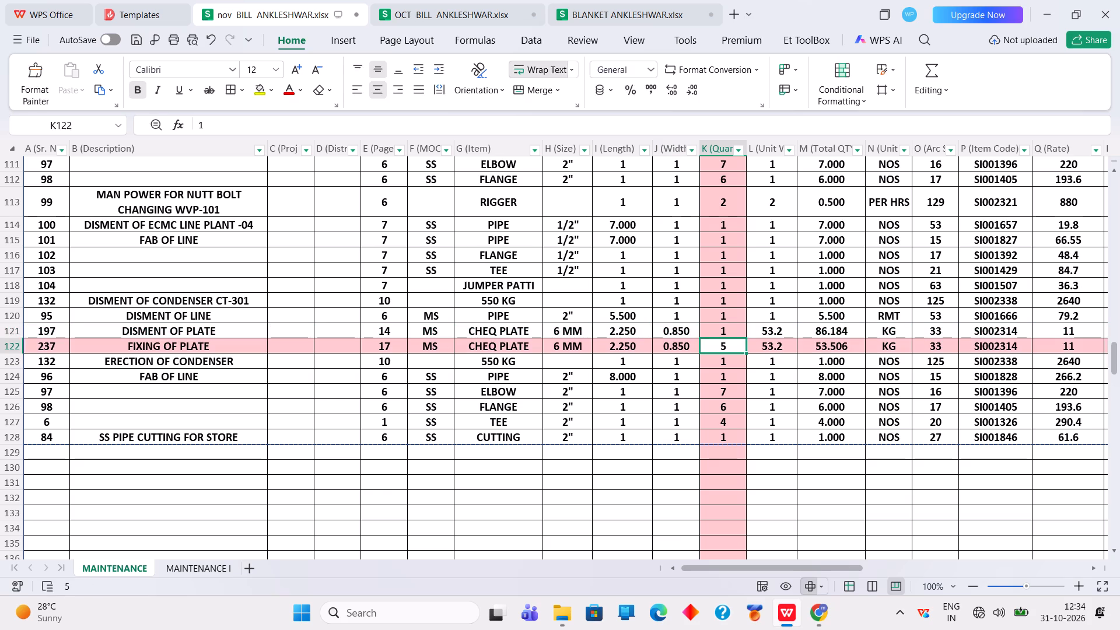
{"action": "key", "text": "1"}
{"action": "key", "text": "Return"}
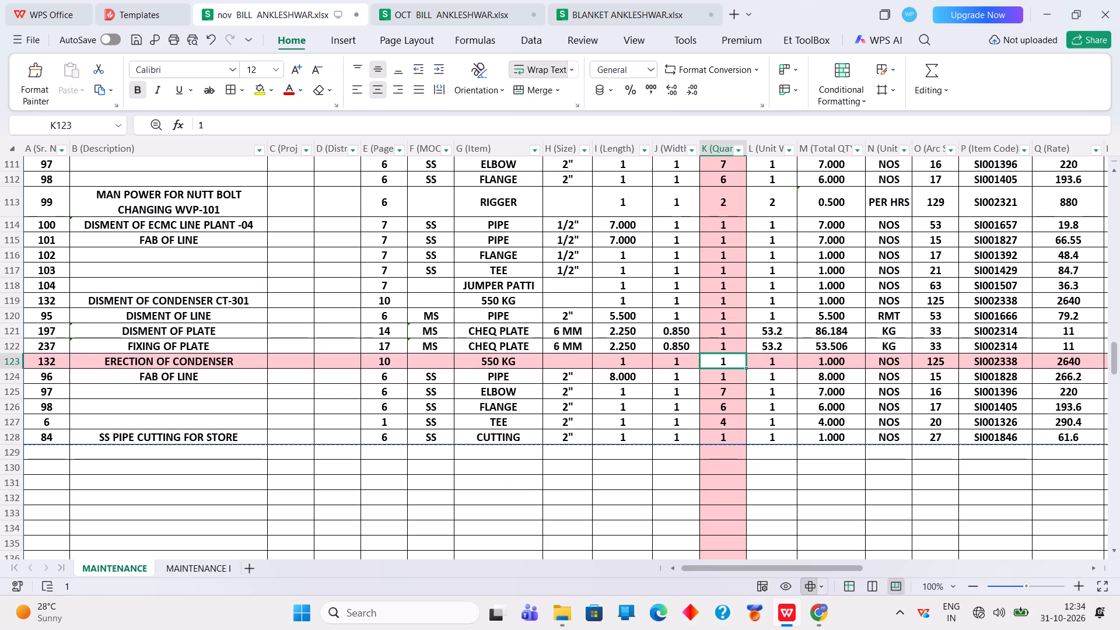
Copy row 120's Total QTY formula into the CHEQ PLATE rows 121 and 122, and fill row 114's formula down through row 129.
{"action": "left_click", "coordinate": [824, 333]}
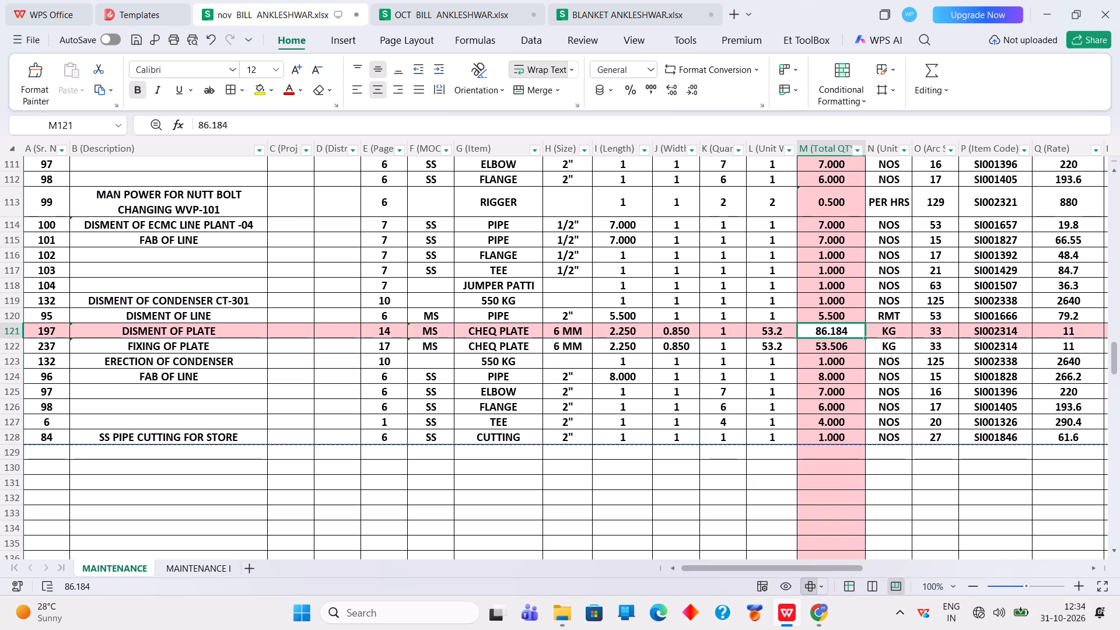
{"action": "left_click", "coordinate": [839, 314]}
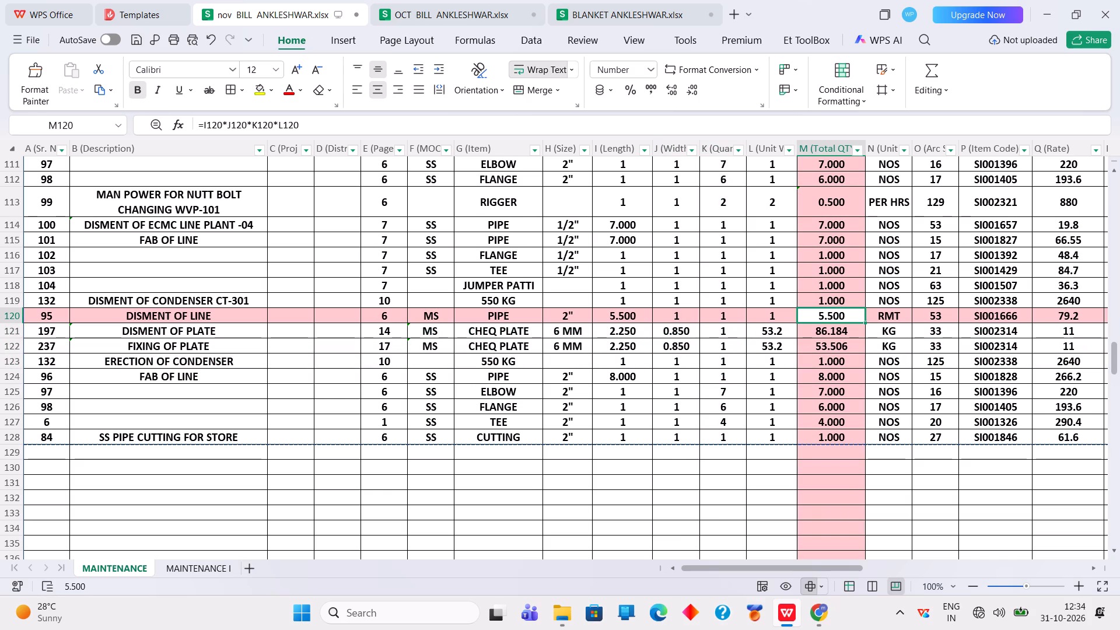
{"action": "left_click_drag", "start_coordinate": [866, 321], "coordinate": [859, 350]}
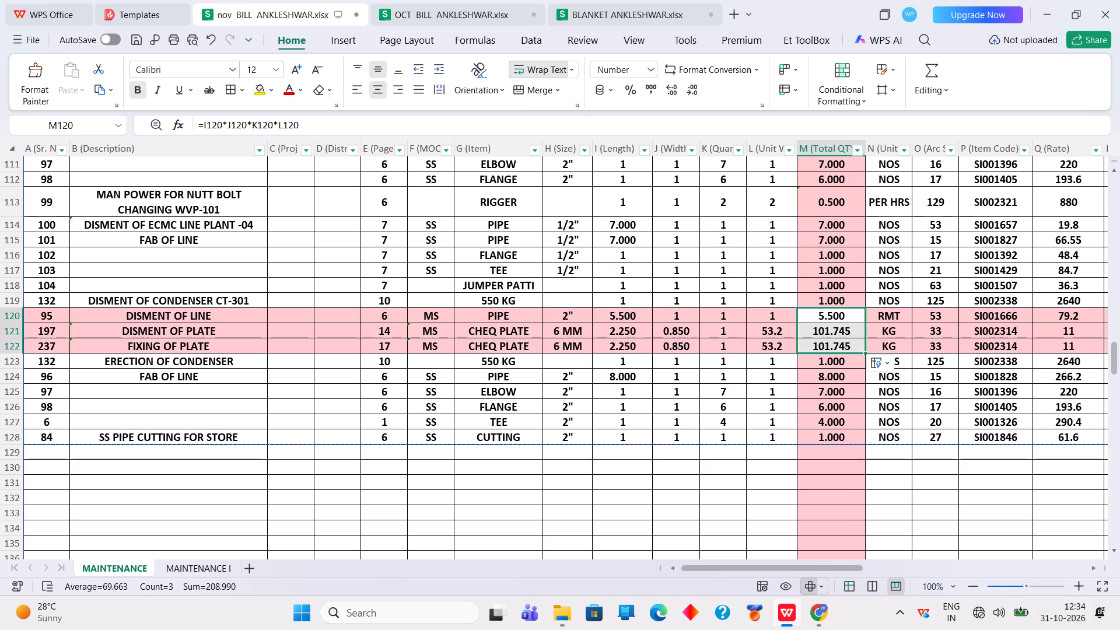
{"action": "left_click", "coordinate": [842, 346]}
{"action": "left_click", "coordinate": [843, 338]}
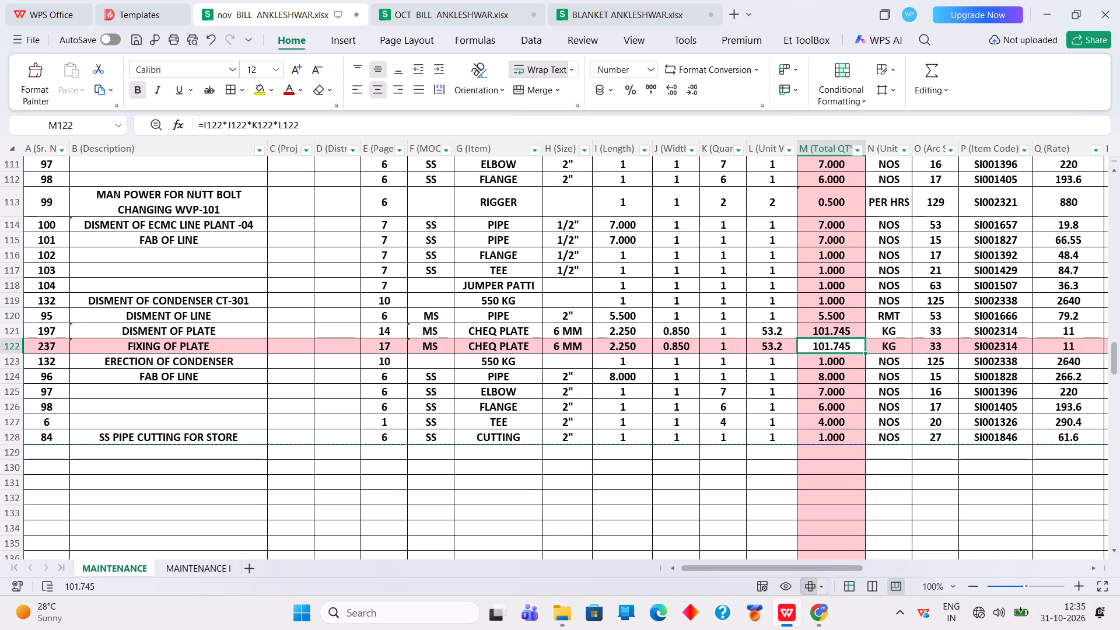
{"action": "left_click", "coordinate": [846, 316]}
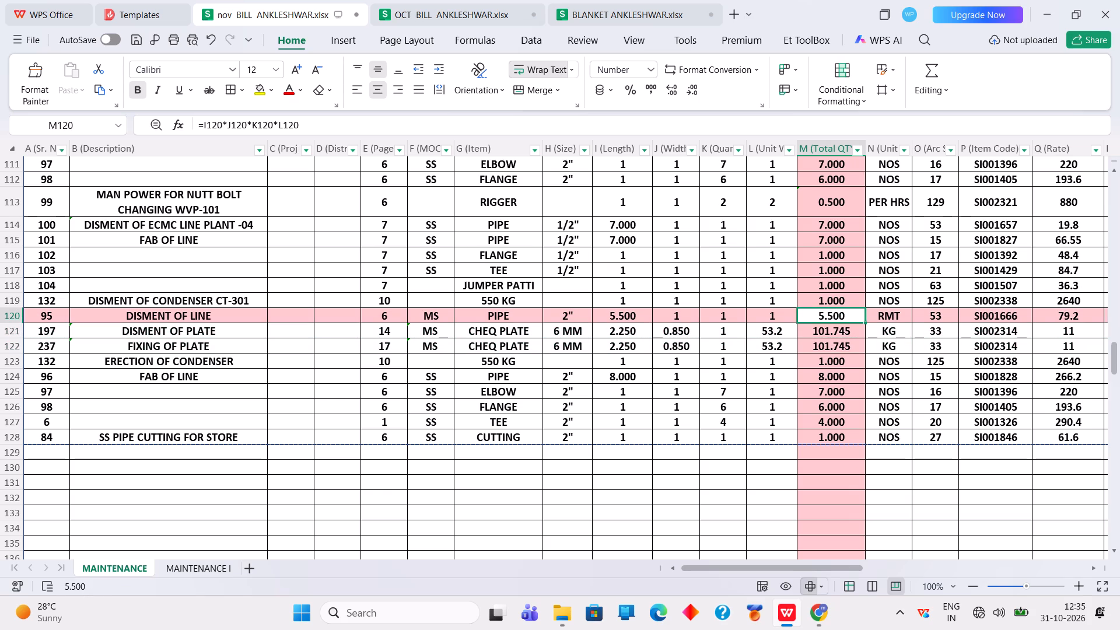
{"action": "left_click", "coordinate": [832, 229]}
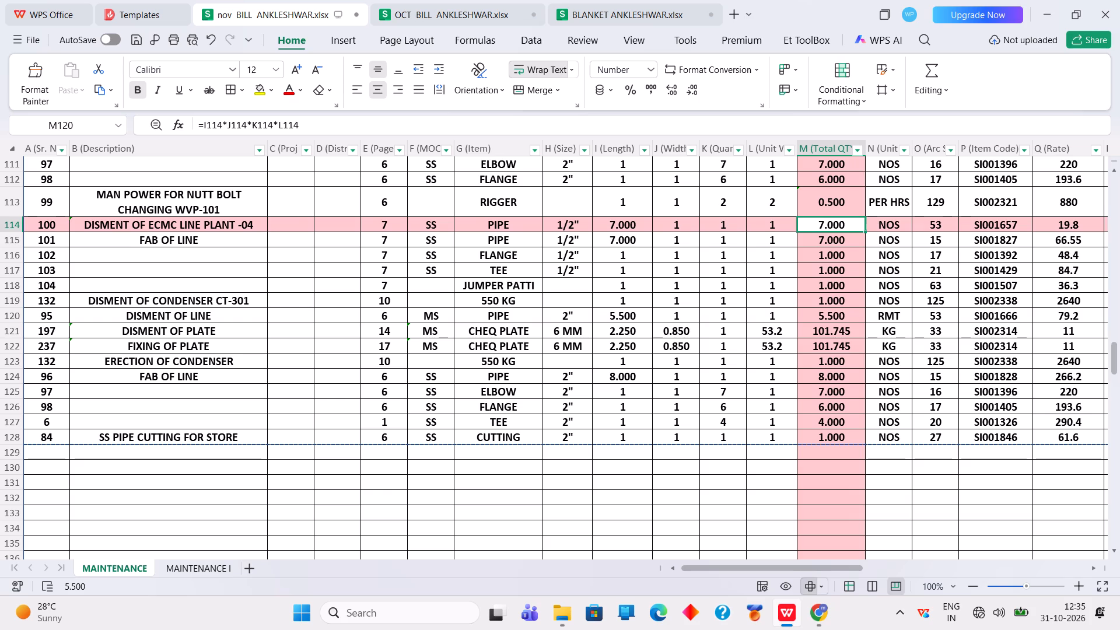
{"action": "left_click_drag", "start_coordinate": [867, 232], "coordinate": [874, 453]}
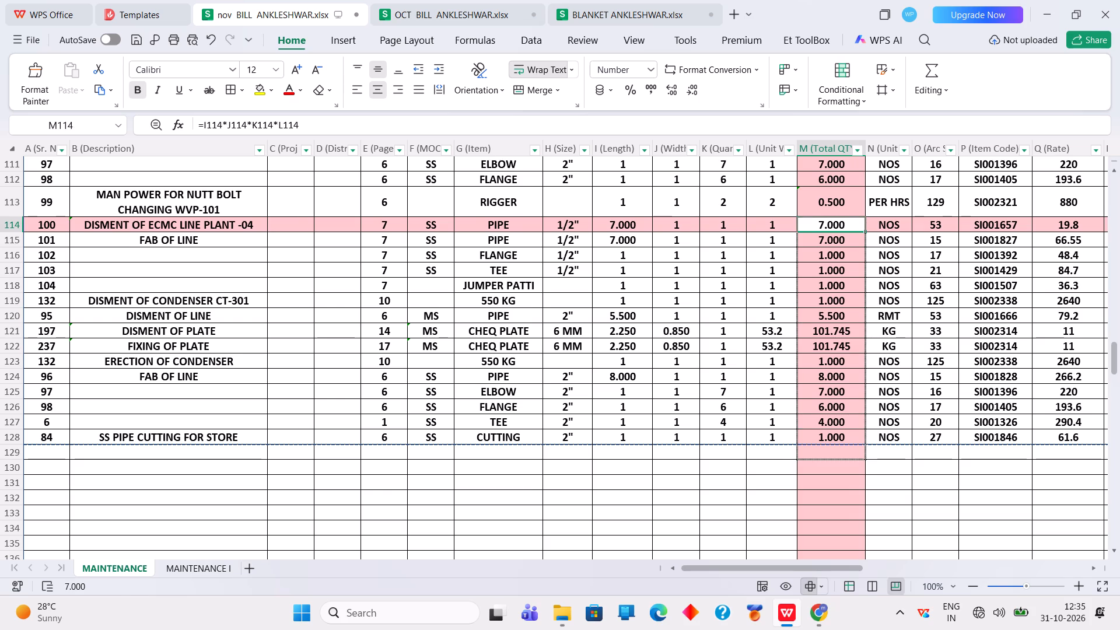
{"action": "left_click_drag", "start_coordinate": [874, 453], "coordinate": [873, 449]}
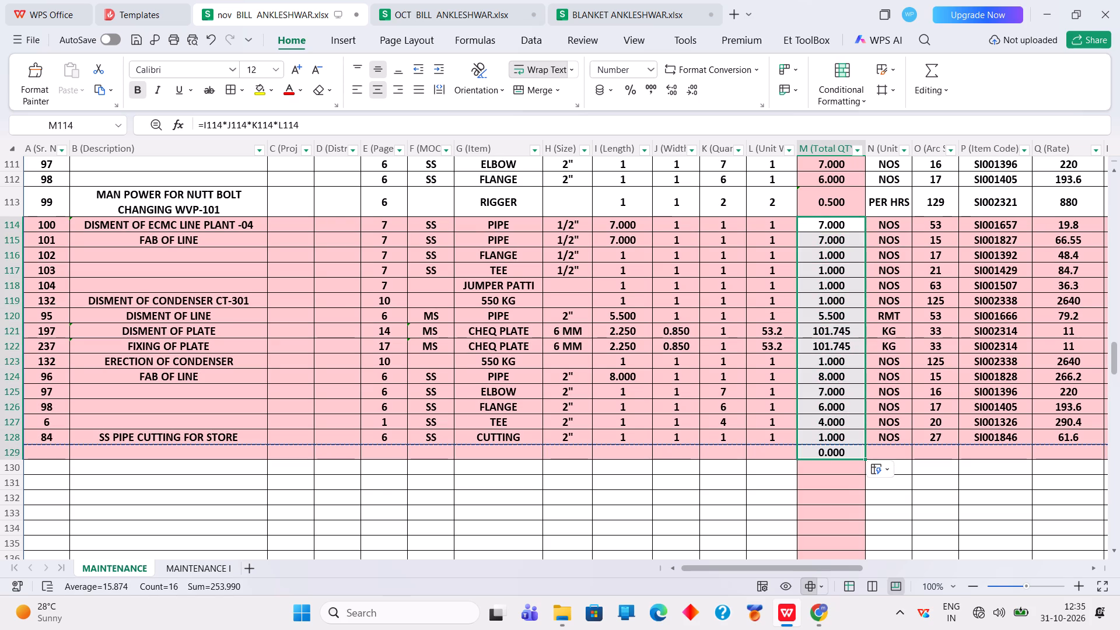
{"action": "left_click", "coordinate": [717, 415]}
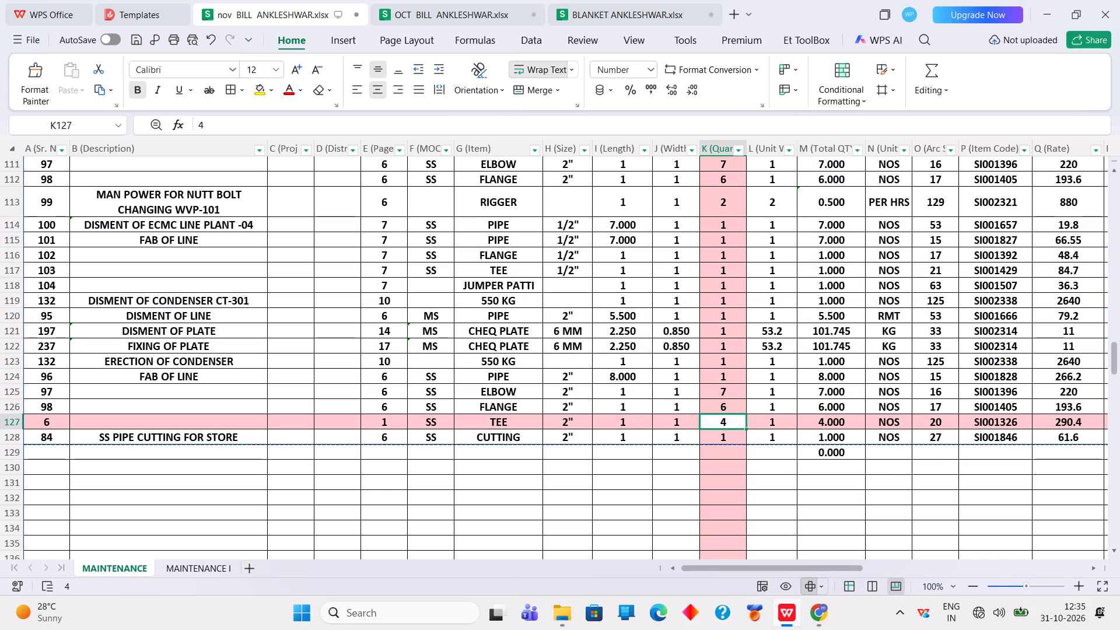
Fill the Amount formula from the RIGGER item in row 113 down through row 128.
{"action": "left_click_drag", "start_coordinate": [813, 567], "coordinate": [899, 564]}
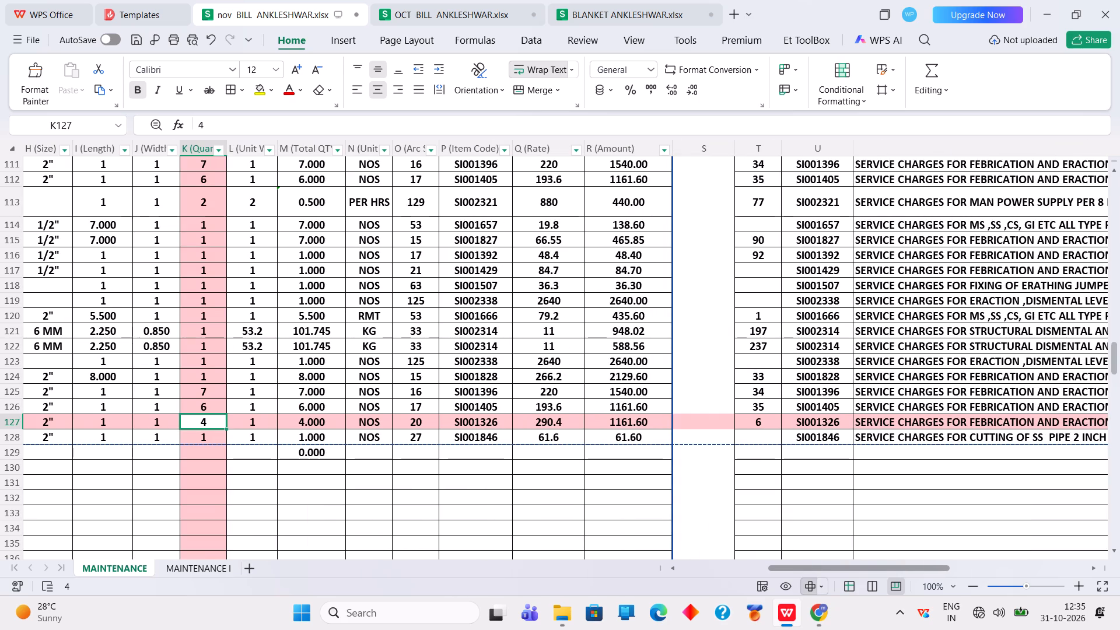
{"action": "left_click", "coordinate": [642, 220]}
{"action": "left_click", "coordinate": [647, 201]}
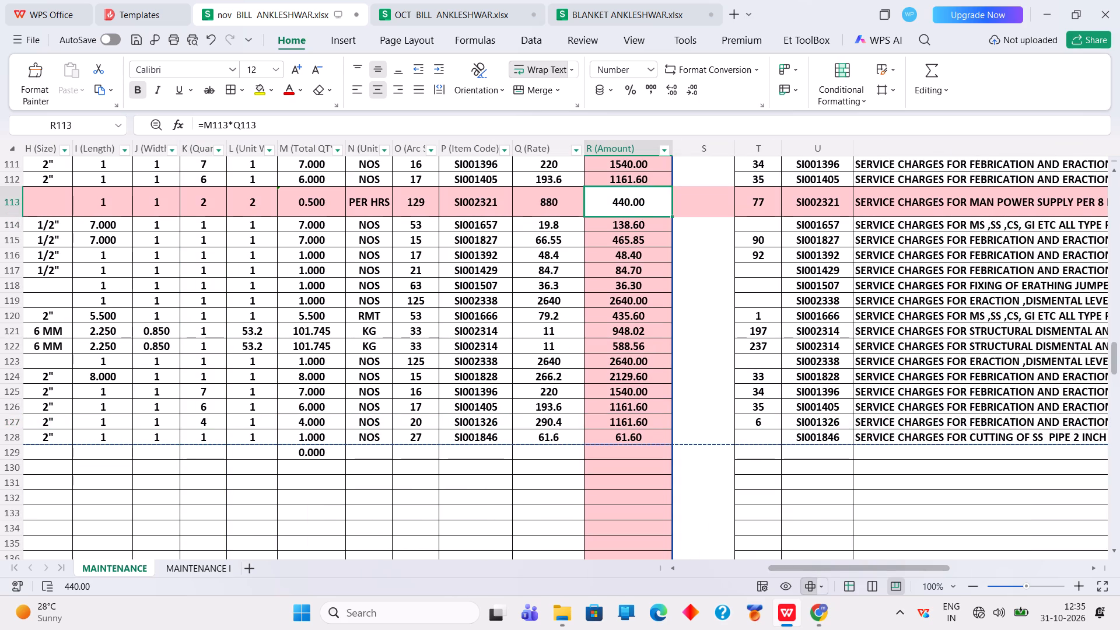
{"action": "left_click_drag", "start_coordinate": [672, 219], "coordinate": [667, 236]}
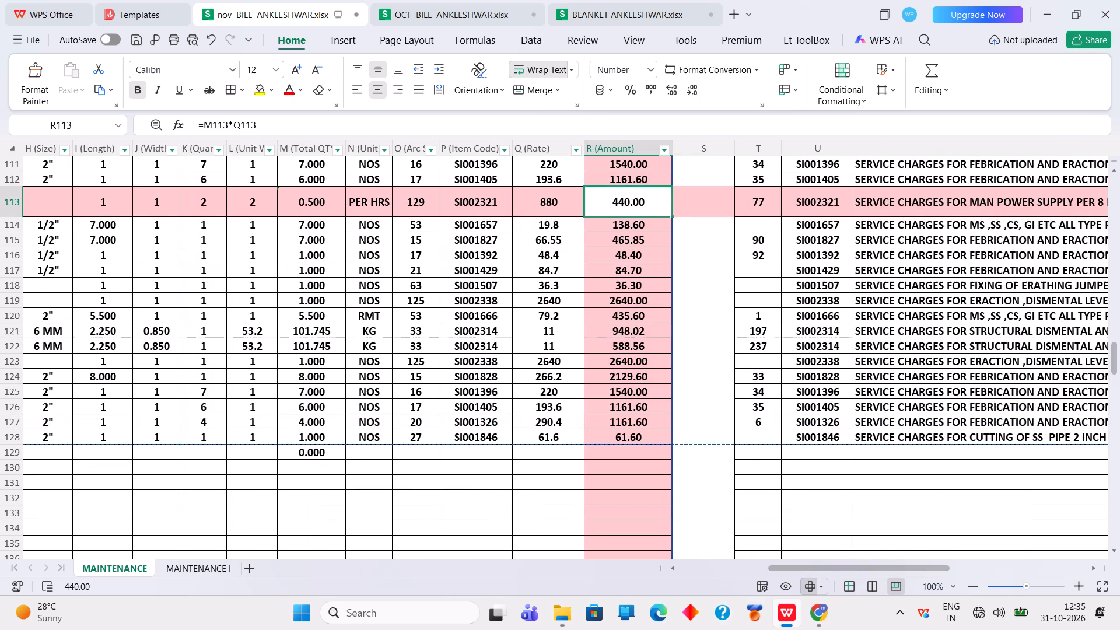
{"action": "left_click_drag", "start_coordinate": [667, 236], "coordinate": [659, 441]}
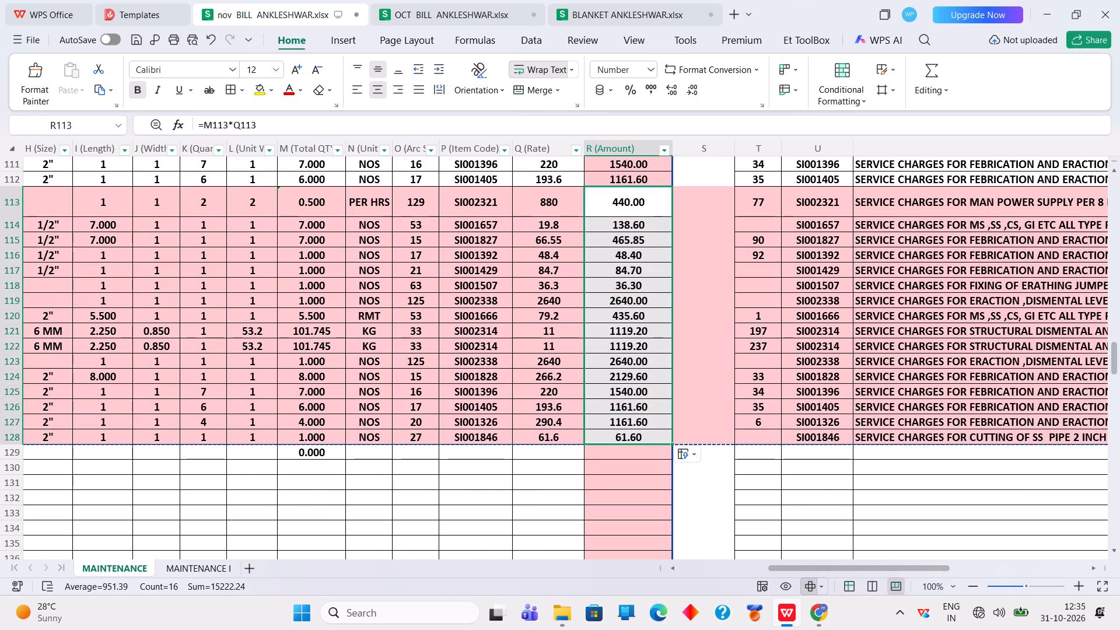
{"action": "left_click", "coordinate": [656, 436]}
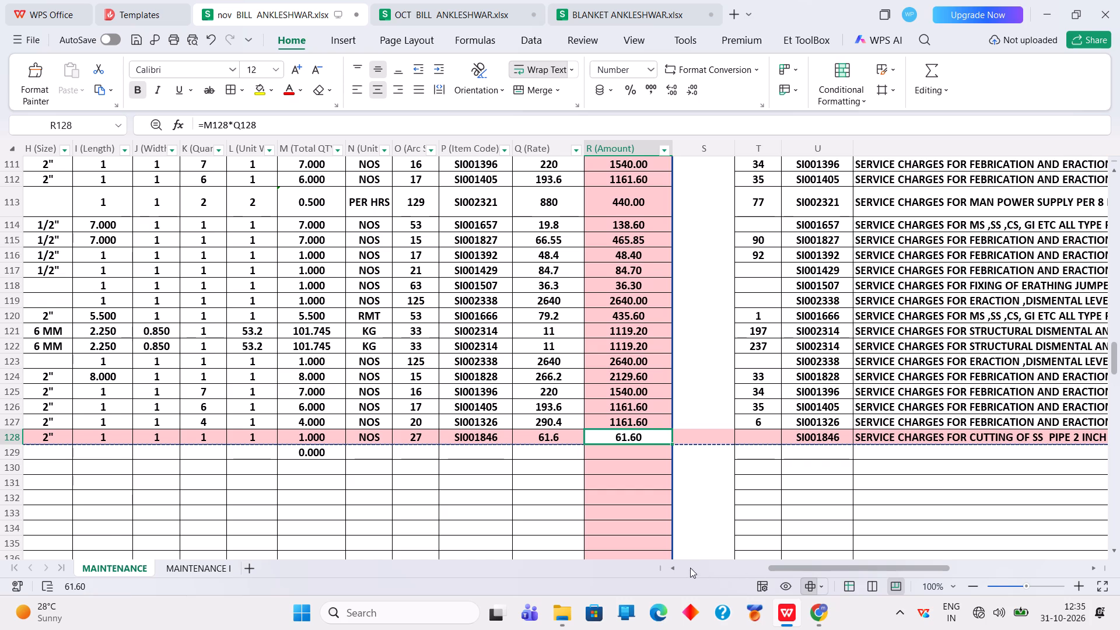
Set the length of the FAB OF LINE pipe in row 124 to 5.5.
{"action": "triple_click", "coordinate": [668, 568]}
{"action": "left_click", "coordinate": [668, 568]}
{"action": "left_click", "coordinate": [668, 568]}
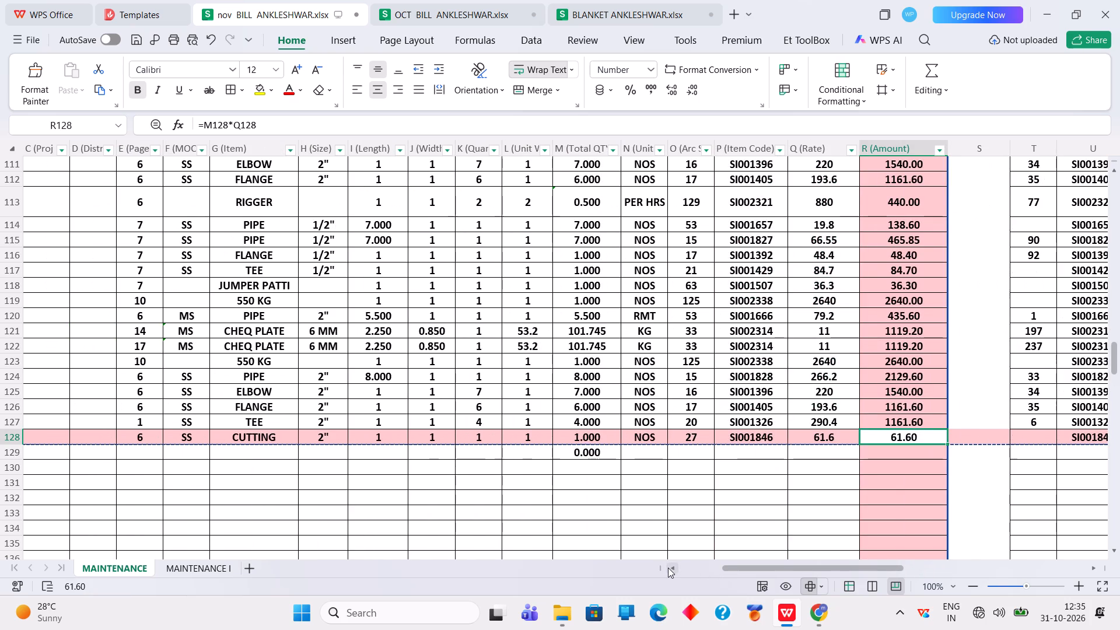
{"action": "left_click", "coordinate": [668, 568]}
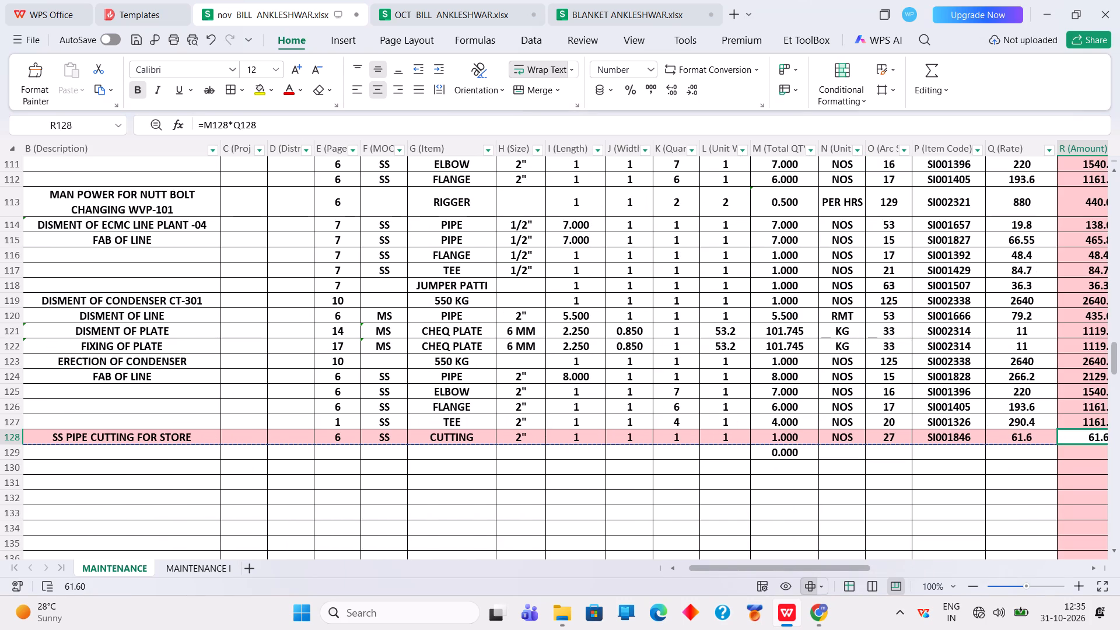
{"action": "left_click", "coordinate": [597, 377]}
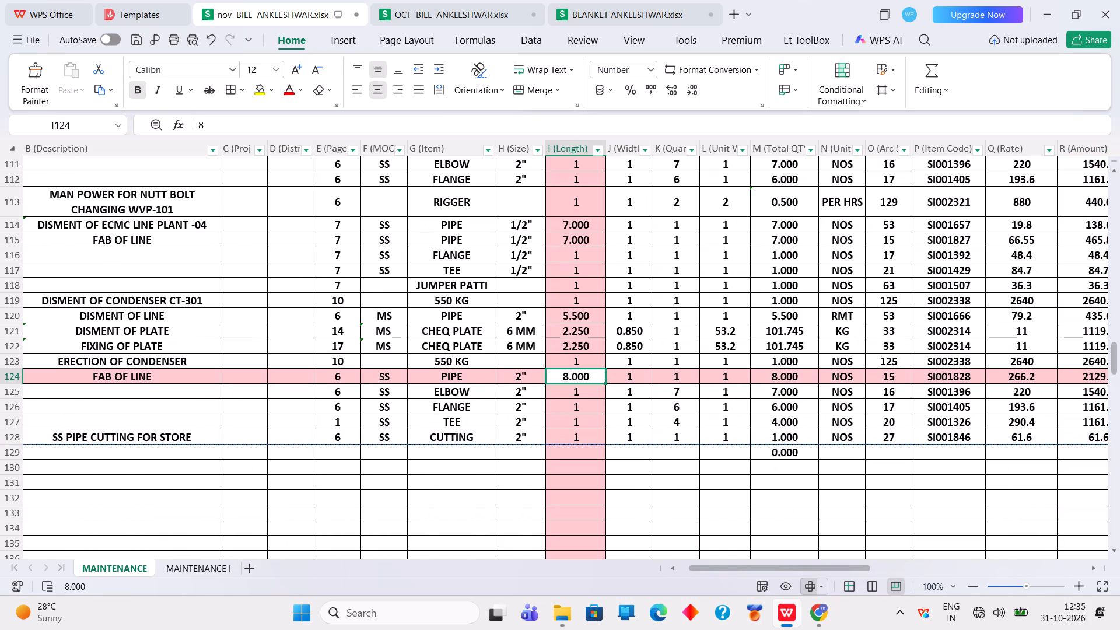
{"action": "type", "text": "5.5"}
{"action": "key", "text": "Return"}
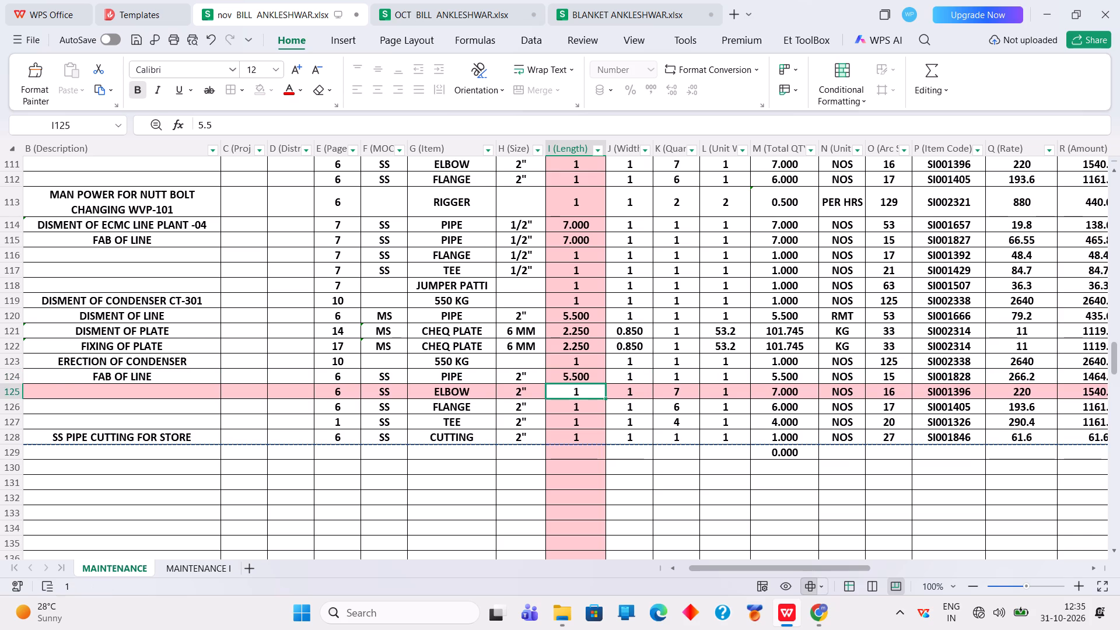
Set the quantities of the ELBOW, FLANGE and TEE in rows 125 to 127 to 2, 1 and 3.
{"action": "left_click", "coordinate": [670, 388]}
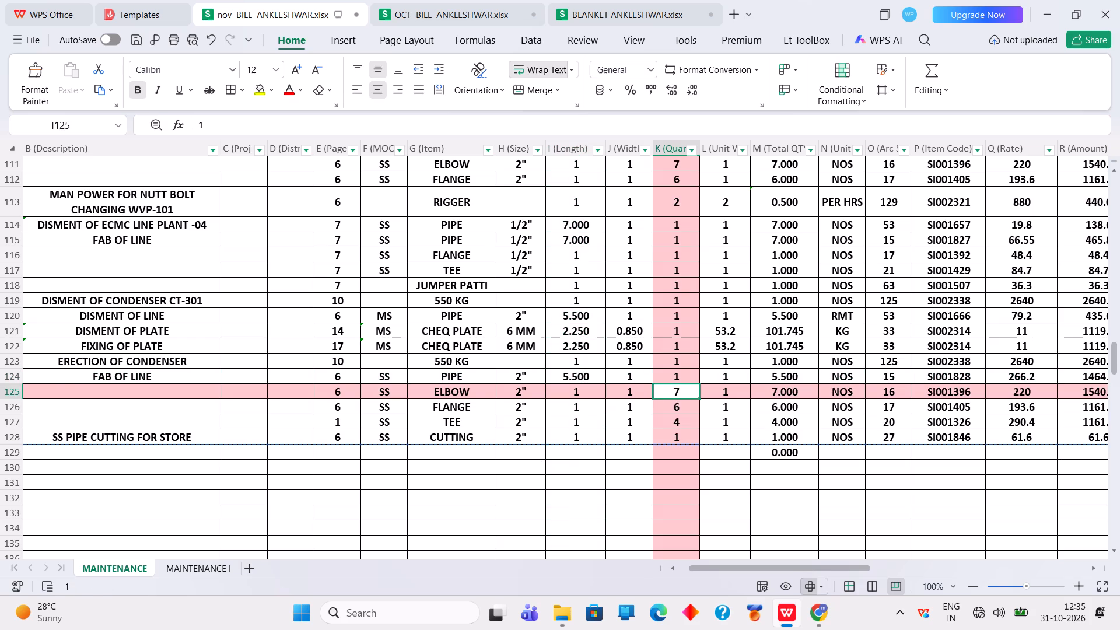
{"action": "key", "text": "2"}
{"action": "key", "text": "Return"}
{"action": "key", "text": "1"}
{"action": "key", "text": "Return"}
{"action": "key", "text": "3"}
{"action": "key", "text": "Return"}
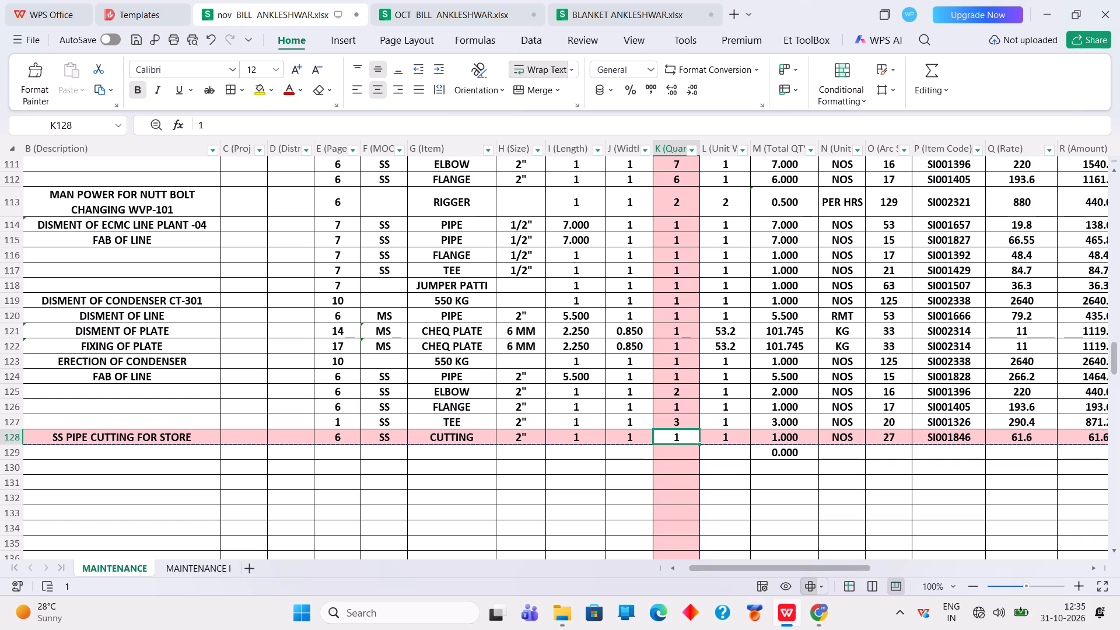
Move the FLANGE item below the TEE by copying row 126 into a new row above CUTTING and deleting the original row.
{"action": "left_click", "coordinate": [429, 437]}
{"action": "right_click", "coordinate": [429, 437]}
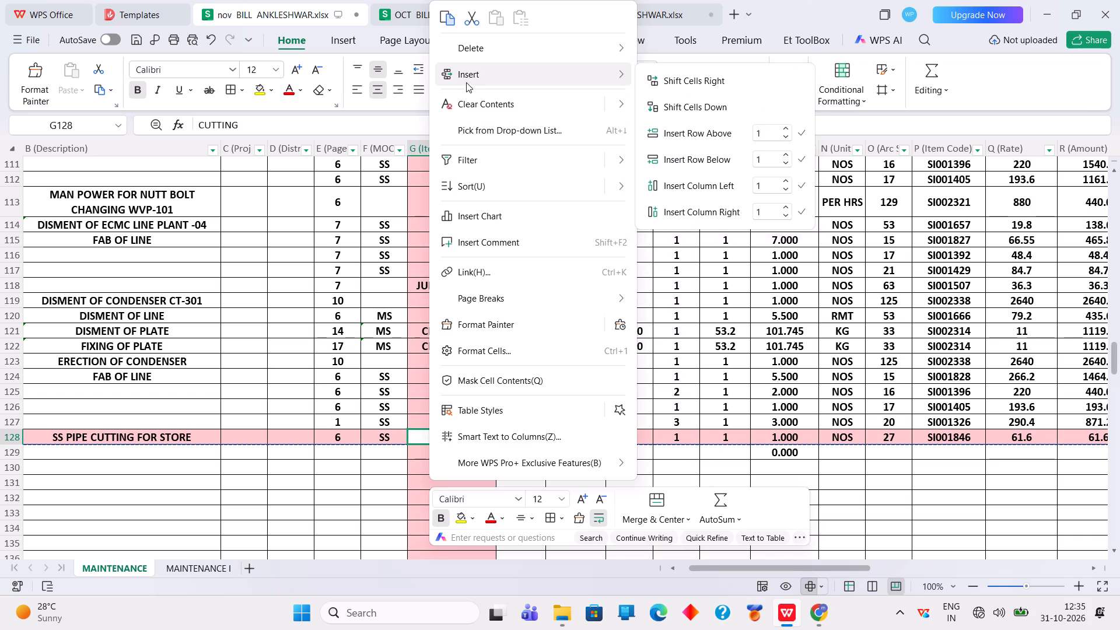
{"action": "left_click", "coordinate": [675, 134]}
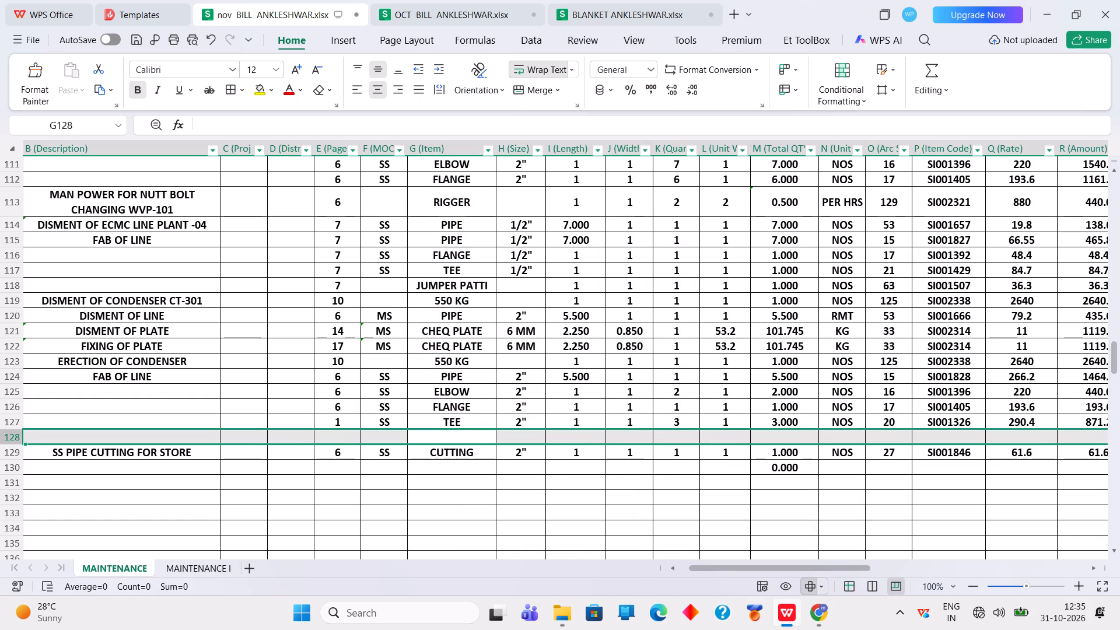
{"action": "left_click", "coordinate": [7, 406]}
{"action": "right_click", "coordinate": [7, 406]}
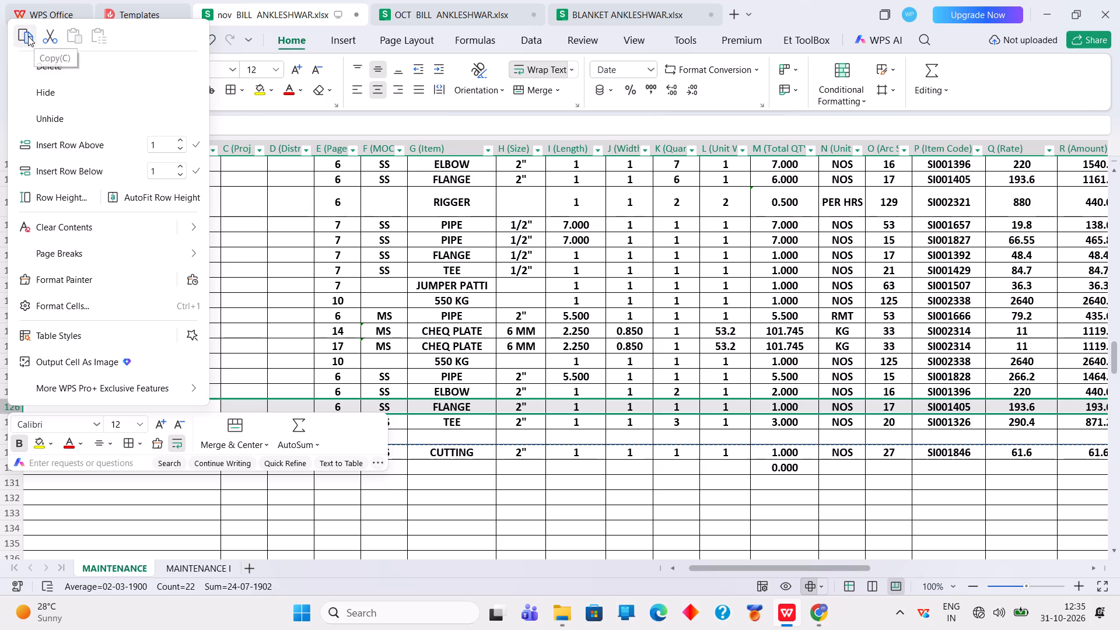
{"action": "left_click", "coordinate": [28, 36]}
{"action": "left_click", "coordinate": [13, 431]}
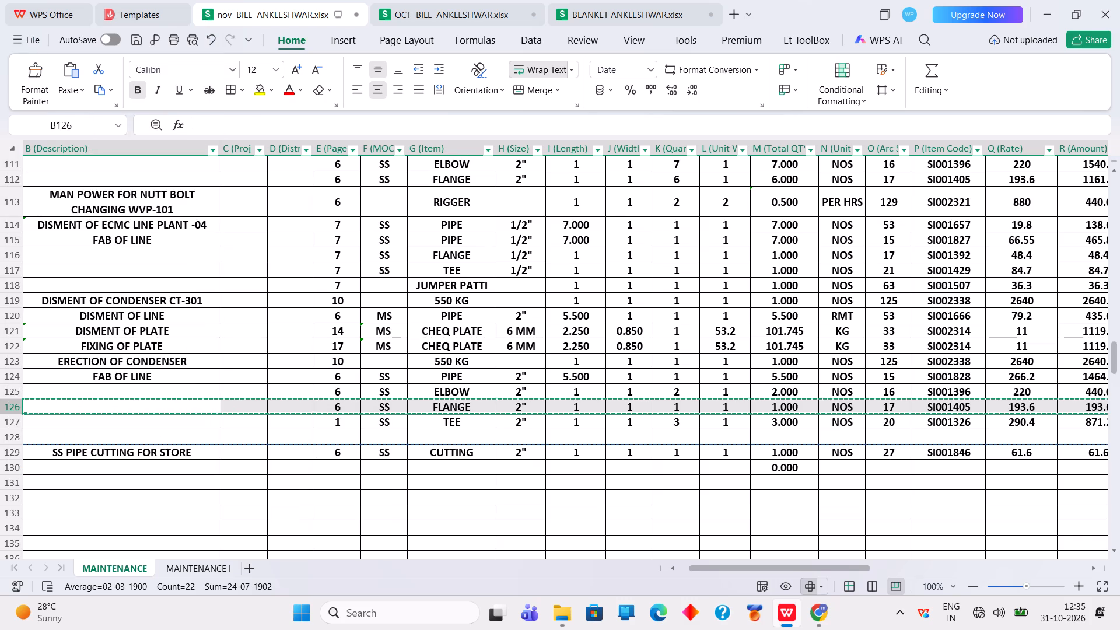
{"action": "left_click", "coordinate": [12, 435]}
{"action": "right_click", "coordinate": [12, 435]}
{"action": "left_click", "coordinate": [80, 30]}
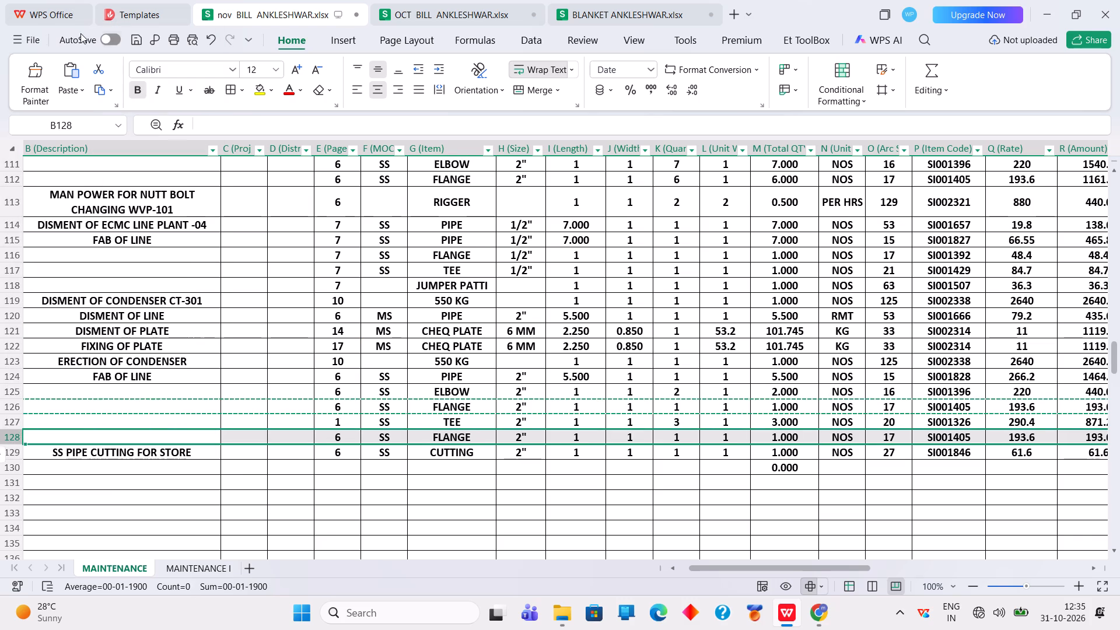
{"action": "left_click", "coordinate": [453, 407]}
{"action": "right_click", "coordinate": [453, 407]}
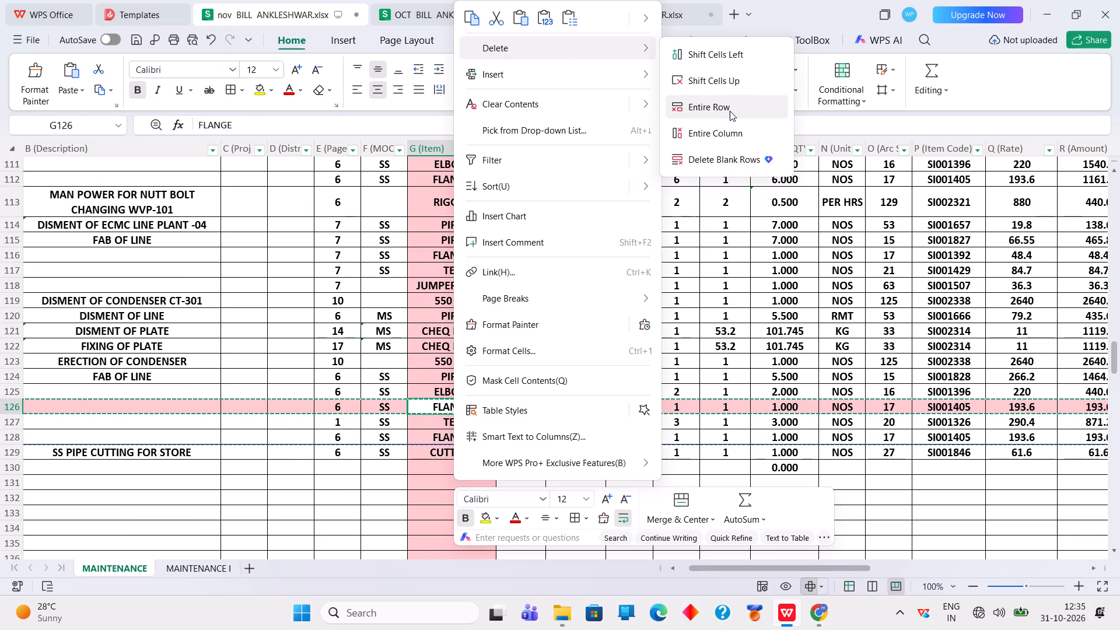
{"action": "left_click", "coordinate": [730, 112]}
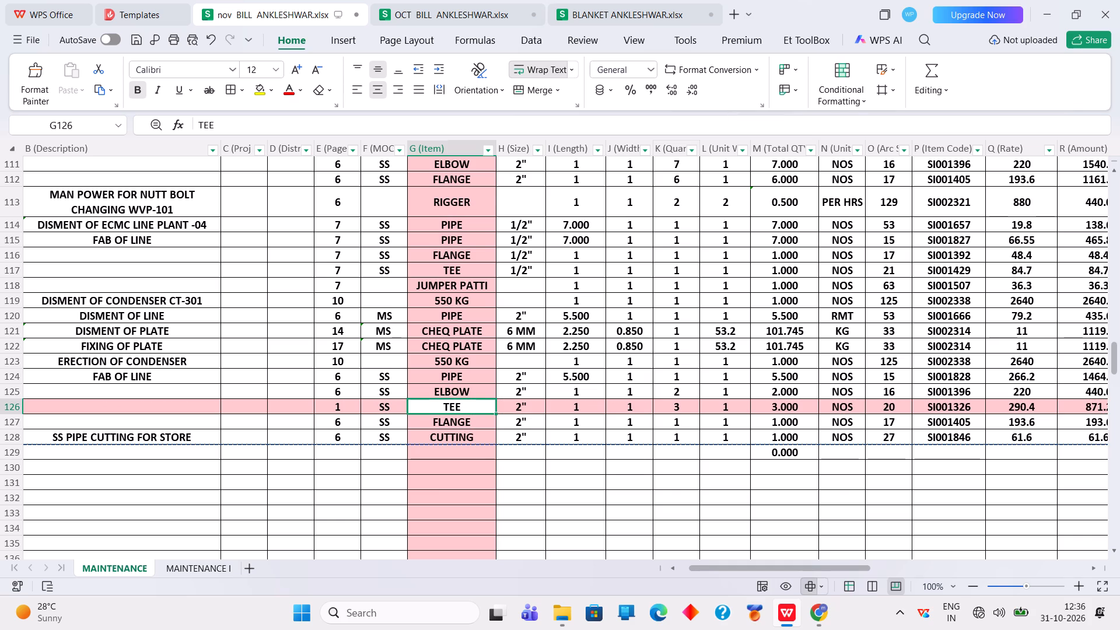
Set the quantities of the ELBOW, TEE, FLANGE and CUTTING items in rows 125 to 128 to 2, 1, 3 and 4.
{"action": "left_click", "coordinate": [684, 389]}
{"action": "key", "text": "2"}
{"action": "key", "text": "Return"}
{"action": "key", "text": "1"}
{"action": "key", "text": "Return"}
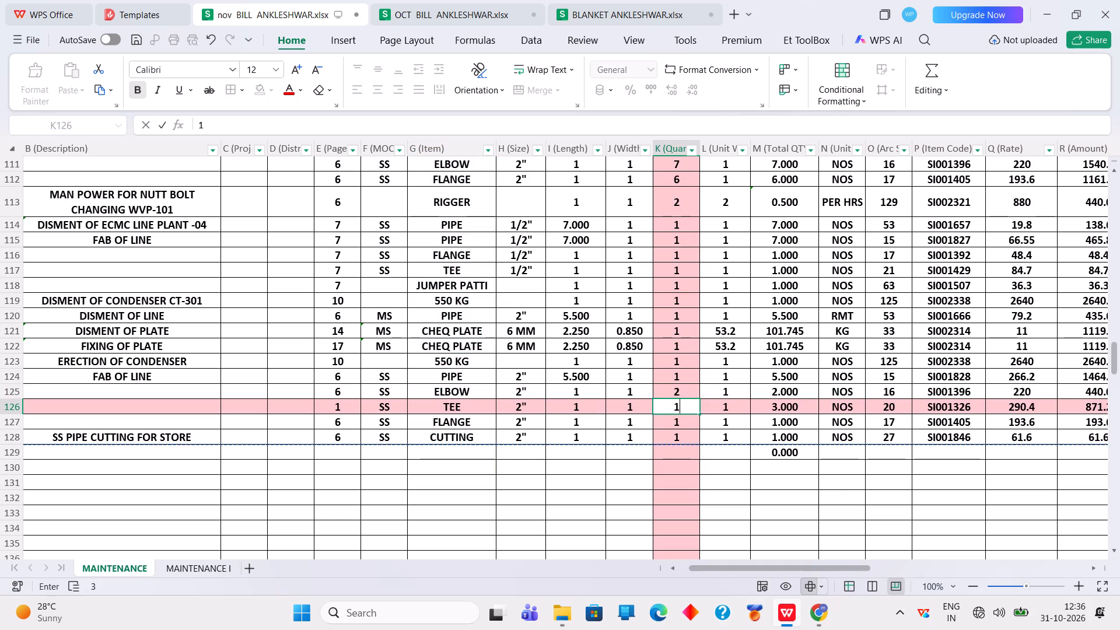
{"action": "key", "text": "3"}
{"action": "key", "text": "Return"}
{"action": "key", "text": "4"}
{"action": "key", "text": "Return"}
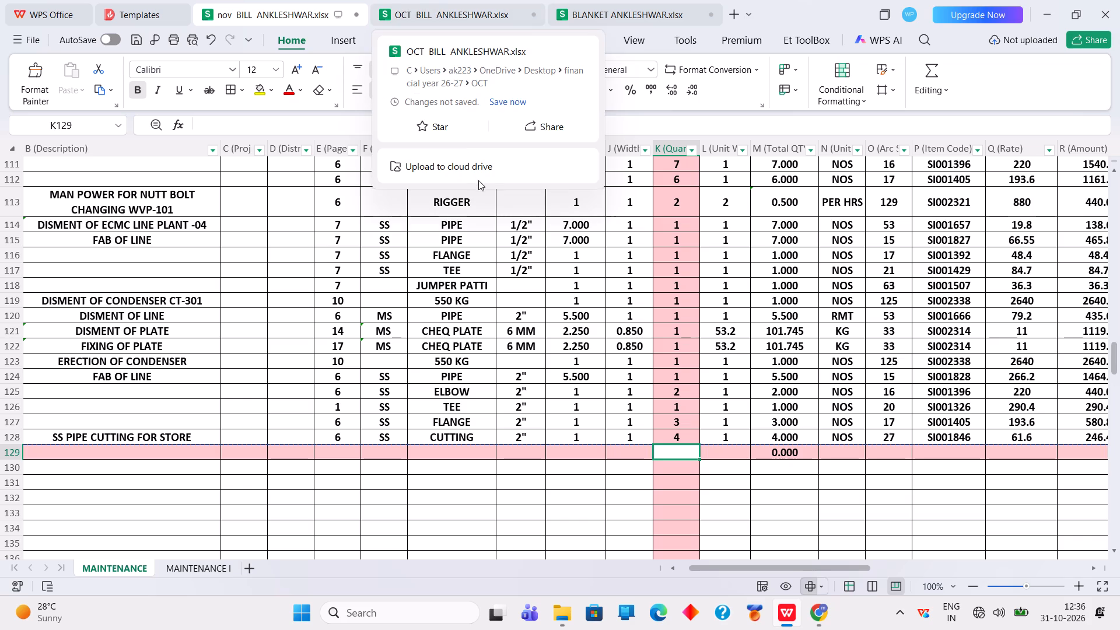
Copy the DISMENT OF ECMC LINE PLANT -04 pipe item from row 114 into row 129.
{"action": "left_click", "coordinate": [12, 225]}
{"action": "right_click", "coordinate": [12, 225]}
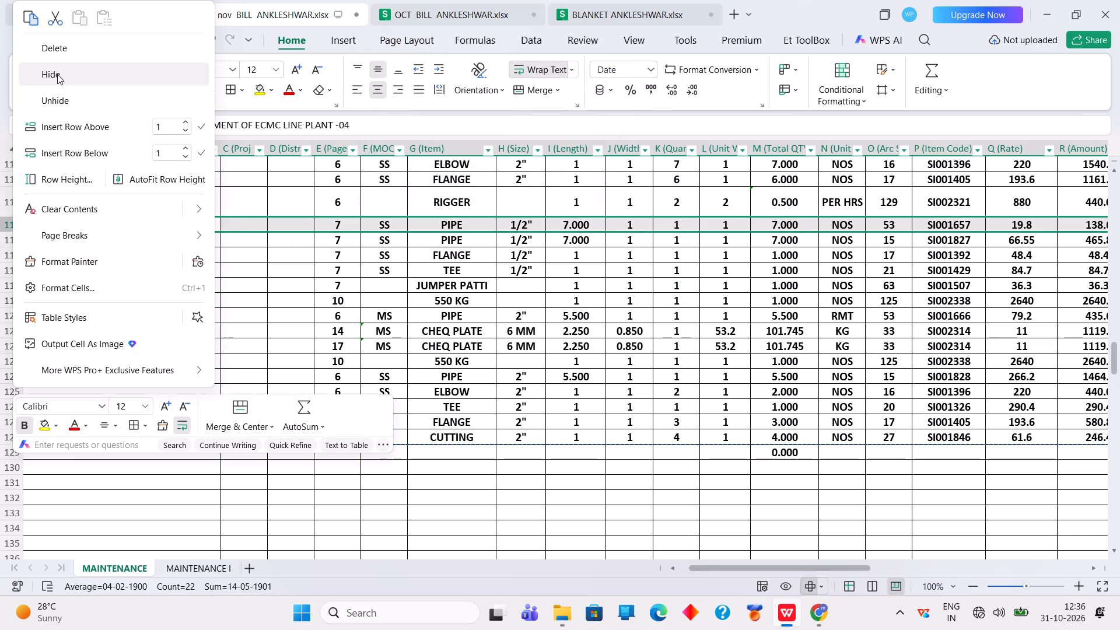
{"action": "left_click", "coordinate": [31, 10]}
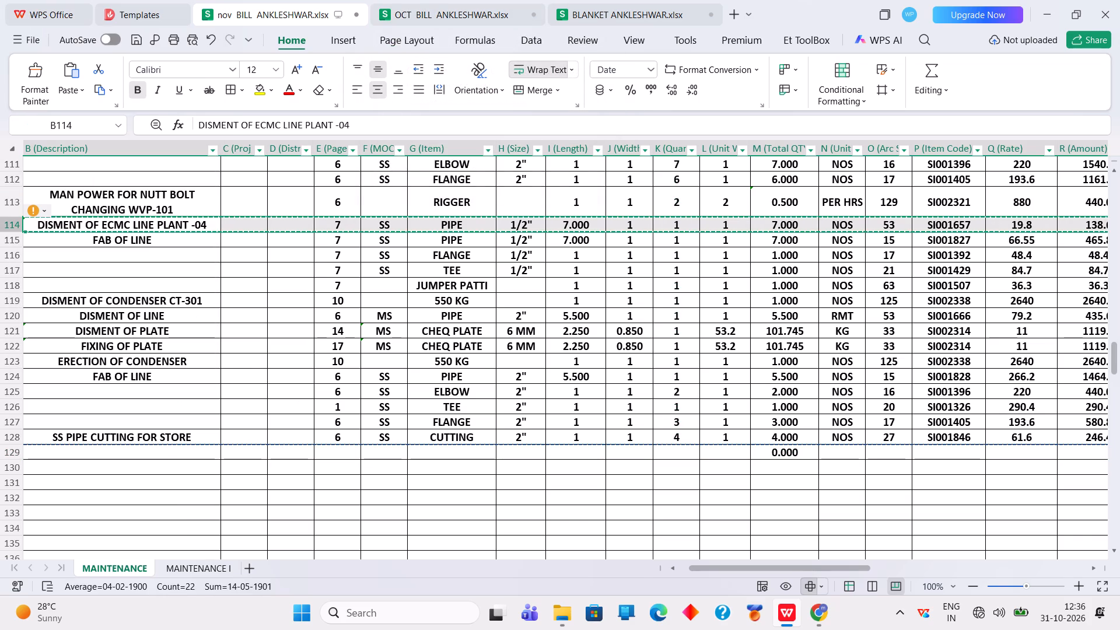
{"action": "left_click", "coordinate": [12, 449]}
{"action": "right_click", "coordinate": [12, 449]}
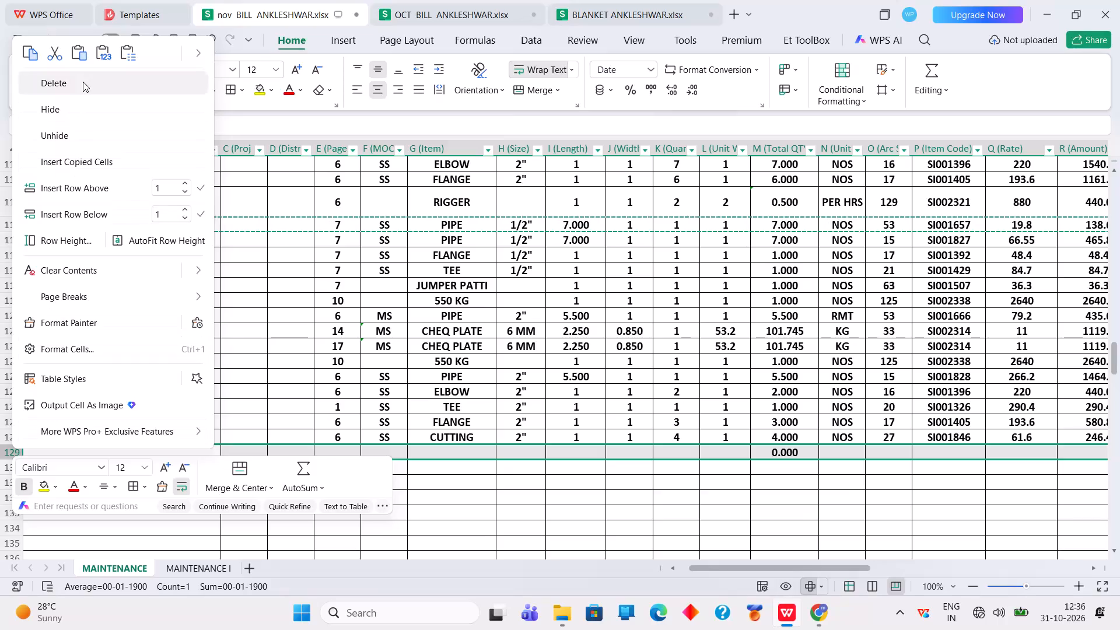
{"action": "left_click", "coordinate": [79, 48]}
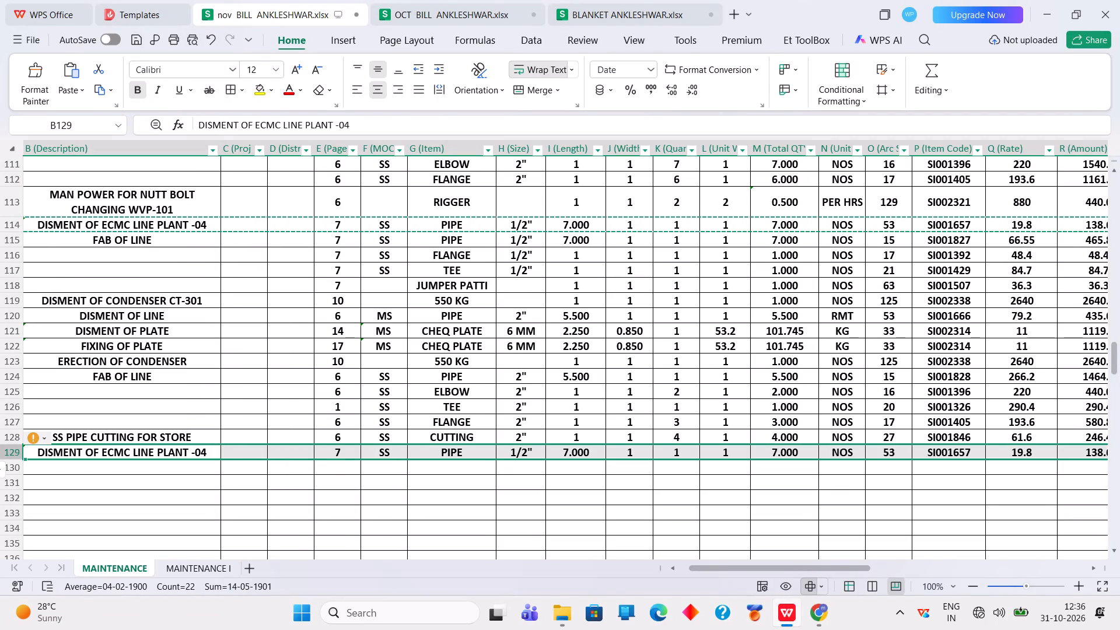
In the OCT BILL workbook, clear the Arc Sr. No. filter, filter Size to 1/2", and examine the pipe items.
{"action": "left_click", "coordinate": [440, 10]}
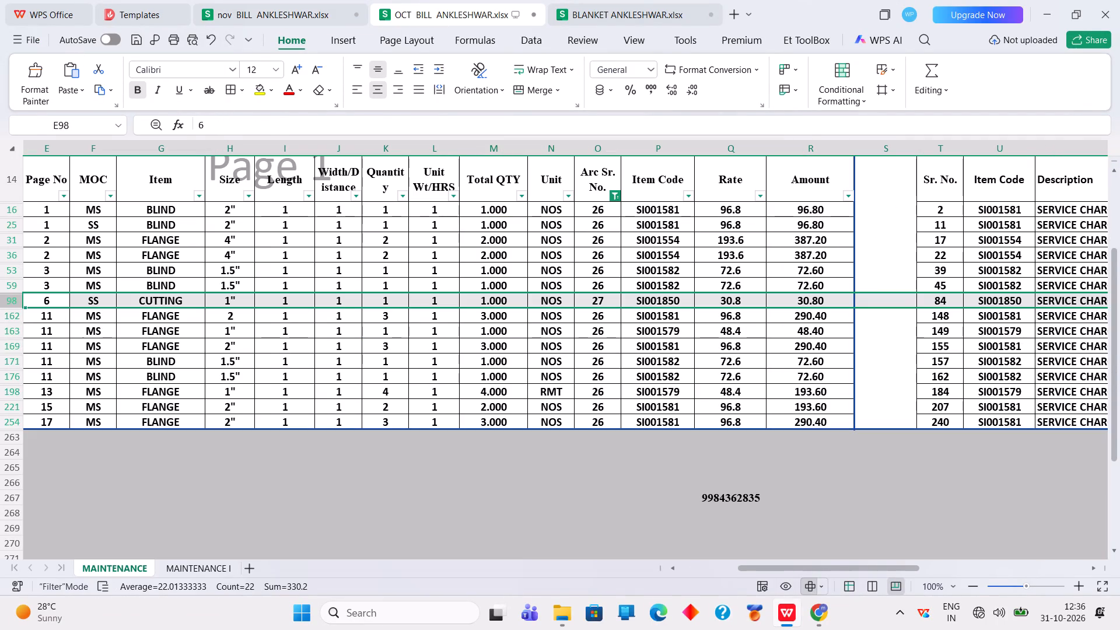
{"action": "left_click", "coordinate": [615, 192]}
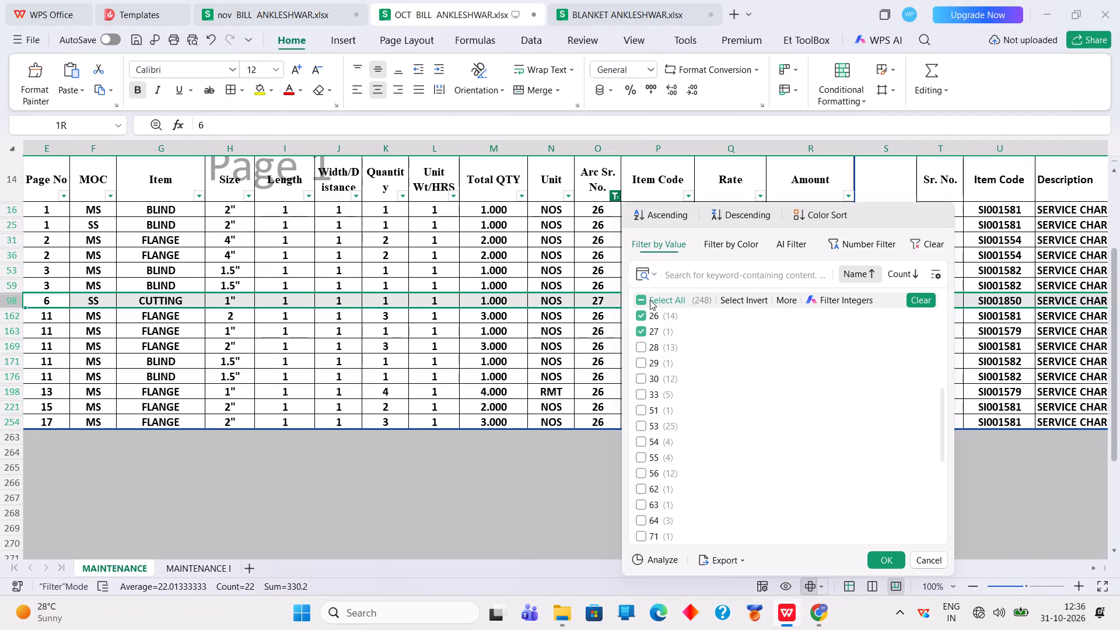
{"action": "left_click", "coordinate": [650, 300]}
{"action": "left_click", "coordinate": [878, 567]}
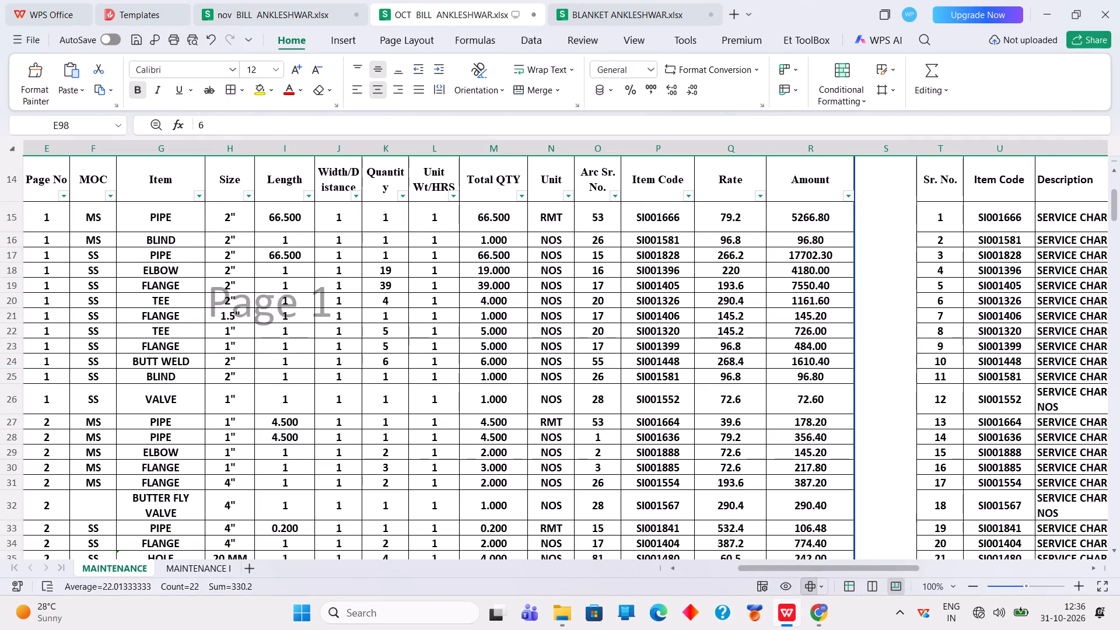
{"action": "left_click", "coordinate": [249, 195]}
{"action": "left_click", "coordinate": [272, 303]}
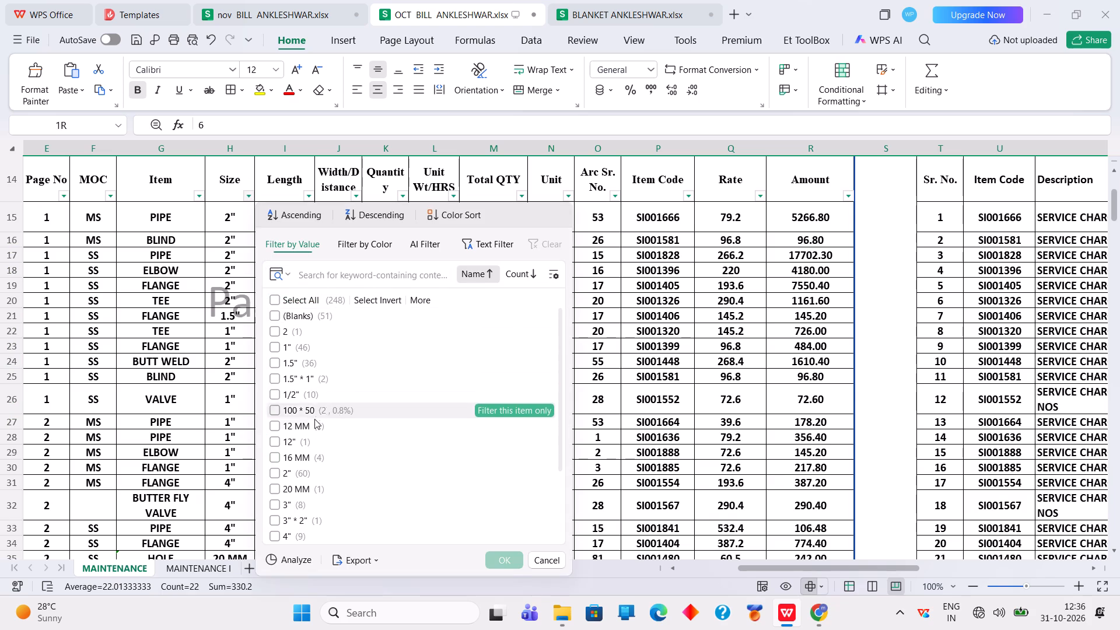
{"action": "left_click", "coordinate": [305, 397]}
{"action": "left_click", "coordinate": [499, 556]}
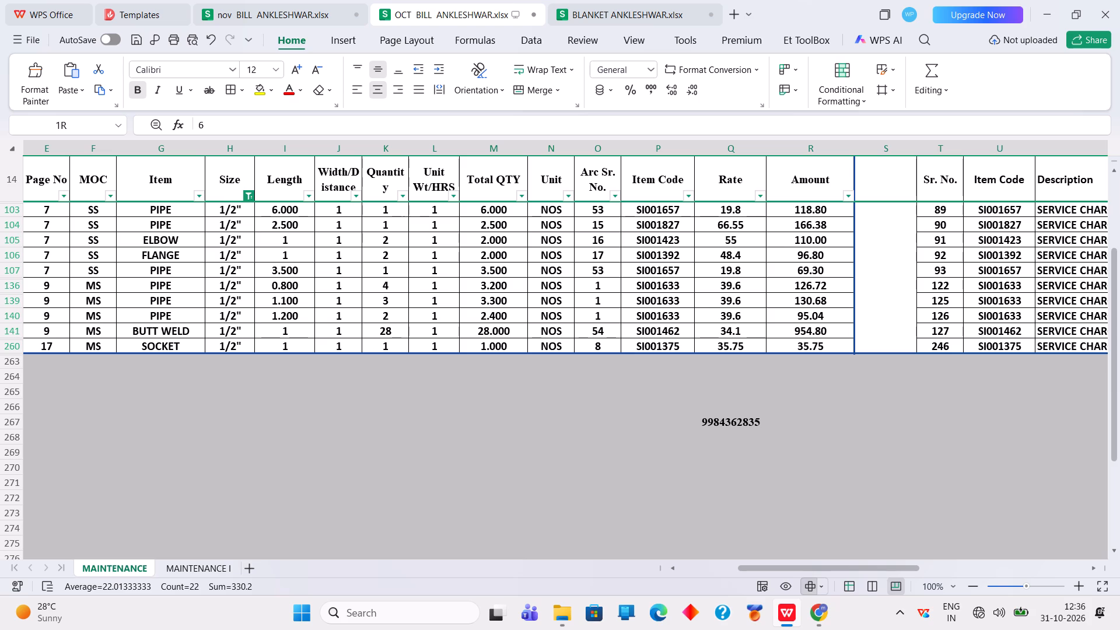
{"action": "left_click", "coordinate": [9, 272]}
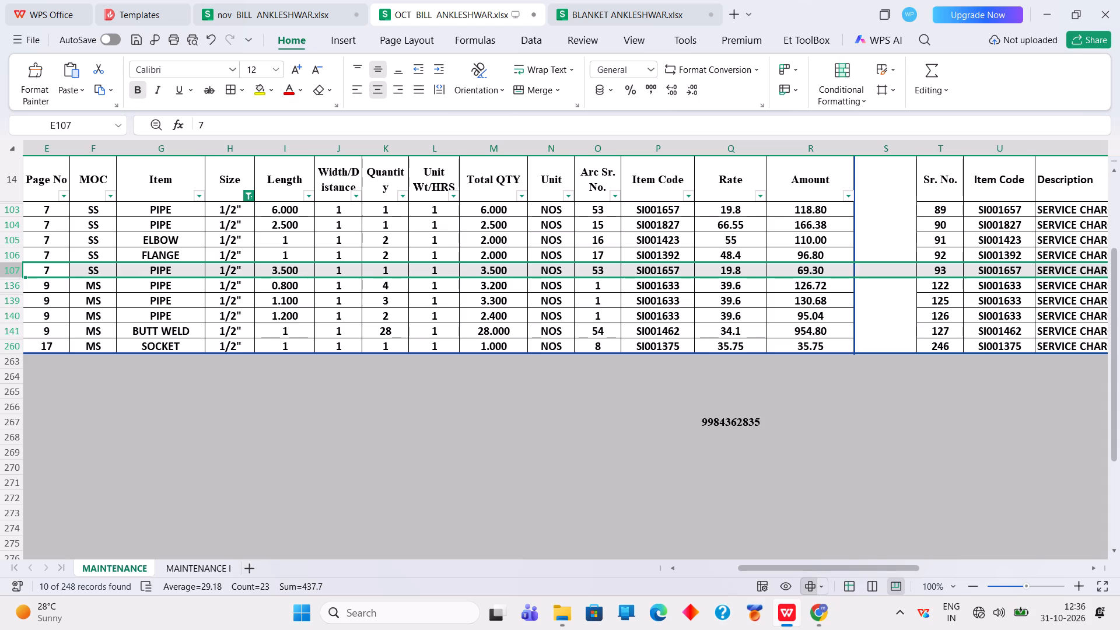
{"action": "left_click", "coordinate": [10, 318]}
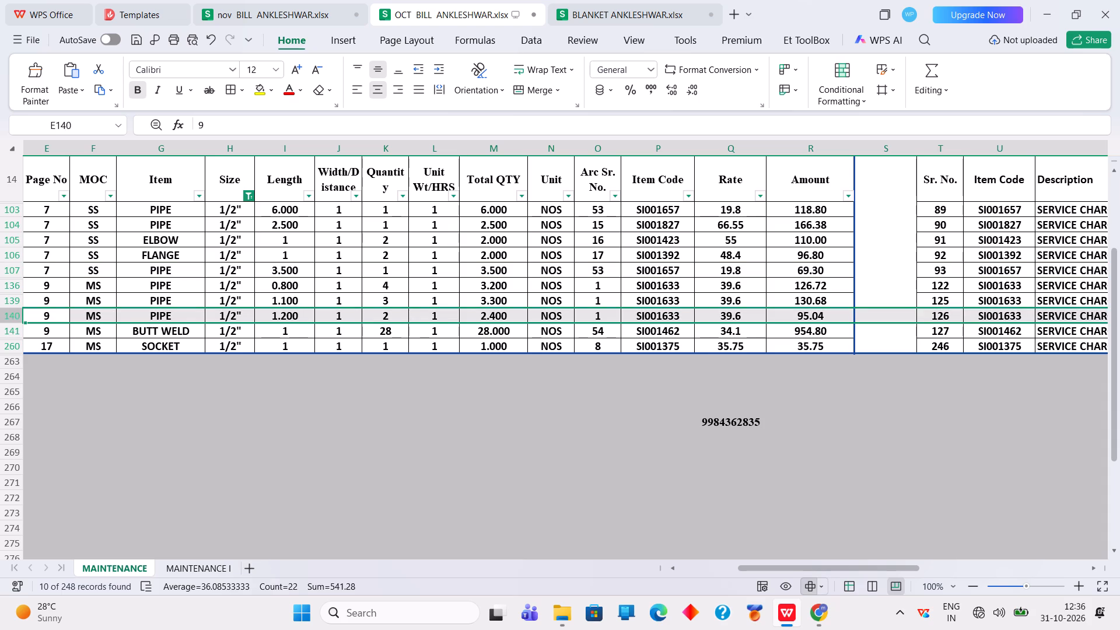
{"action": "left_click", "coordinate": [247, 3]}
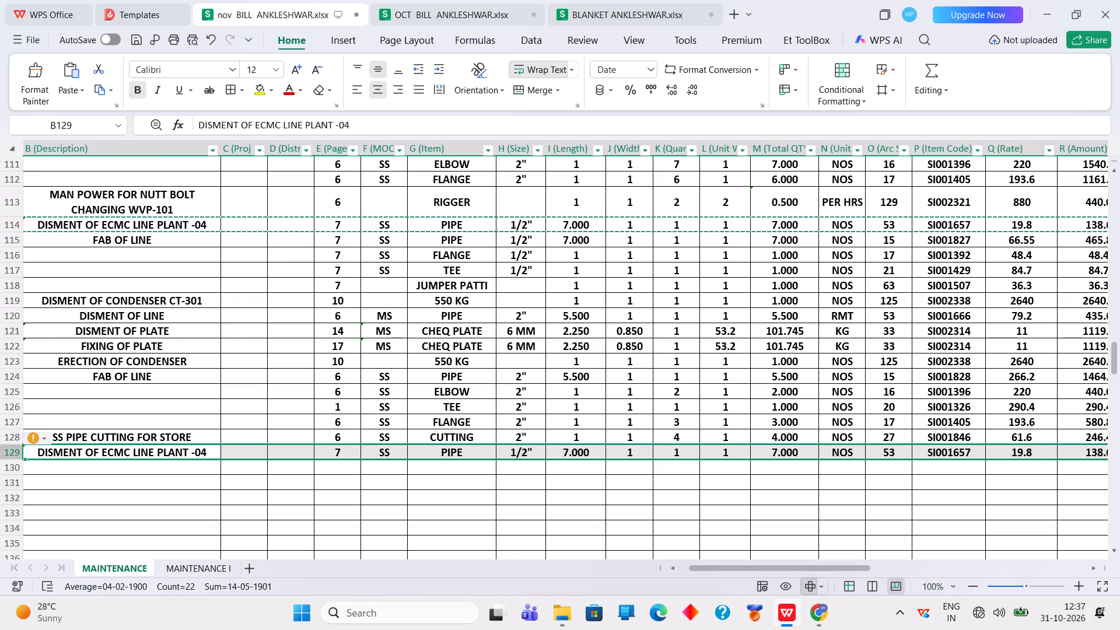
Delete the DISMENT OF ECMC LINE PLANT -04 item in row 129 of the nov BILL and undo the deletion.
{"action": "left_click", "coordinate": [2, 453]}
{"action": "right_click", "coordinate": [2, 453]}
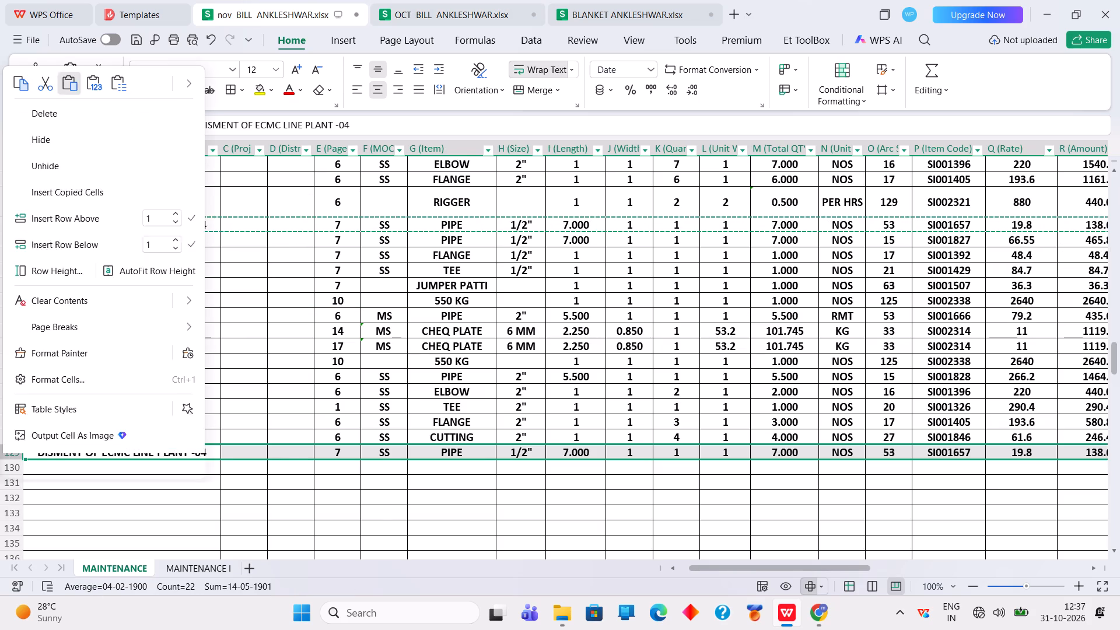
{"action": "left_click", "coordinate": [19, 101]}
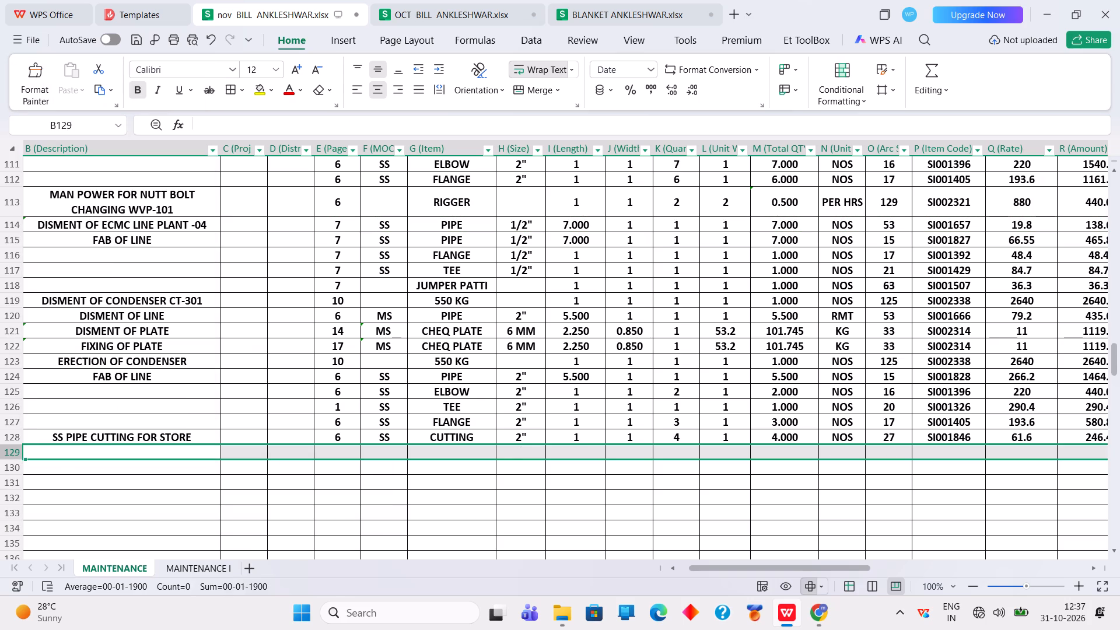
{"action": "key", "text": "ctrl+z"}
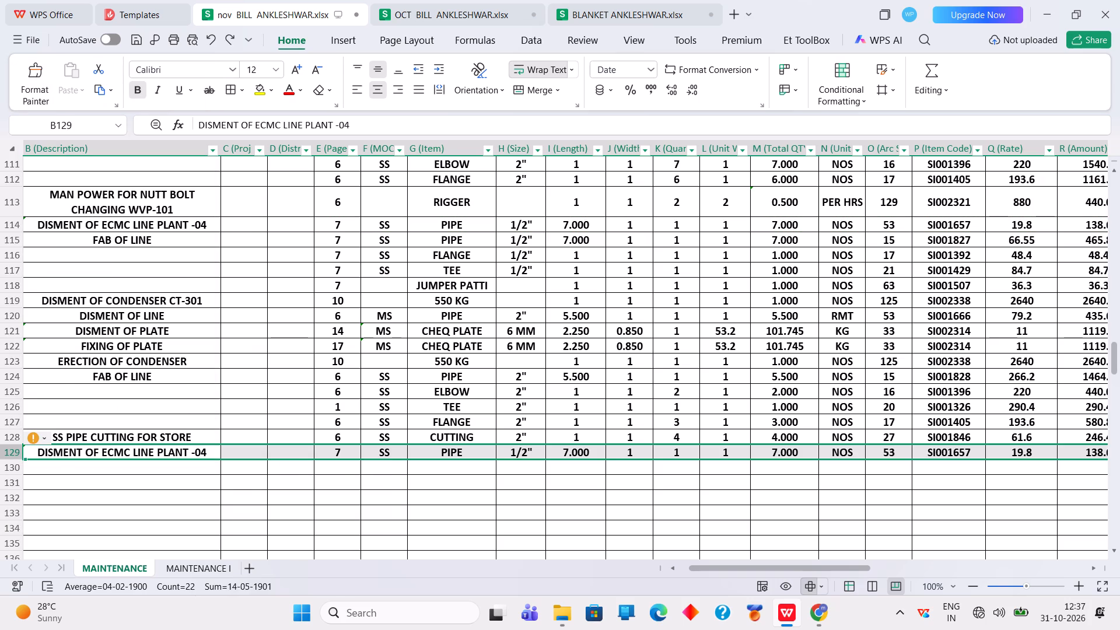
Copy the DISMENT OF ECMC LINE PLANT -04 pipe item from row 129 into row 130.
{"action": "right_click", "coordinate": [10, 452]}
{"action": "left_click", "coordinate": [25, 79]}
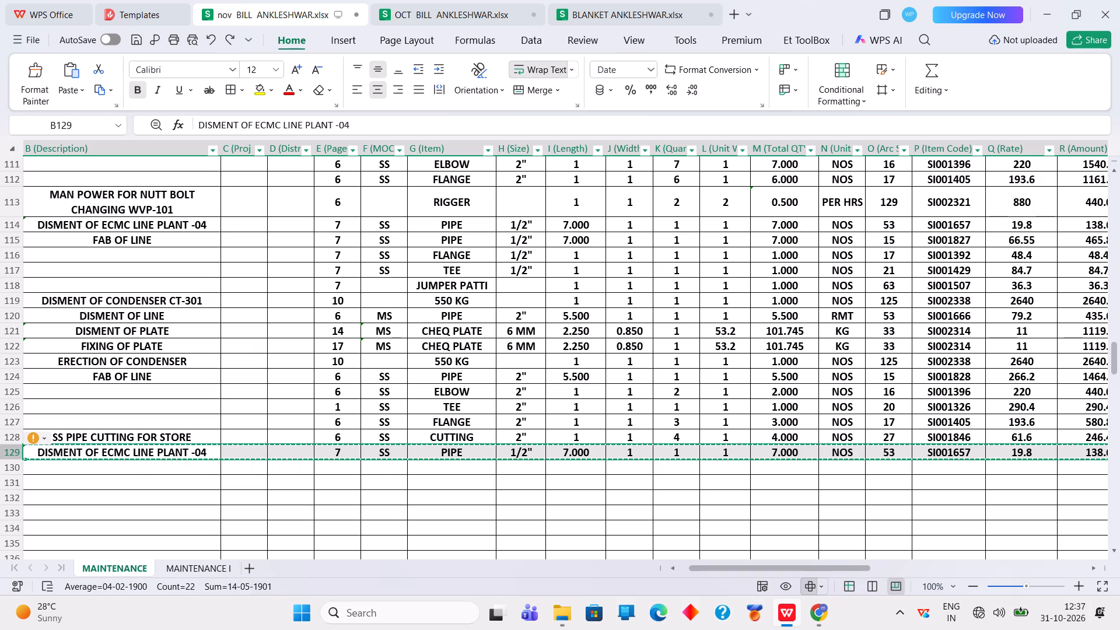
{"action": "left_click", "coordinate": [8, 469]}
{"action": "right_click", "coordinate": [8, 469]}
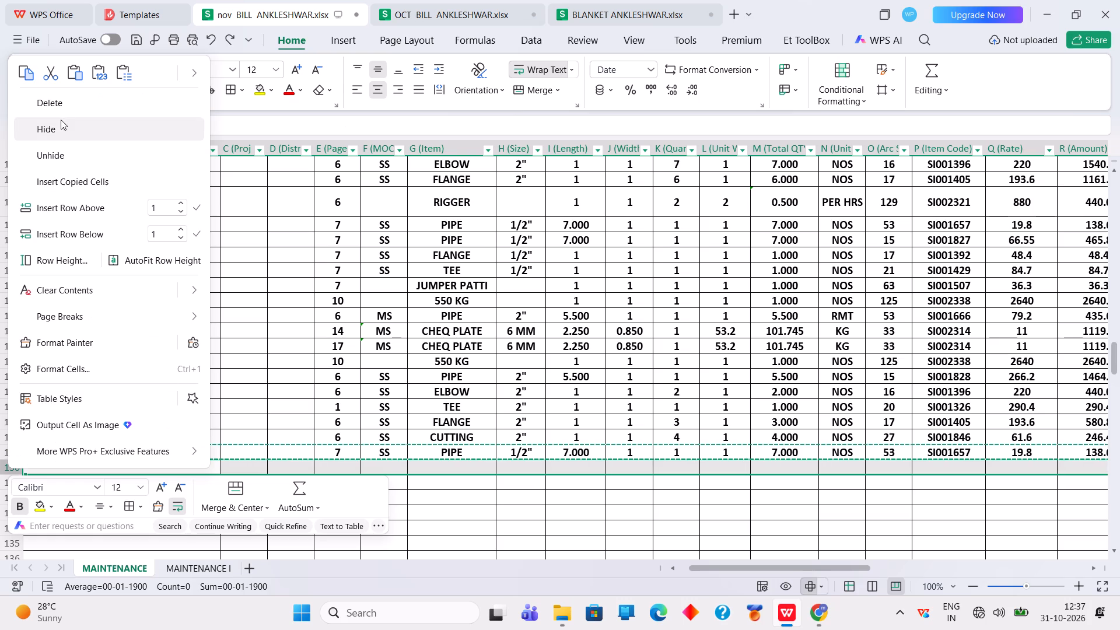
{"action": "left_click", "coordinate": [68, 75]}
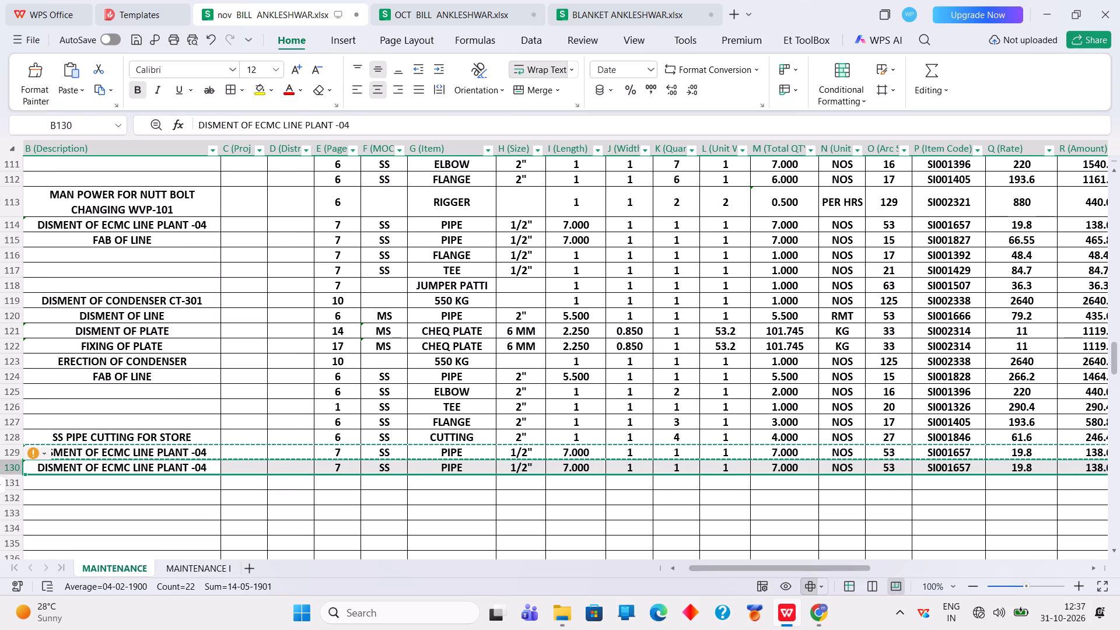
Copy the 1/2" SS FLANGE and TEE items from rows 116 and 117 into rows 131 and 132.
{"action": "left_click_drag", "start_coordinate": [16, 253], "coordinate": [17, 270]}
{"action": "right_click", "coordinate": [22, 262]}
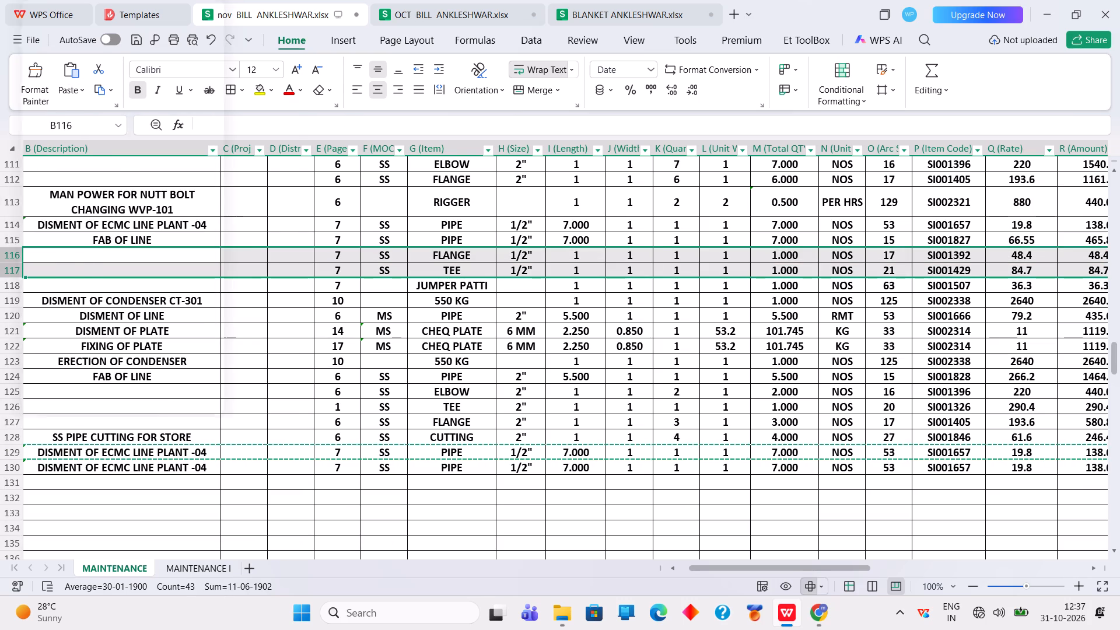
{"action": "left_click", "coordinate": [51, 26]}
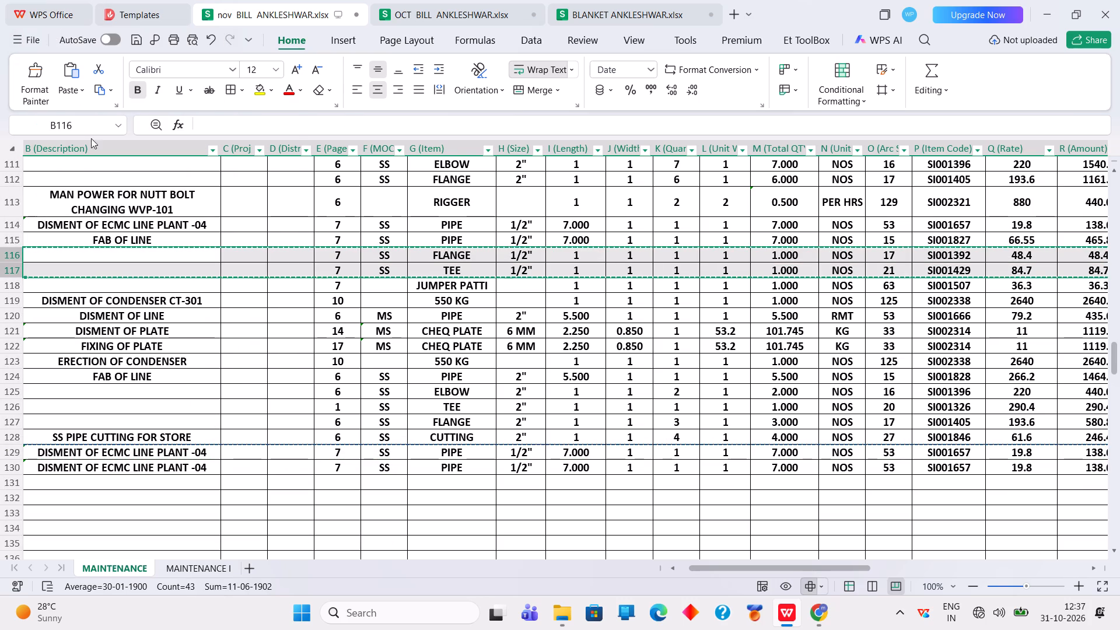
{"action": "left_click", "coordinate": [17, 482]}
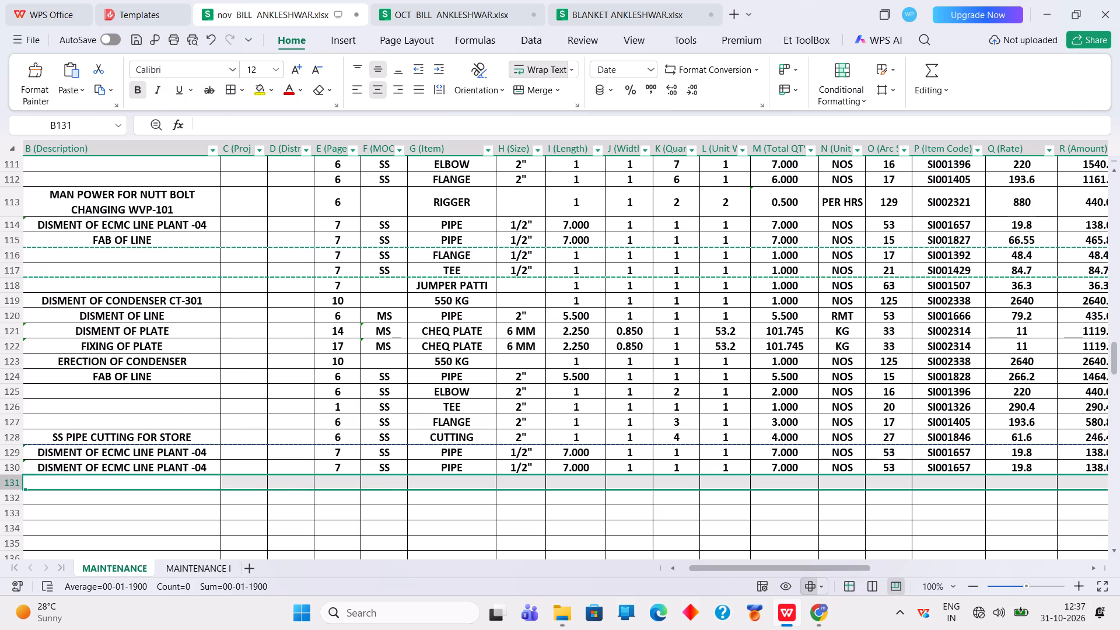
{"action": "right_click", "coordinate": [17, 482]}
{"action": "left_click", "coordinate": [83, 77]}
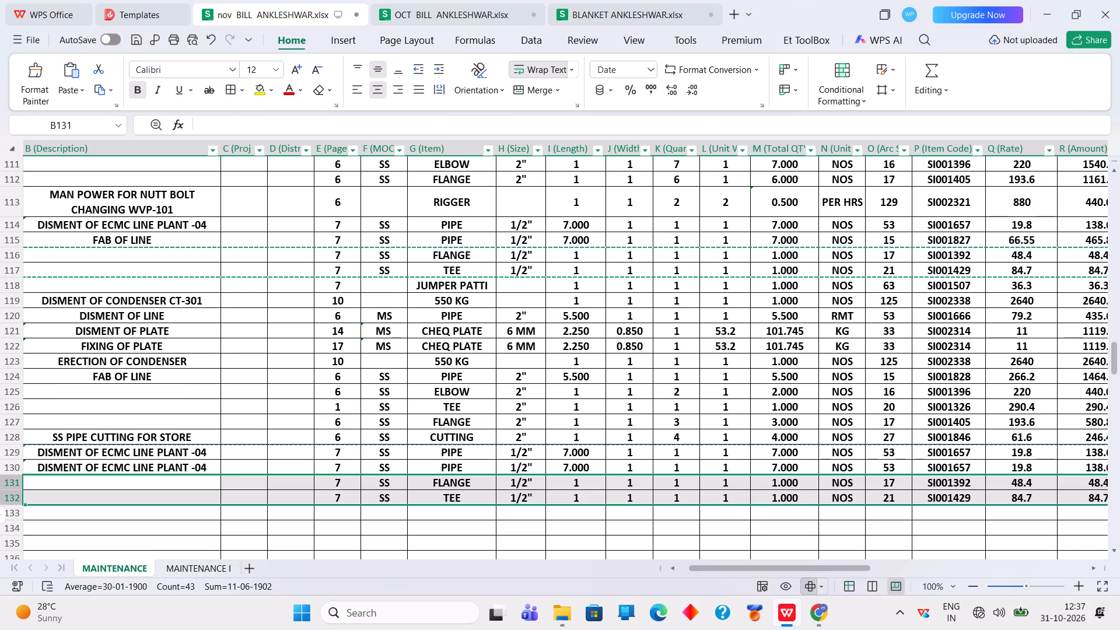
Replace the description of the pipe item in row 130 with MODIFICATION OF ABOVE LINE.
{"action": "left_click", "coordinate": [168, 466]}
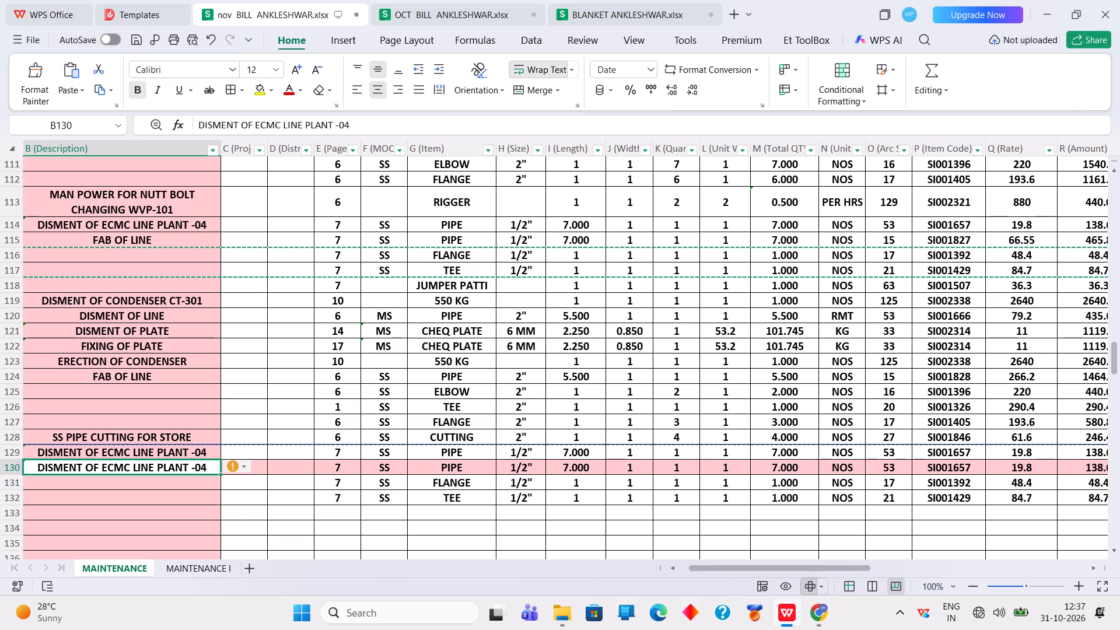
{"action": "type", "text": "MOD"}
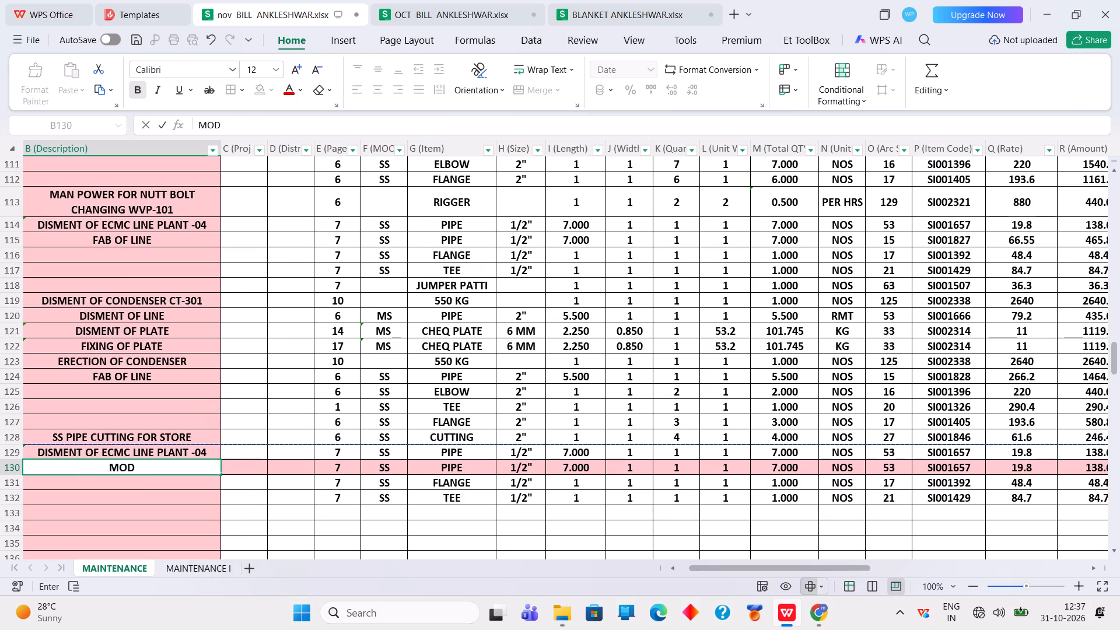
{"action": "type", "text": "IF"}
{"action": "type", "text": "ICA"}
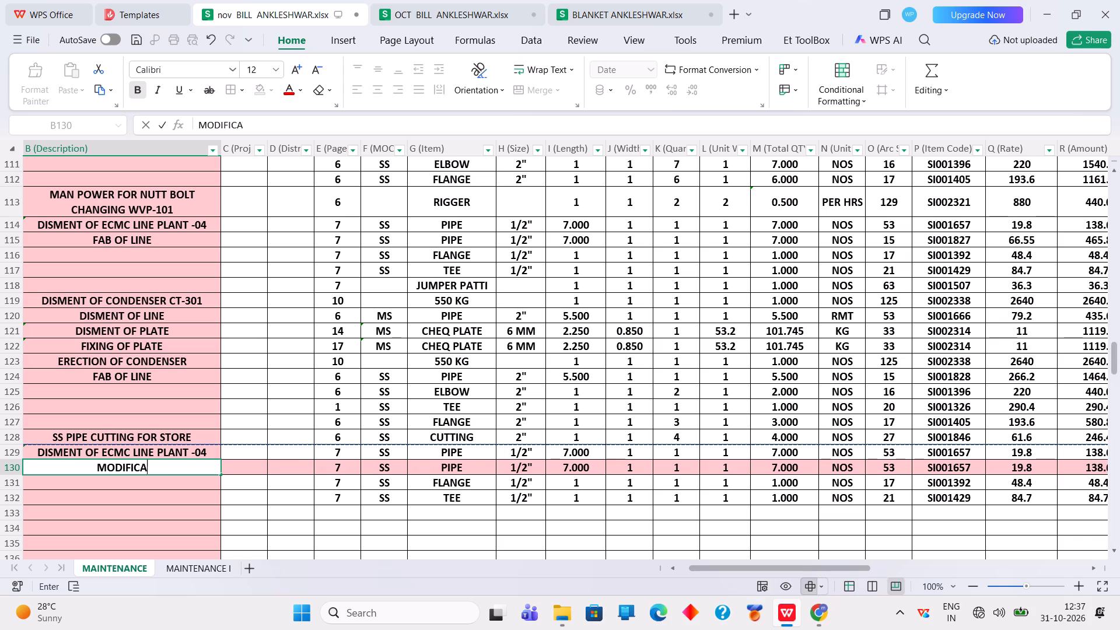
{"action": "type", "text": "TION OF ABOVE"}
{"action": "key", "text": "space"}
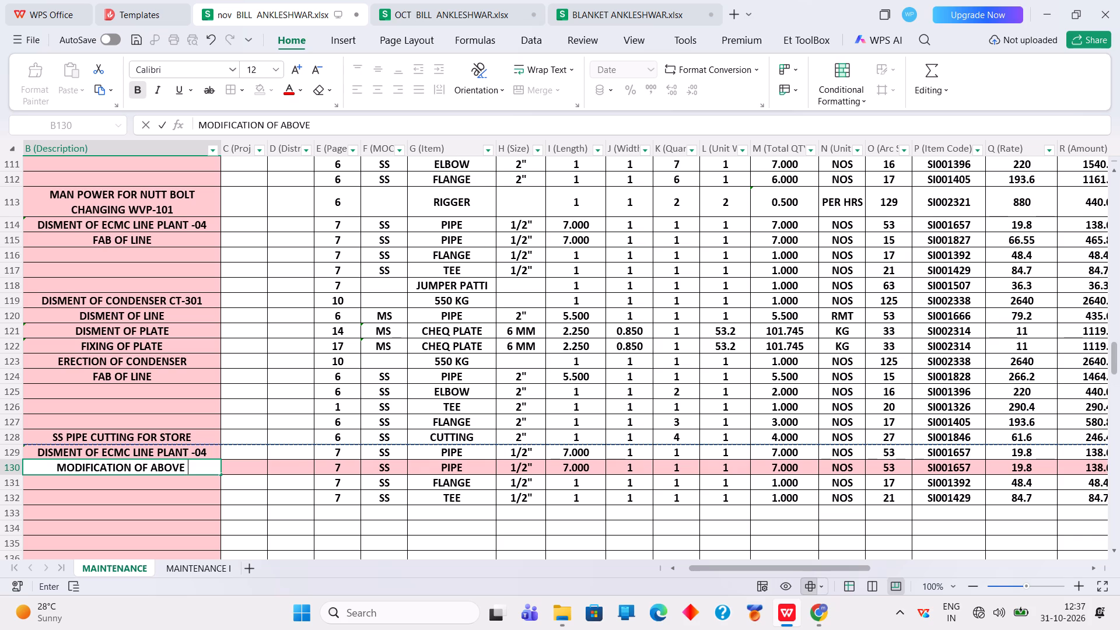
{"action": "type", "text": "LINE"}
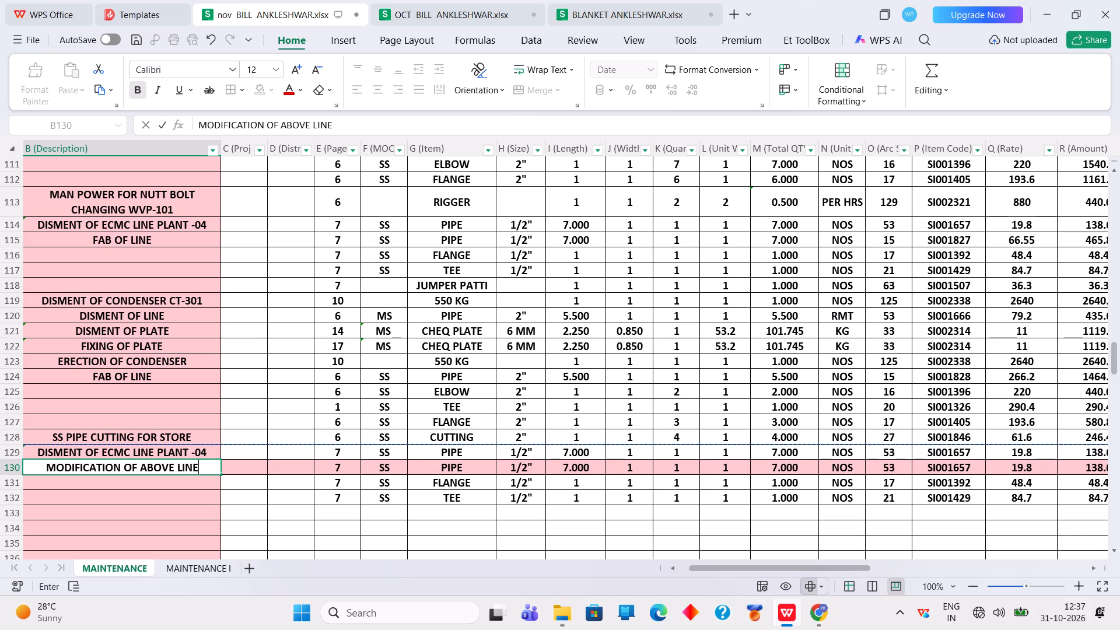
{"action": "key", "text": "Return"}
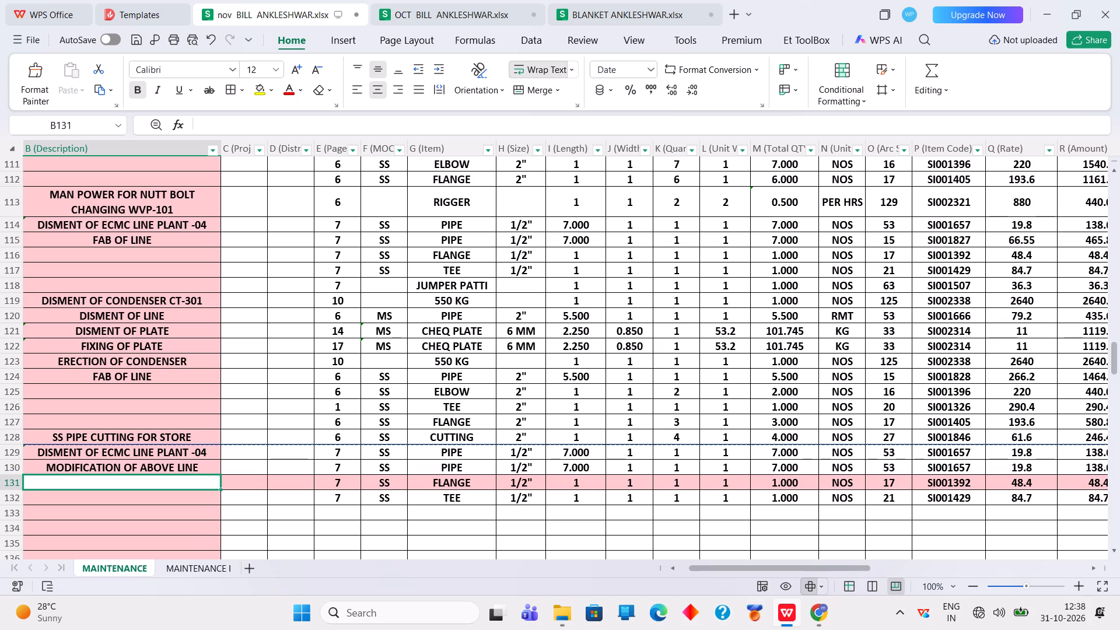
Change the item names in rows 131 and 132 to CUTTING and BUTT WELD.
{"action": "left_click", "coordinate": [464, 478]}
{"action": "key", "text": "c"}
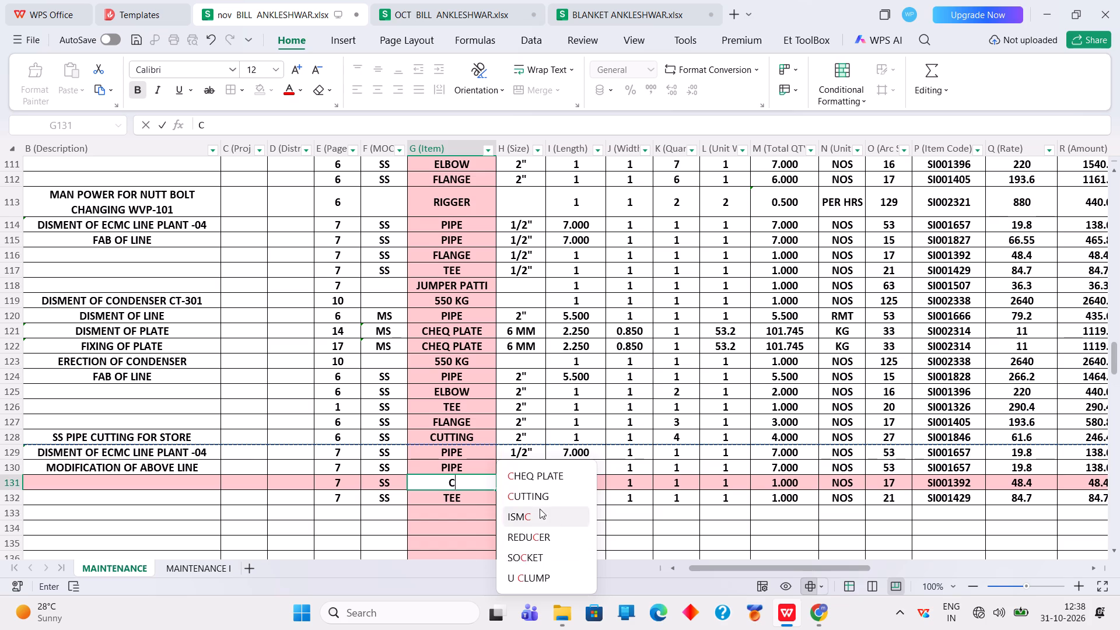
{"action": "left_click", "coordinate": [537, 501]}
{"action": "left_click", "coordinate": [477, 503]}
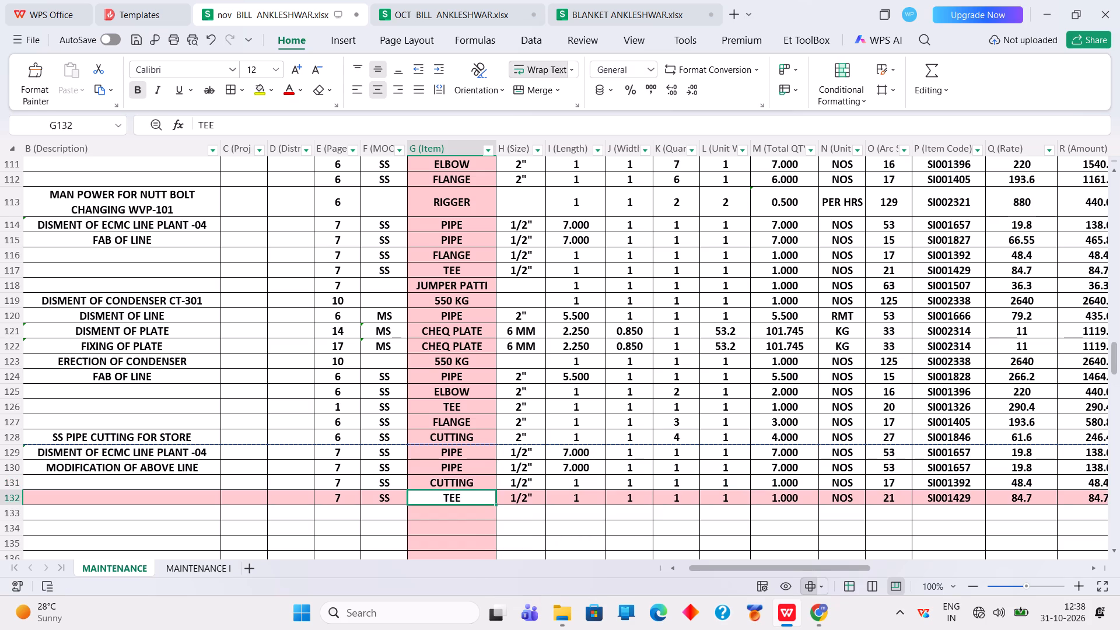
{"action": "key", "text": "b"}
{"action": "left_click", "coordinate": [471, 542]}
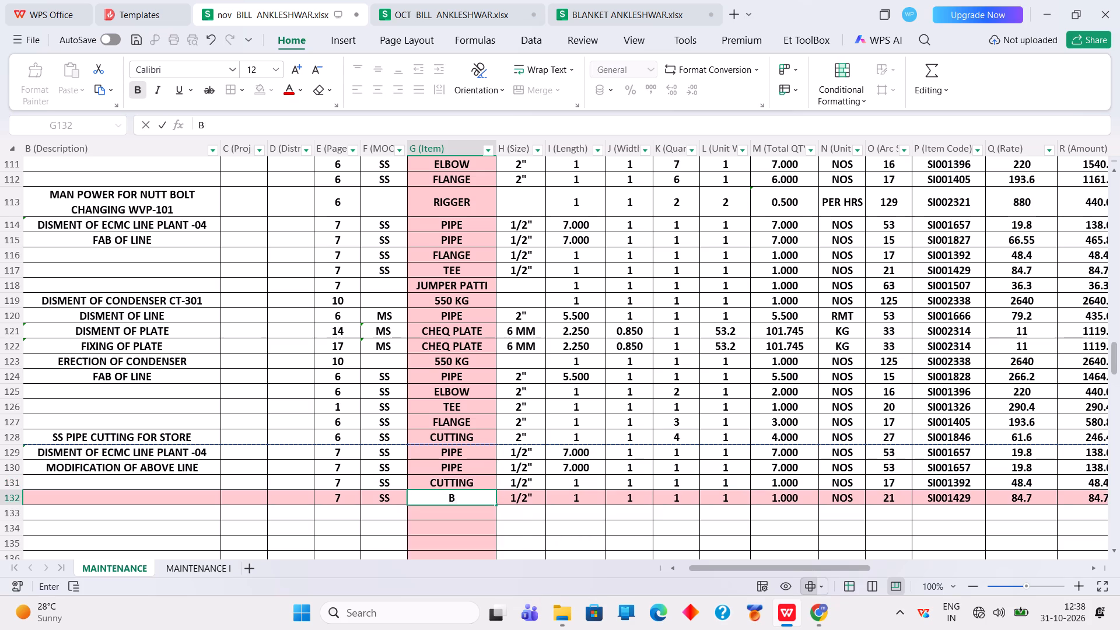
{"action": "left_click", "coordinate": [570, 461]}
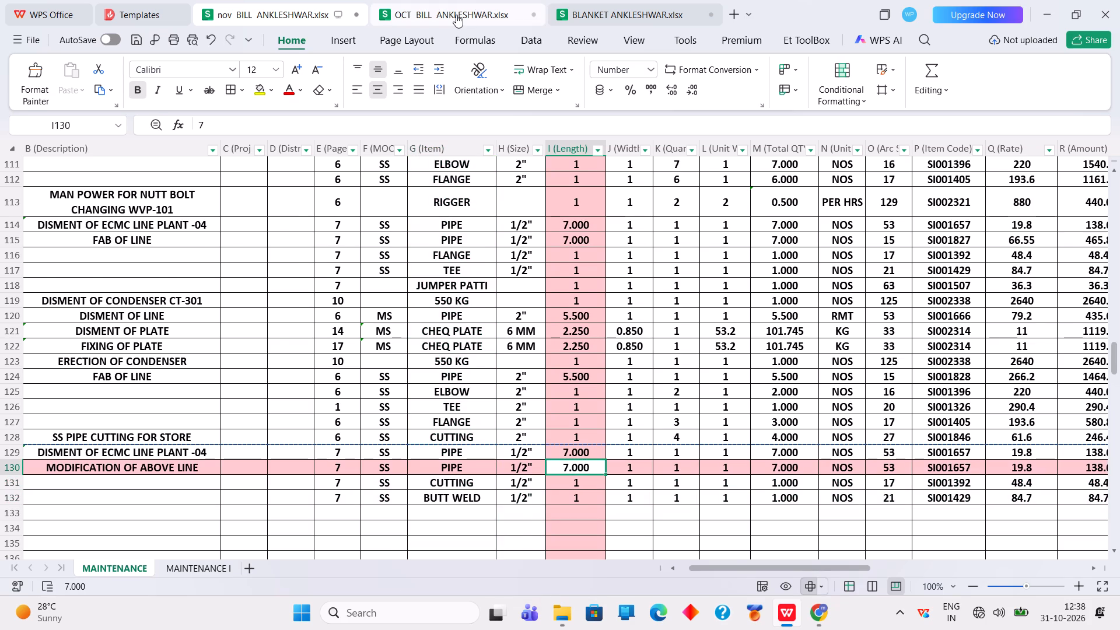
Copy the arc code 27 entry for 0.5 inch SS pipe cutting, SI001853 at rate 15.4, from BLANKET into row 131 as values.
{"action": "left_click", "coordinate": [456, 15]}
{"action": "left_click", "coordinate": [607, 15]}
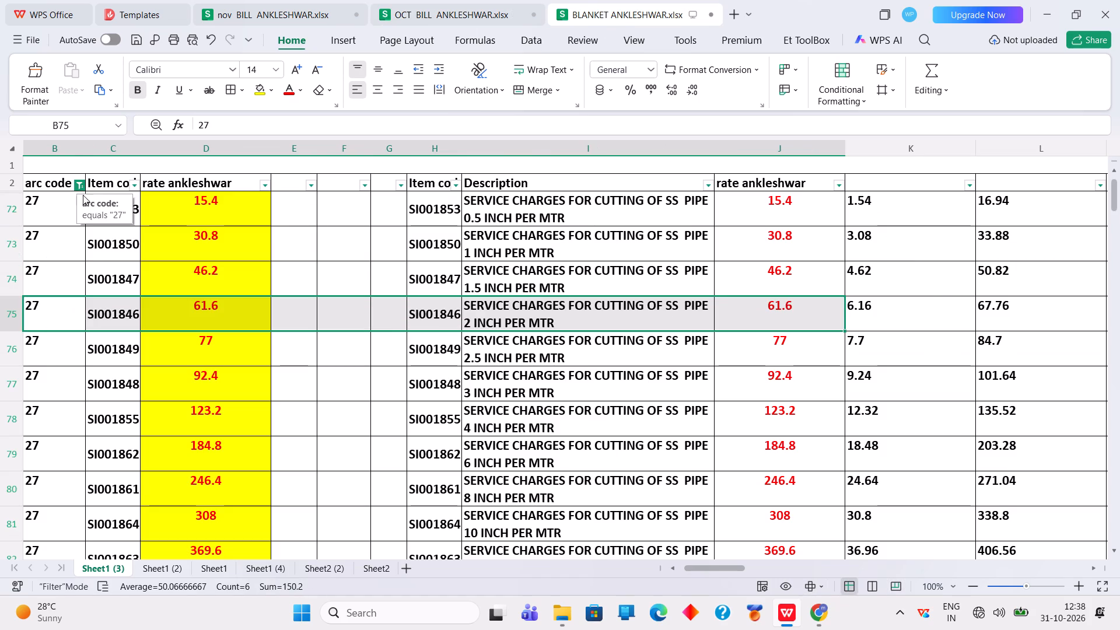
{"action": "left_click_drag", "start_coordinate": [50, 213], "coordinate": [670, 223]}
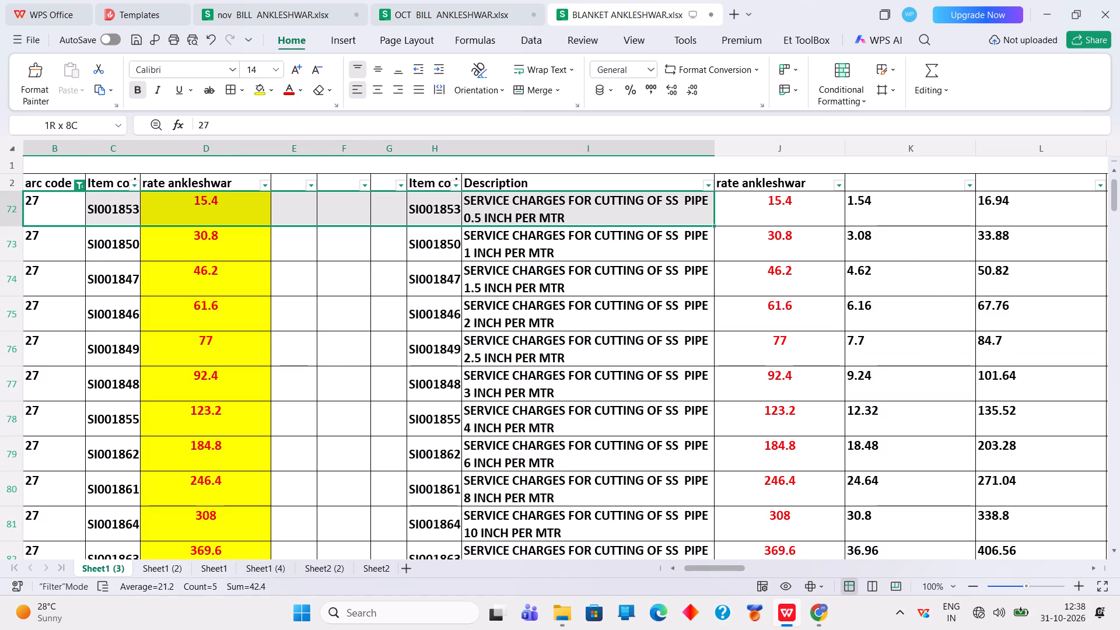
{"action": "left_click_drag", "start_coordinate": [670, 223], "coordinate": [786, 220]}
{"action": "right_click", "coordinate": [786, 218]}
{"action": "left_click", "coordinate": [800, 20]}
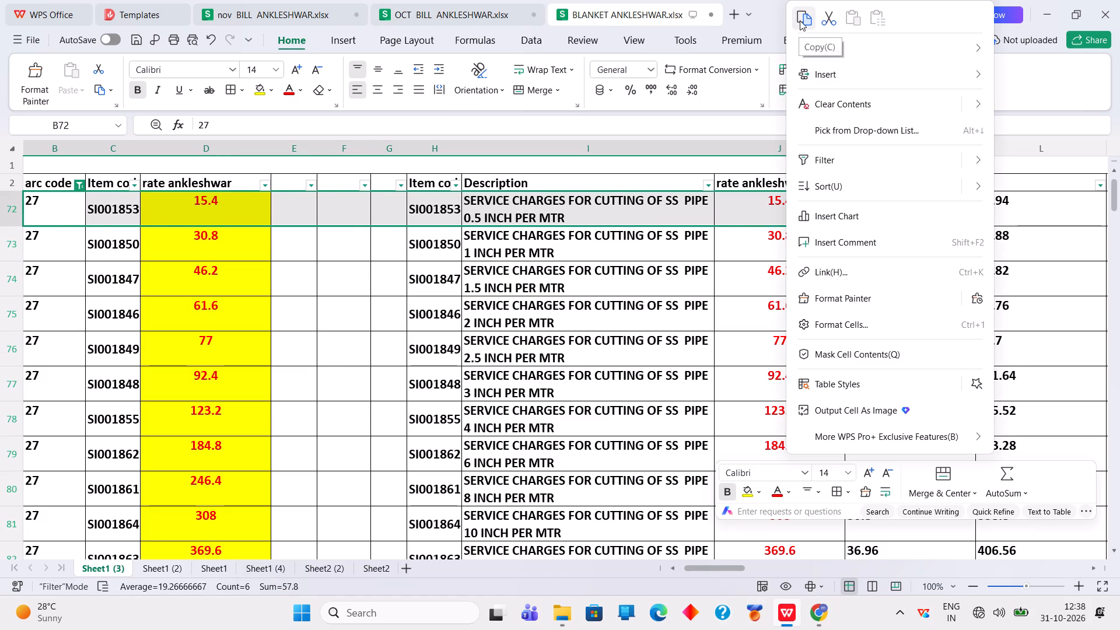
{"action": "left_click", "coordinate": [265, 11]}
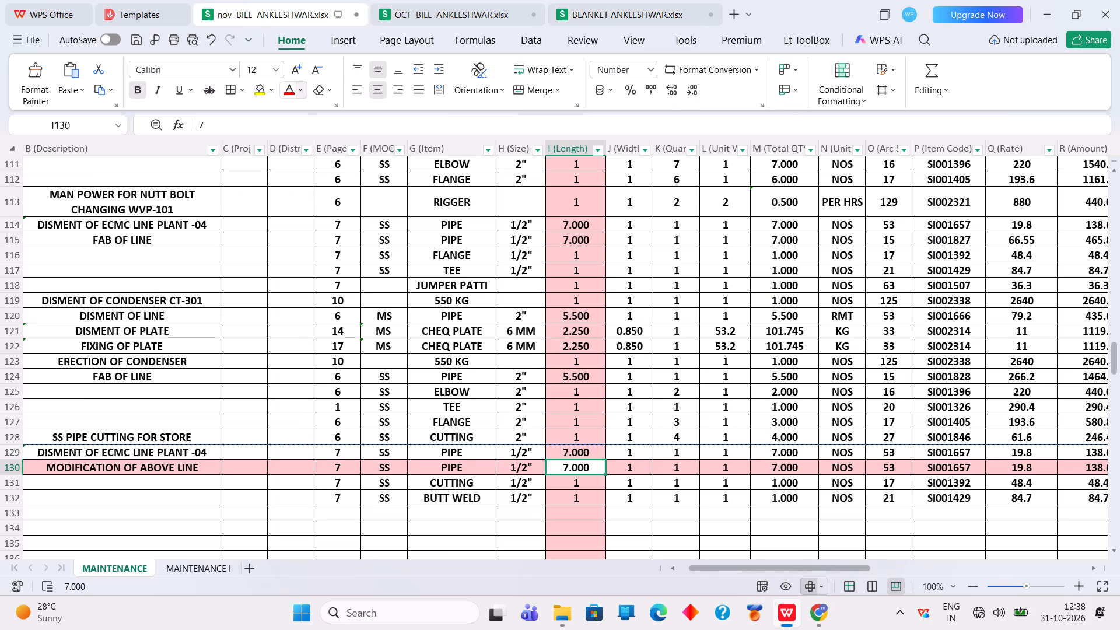
{"action": "right_click", "coordinate": [885, 484]}
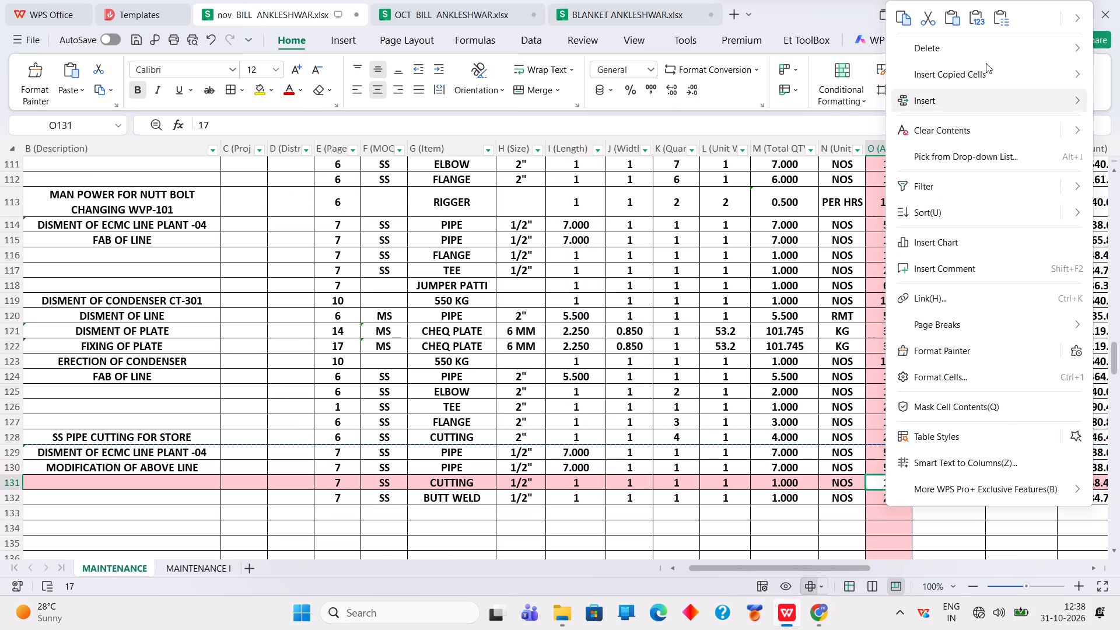
{"action": "left_click", "coordinate": [981, 22]}
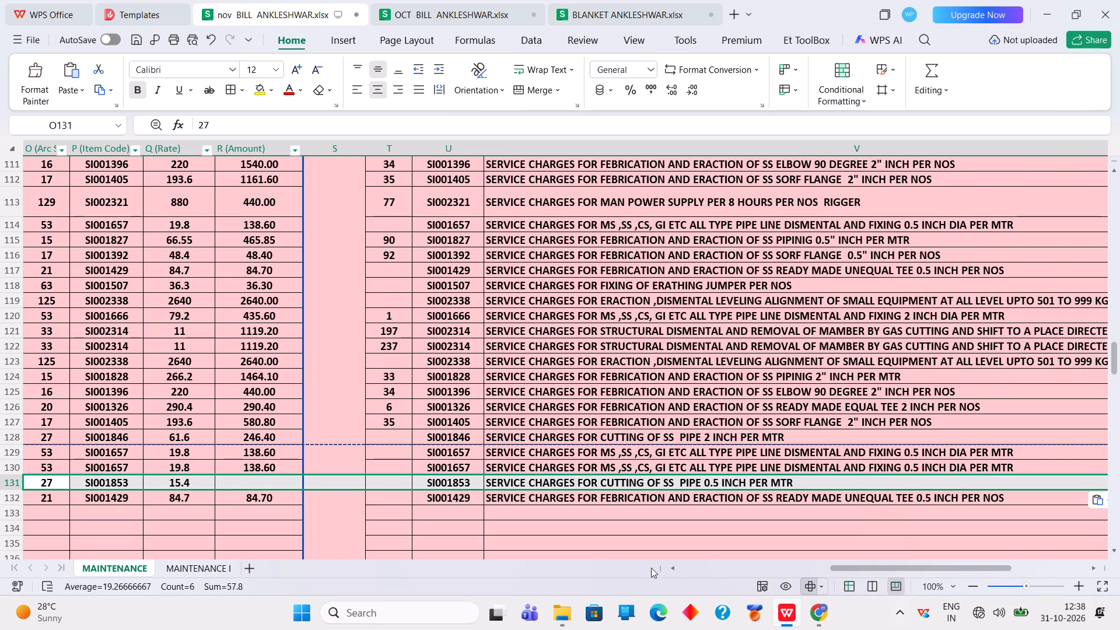
Copy the arc code 29 entry for 0.5 inch SS pipe line modification, SI001836 at rate 90.2, from BLANKET into row 130 as values.
{"action": "double_click", "coordinate": [670, 568]}
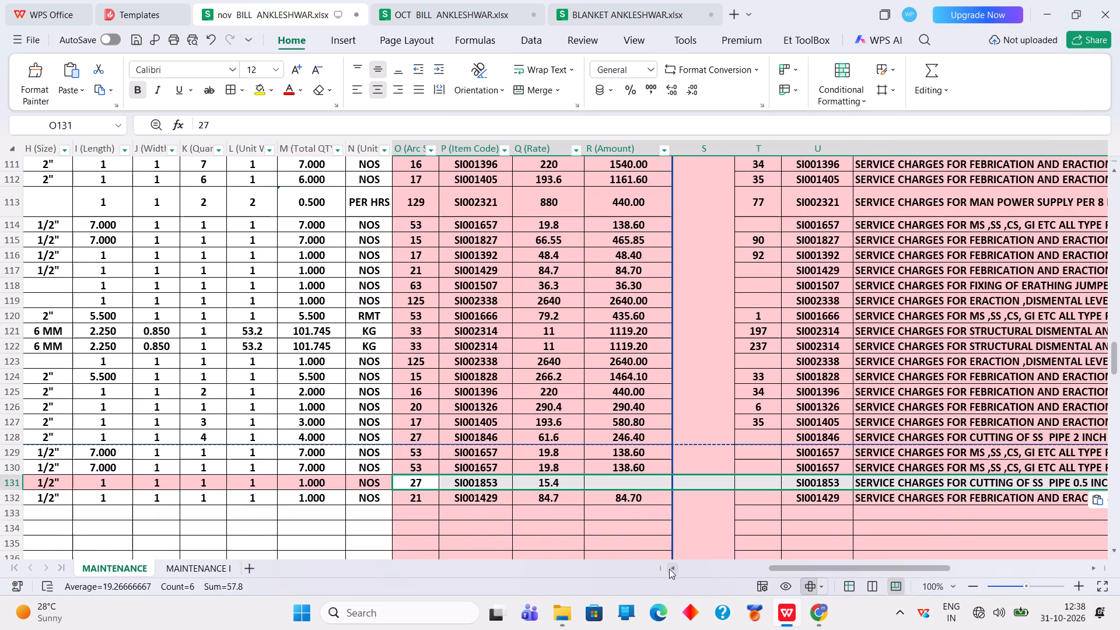
{"action": "left_click", "coordinate": [669, 569]}
{"action": "left_click", "coordinate": [622, 8]}
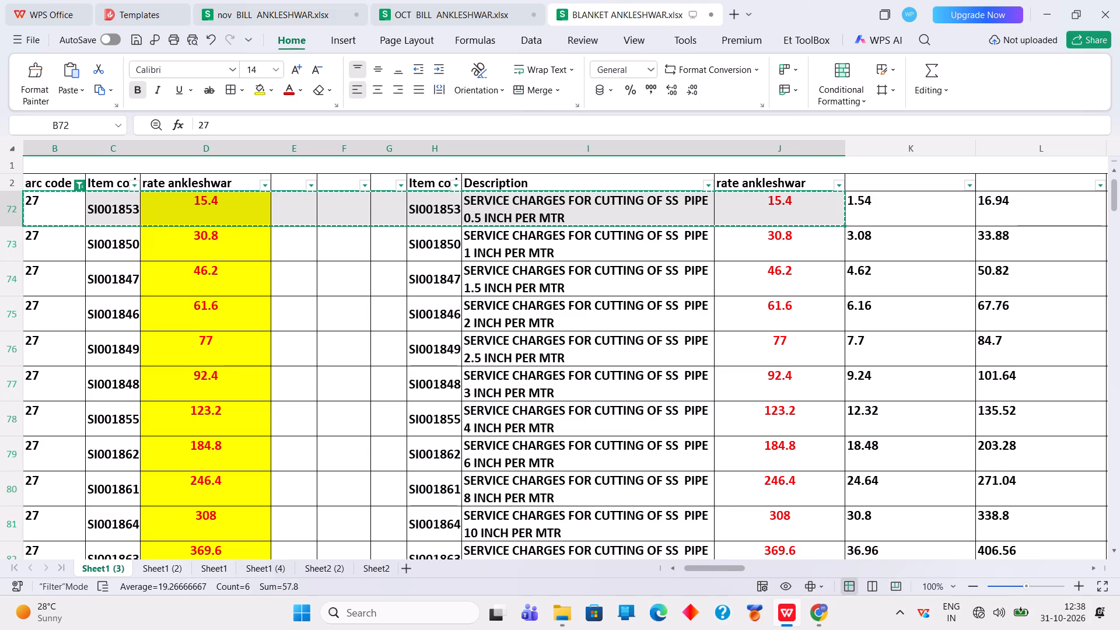
{"action": "left_click", "coordinate": [80, 185]}
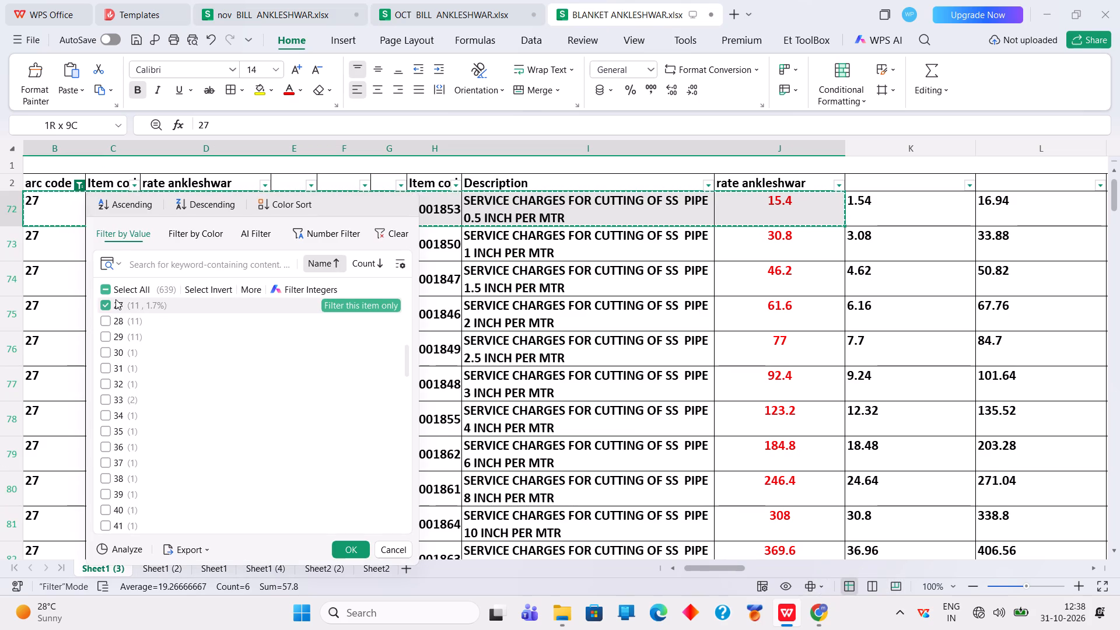
{"action": "left_click", "coordinate": [116, 300]}
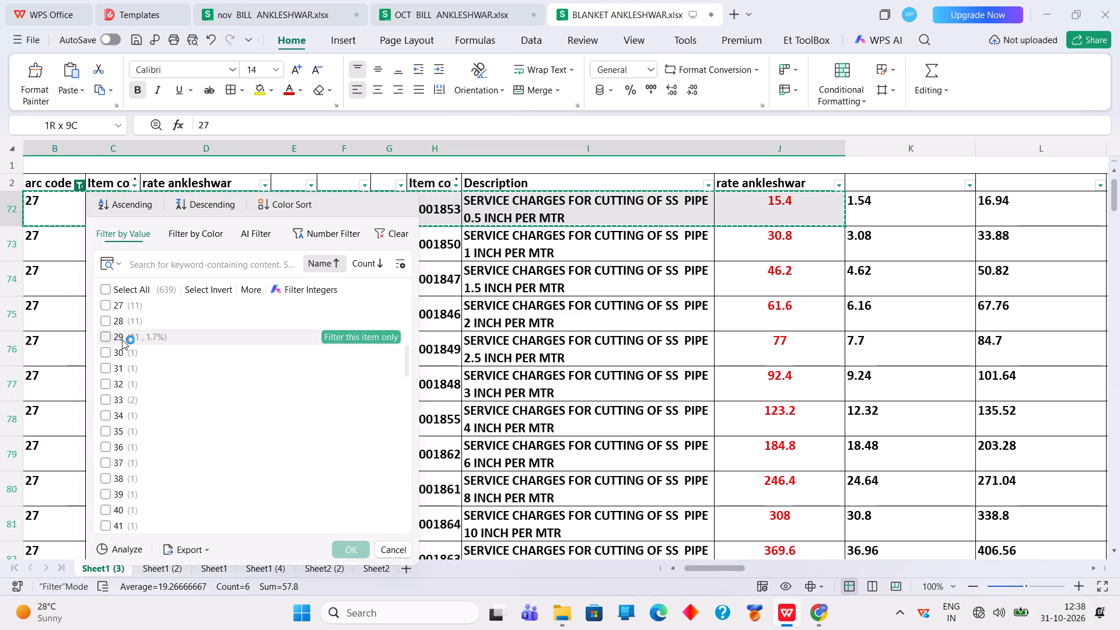
{"action": "left_click", "coordinate": [122, 339]}
{"action": "left_click", "coordinate": [330, 547]}
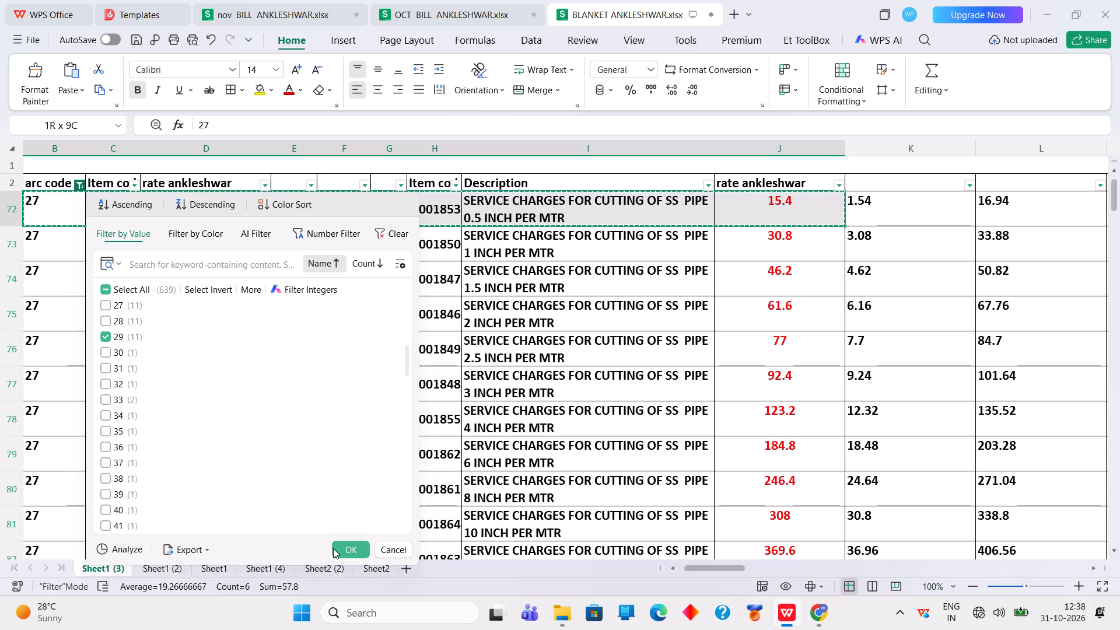
{"action": "left_click", "coordinate": [338, 550]}
{"action": "left_click_drag", "start_coordinate": [47, 214], "coordinate": [765, 215]}
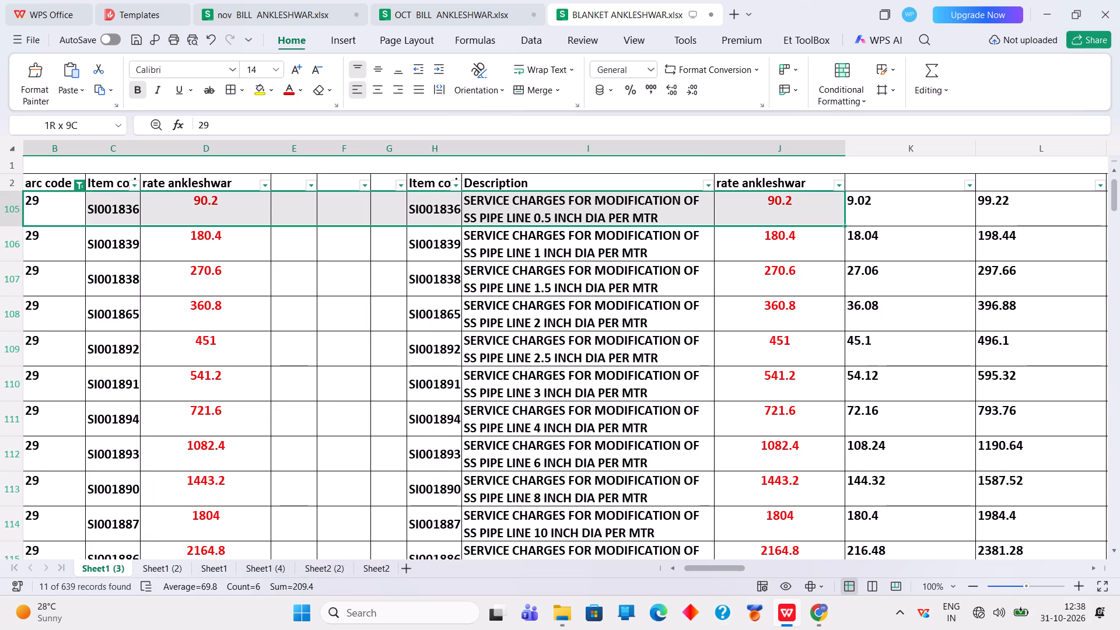
{"action": "left_click_drag", "start_coordinate": [765, 215], "coordinate": [779, 215]}
{"action": "right_click", "coordinate": [779, 215]}
{"action": "left_click", "coordinate": [798, 22]}
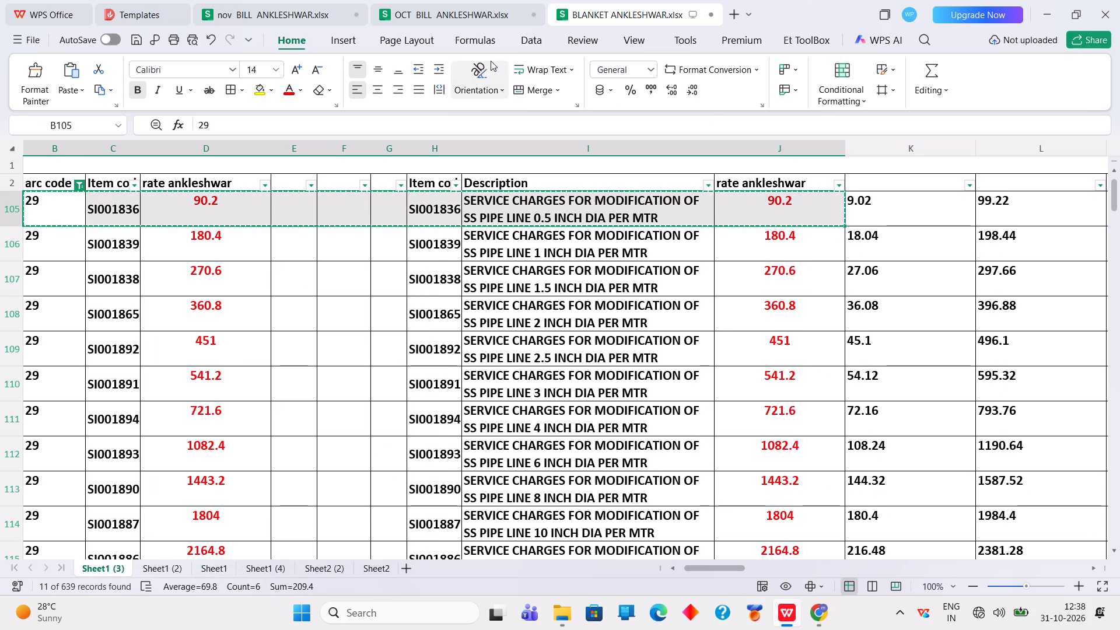
{"action": "left_click", "coordinate": [292, 12]}
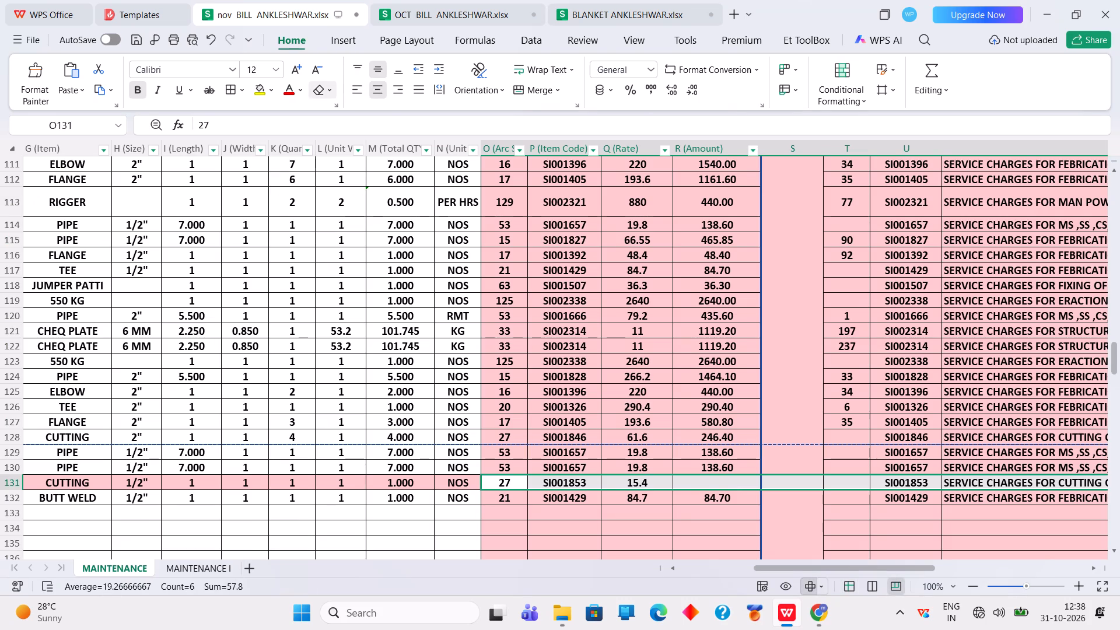
{"action": "right_click", "coordinate": [510, 467]}
{"action": "left_click", "coordinate": [603, 25]}
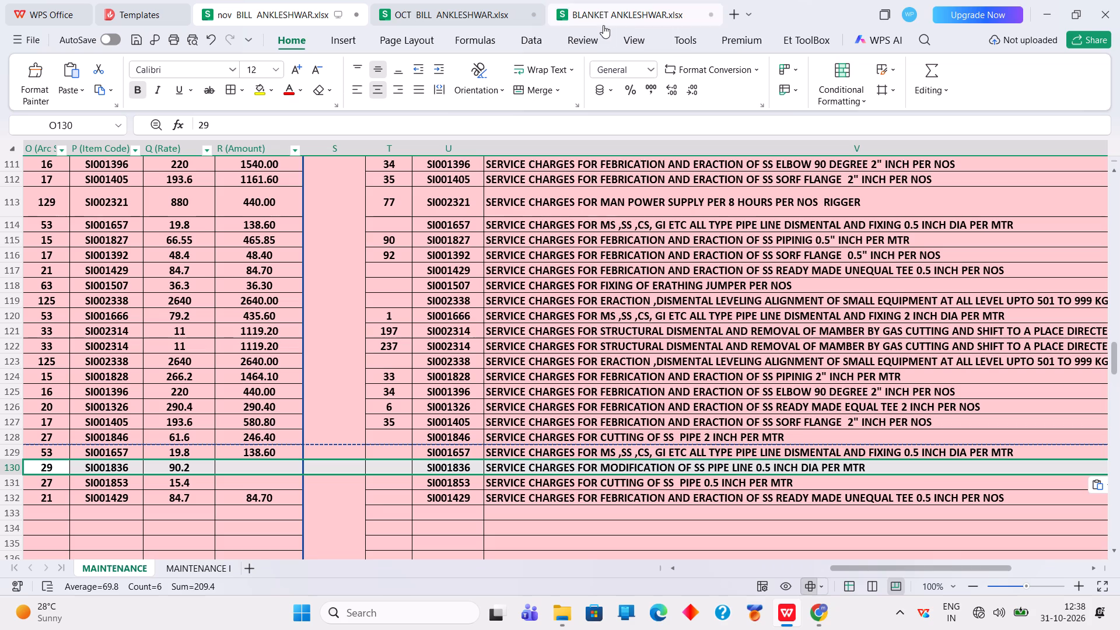
Copy the arc code 55 entry for the 0.5 inch SS butt weld joint, SI001439 at rate 67.1, from BLANKET into row 132 as values.
{"action": "left_click", "coordinate": [670, 570]}
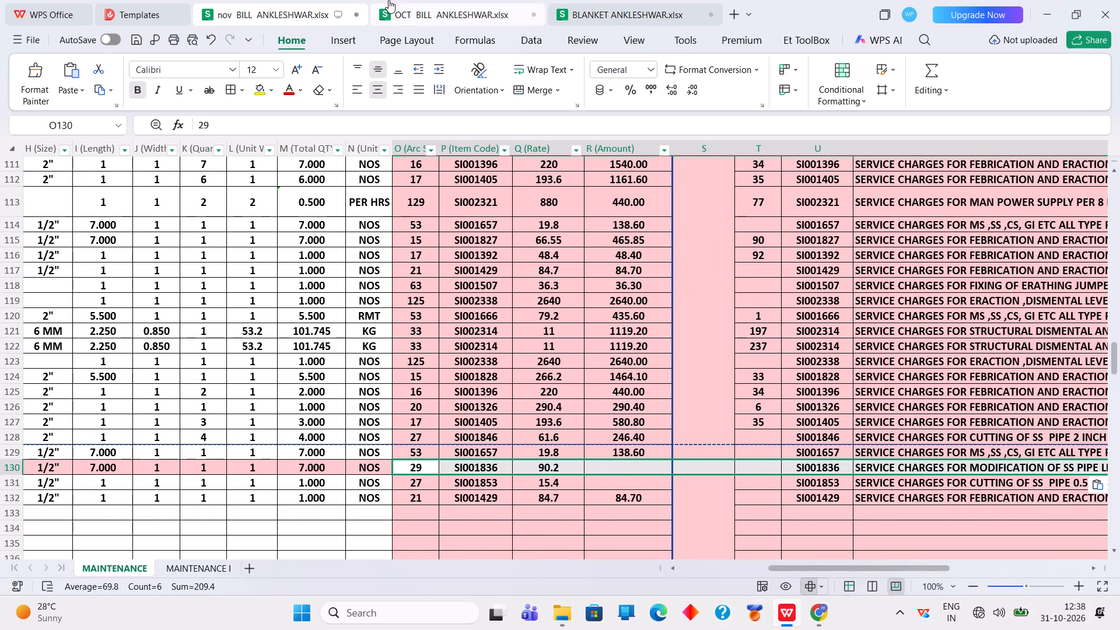
{"action": "left_click", "coordinate": [628, 6]}
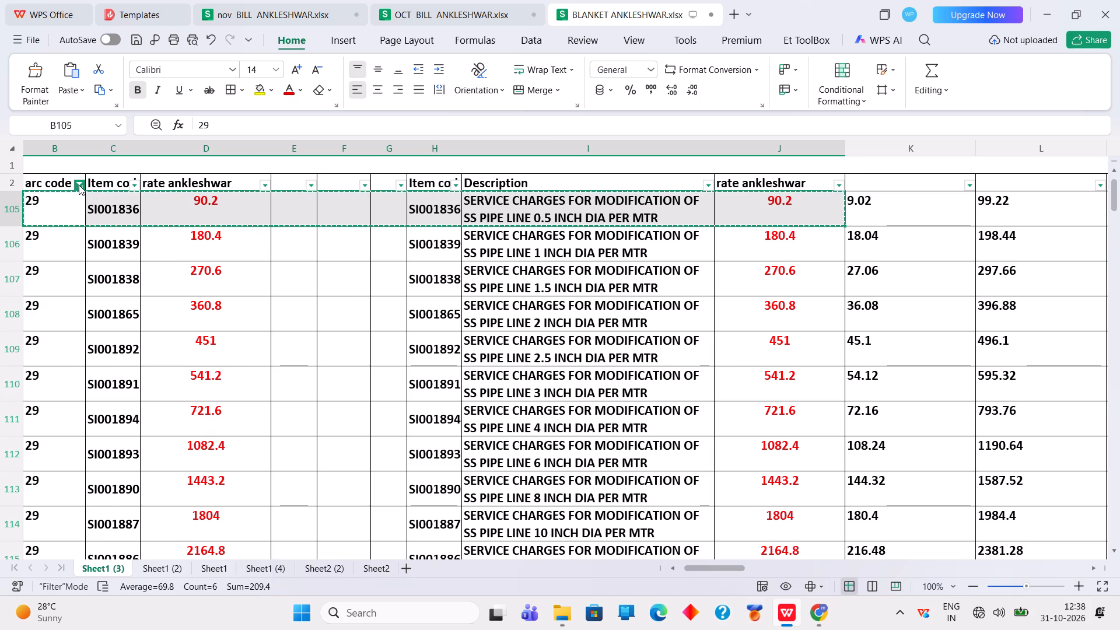
{"action": "left_click", "coordinate": [78, 183]}
{"action": "left_click", "coordinate": [115, 310]}
{"action": "scroll", "coordinate": [169, 422], "scroll_direction": "down", "scroll_amount": 3}
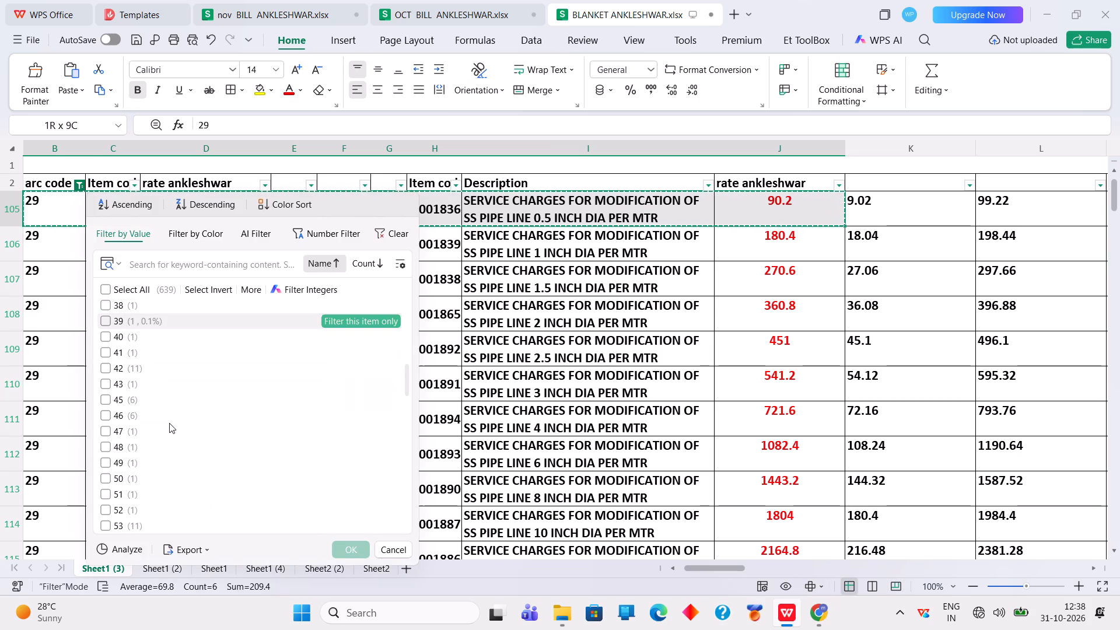
{"action": "scroll", "coordinate": [169, 423], "scroll_direction": "down", "scroll_amount": 2}
{"action": "left_click", "coordinate": [129, 461]}
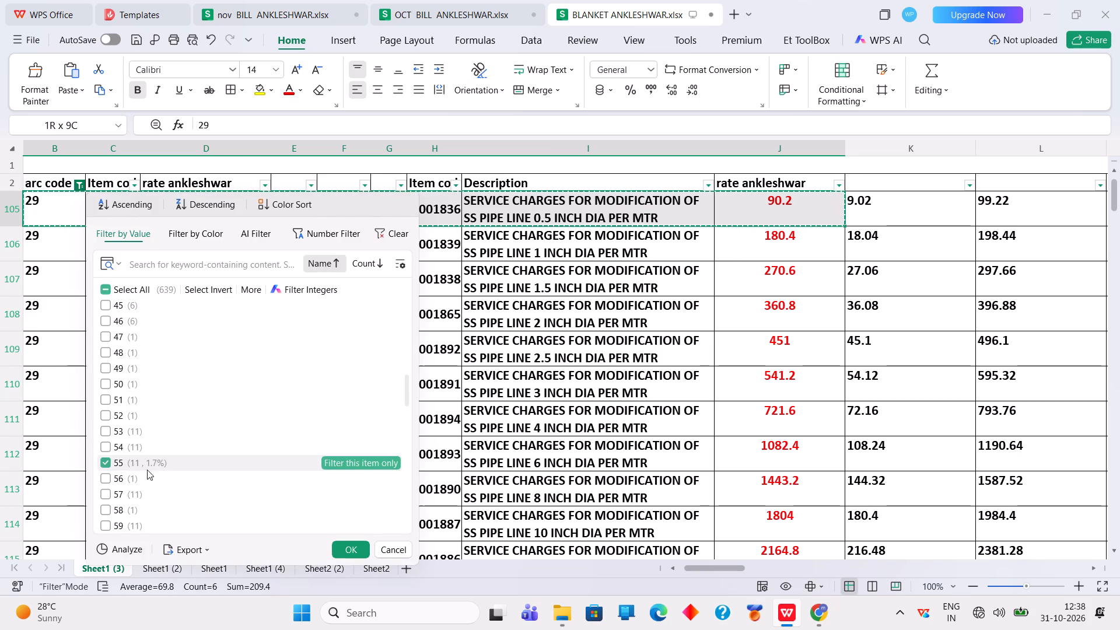
{"action": "left_click", "coordinate": [338, 549]}
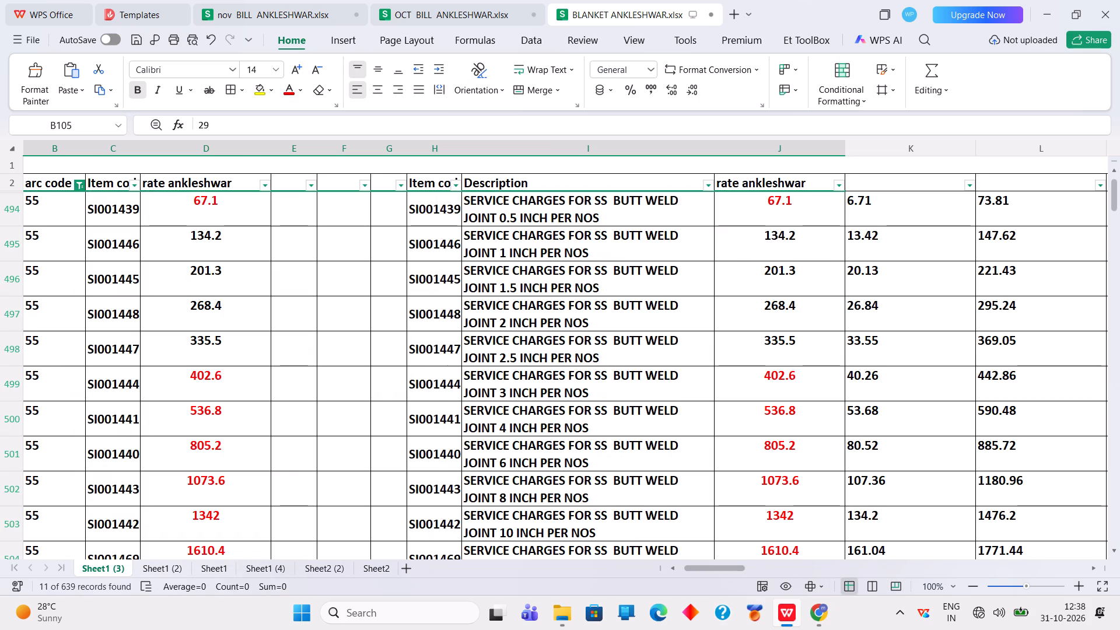
{"action": "left_click_drag", "start_coordinate": [57, 202], "coordinate": [765, 215]}
{"action": "right_click", "coordinate": [765, 215]}
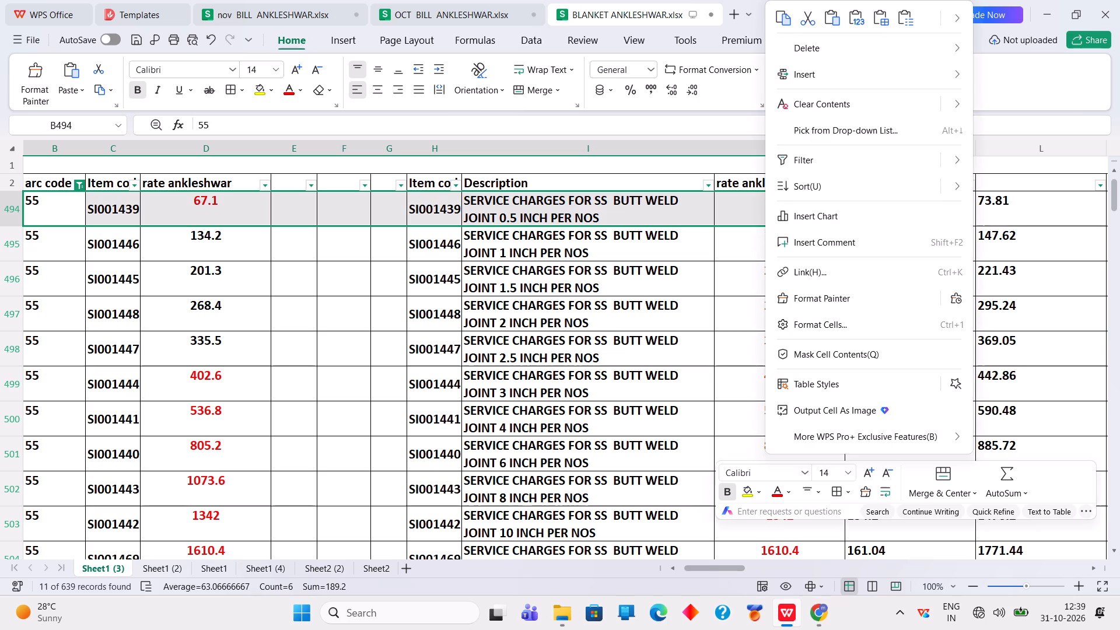
{"action": "left_click", "coordinate": [787, 23]}
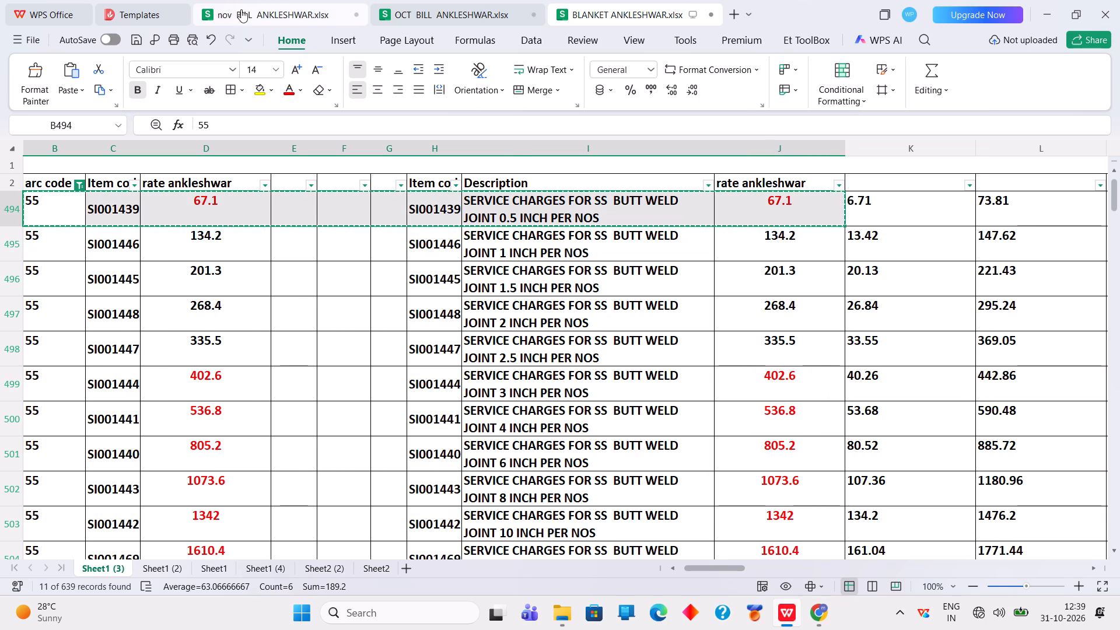
{"action": "double_click", "coordinate": [242, 11]}
{"action": "right_click", "coordinate": [418, 497]}
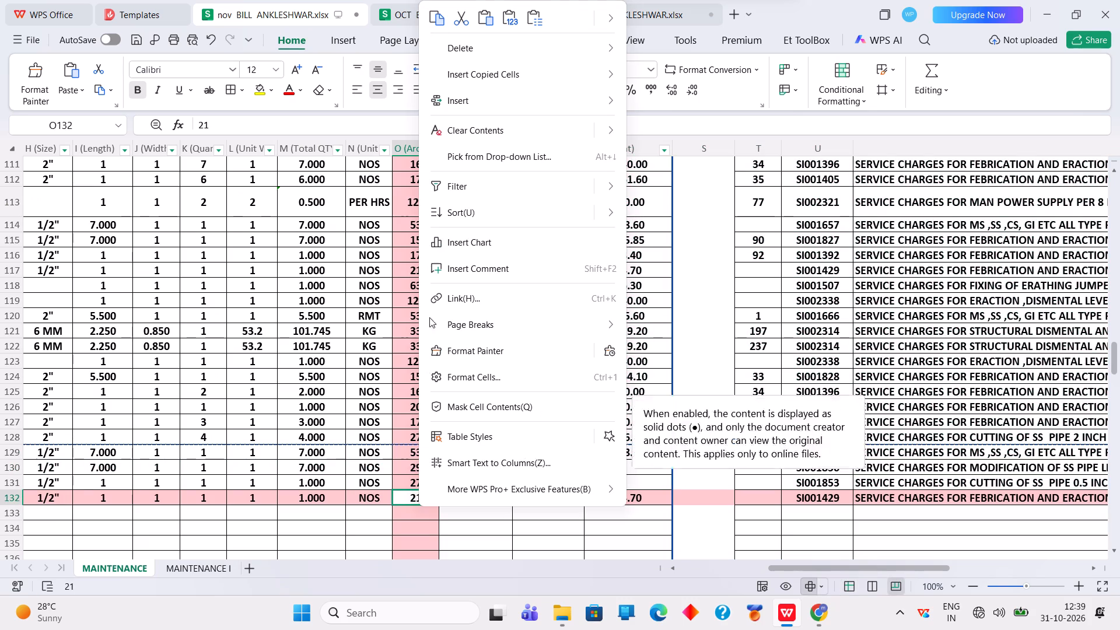
{"action": "left_click", "coordinate": [508, 17]}
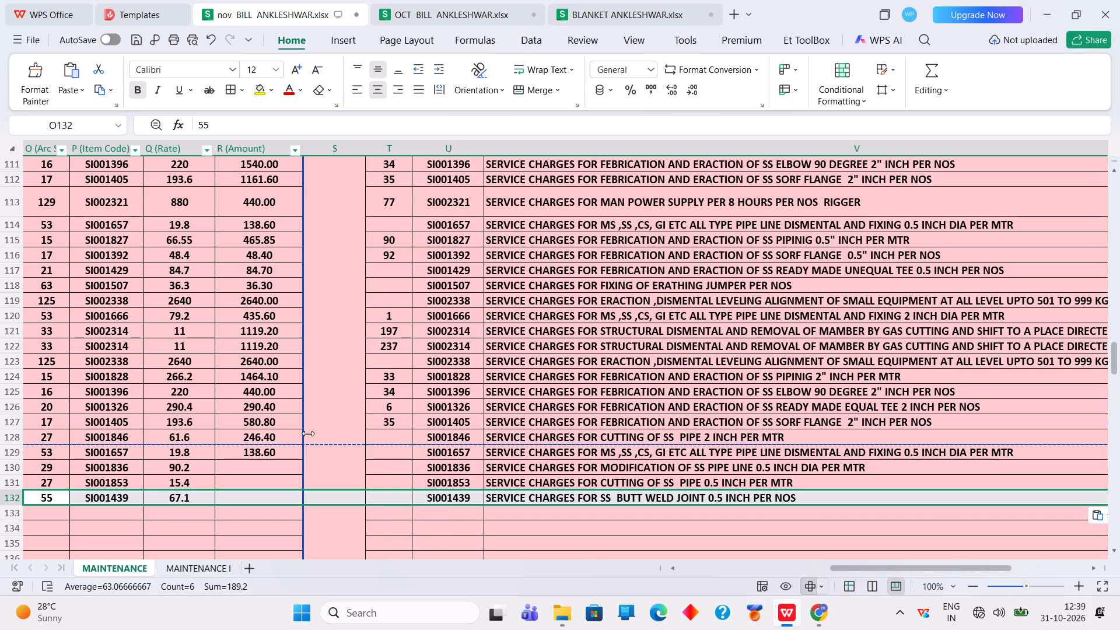
Fill the amount formula from row 129 down through row 132.
{"action": "left_click", "coordinate": [273, 453]}
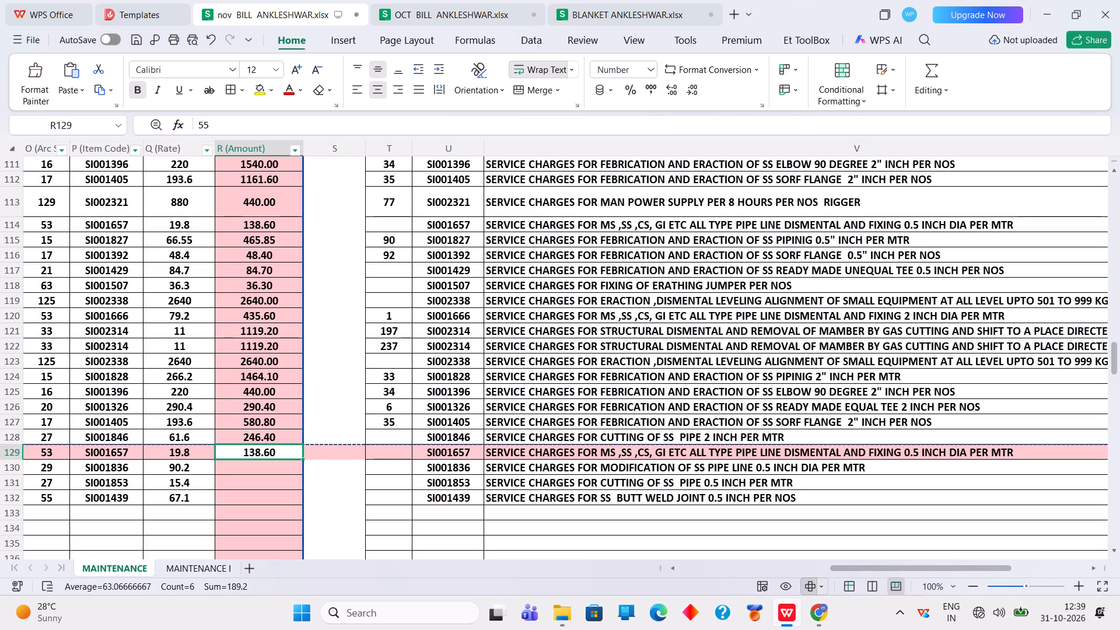
{"action": "left_click_drag", "start_coordinate": [302, 461], "coordinate": [300, 504]}
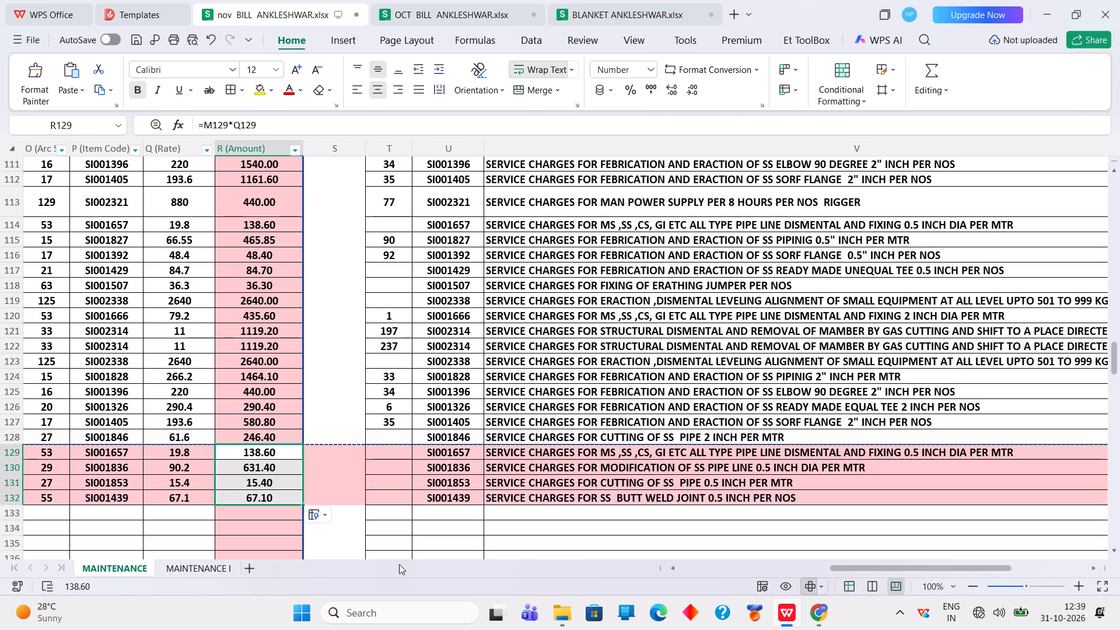
Set the length of the 1/2" pipe items in rows 129 and 130 to 2.5.
{"action": "left_click", "coordinate": [673, 568]}
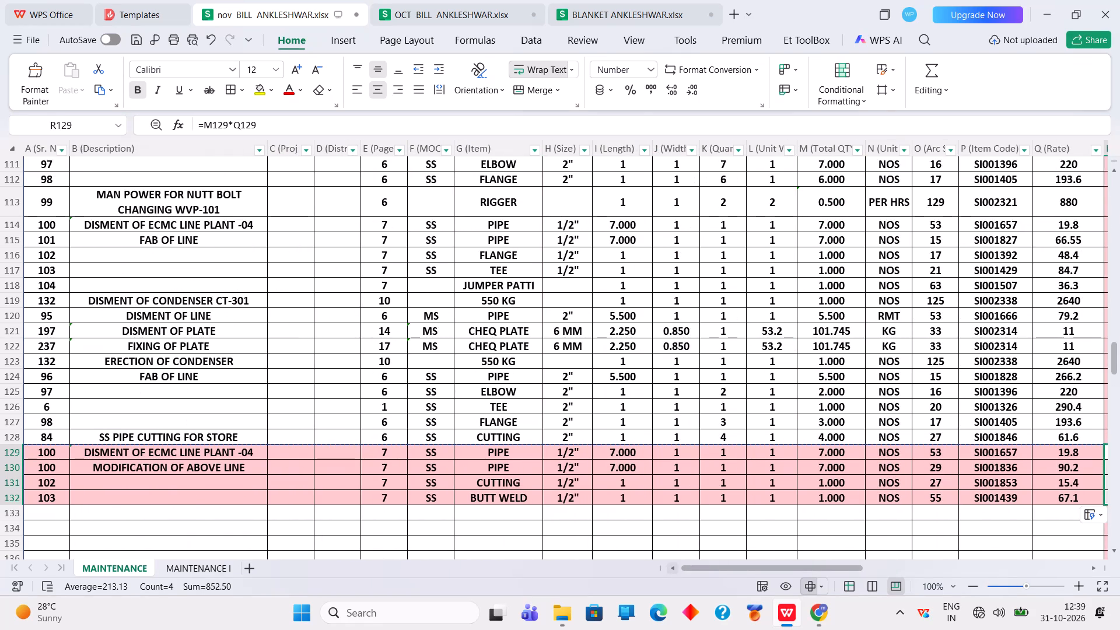
{"action": "left_click", "coordinate": [621, 455]}
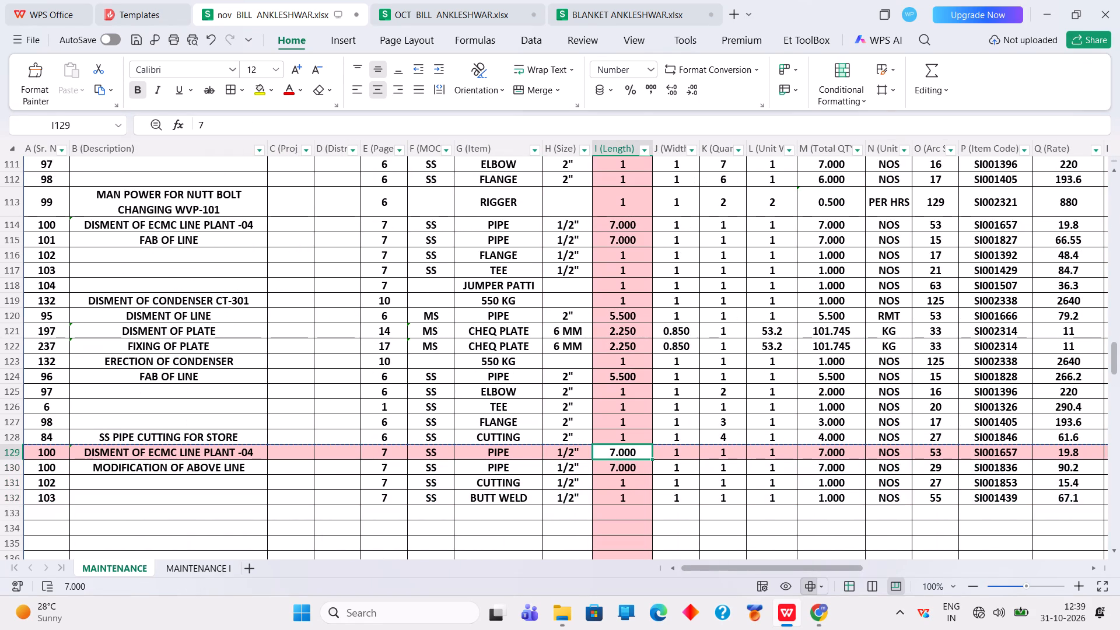
{"action": "type", "text": "2.5"}
{"action": "key", "text": "Return"}
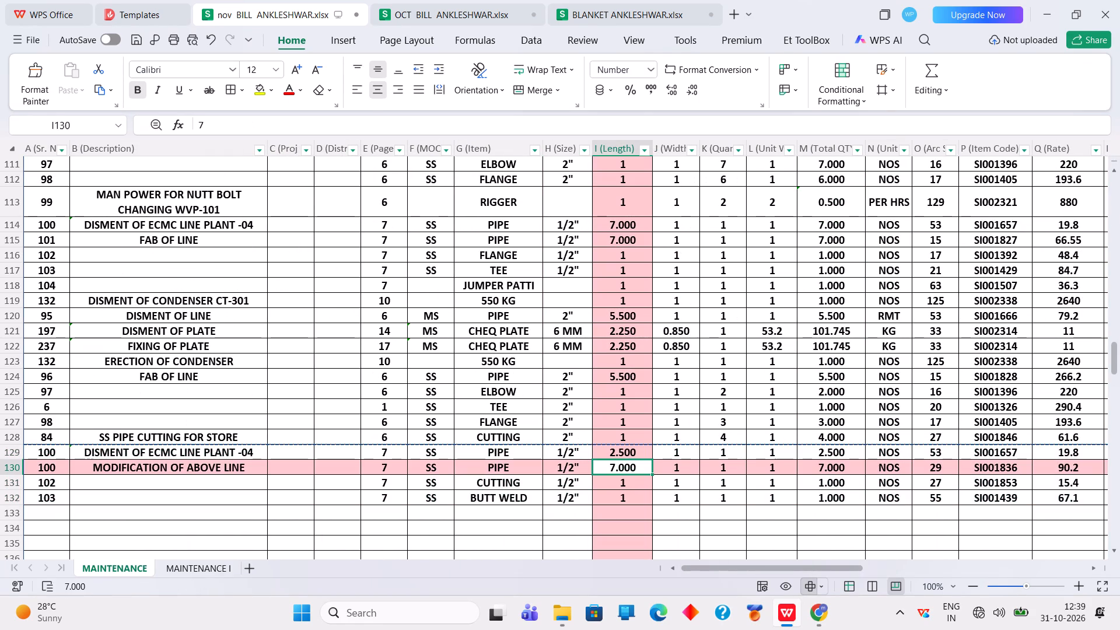
{"action": "type", "text": "2.5"}
{"action": "key", "text": "Return"}
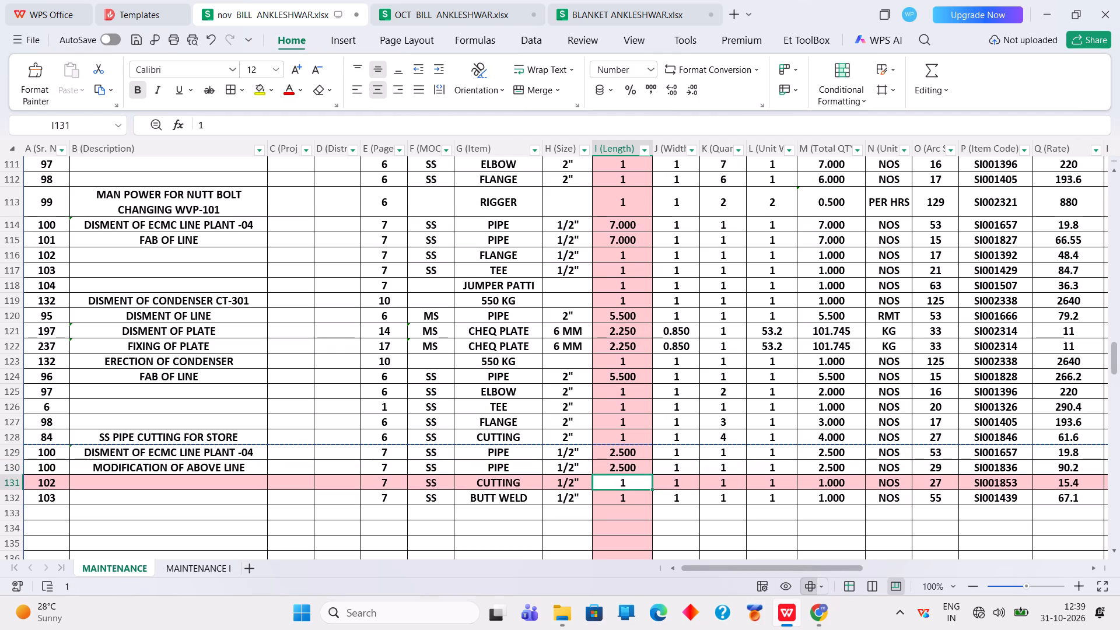
Set the quantity of the CUTTING and BUTT WELD items in rows 131 and 132 to 2.
{"action": "left_click", "coordinate": [726, 482]}
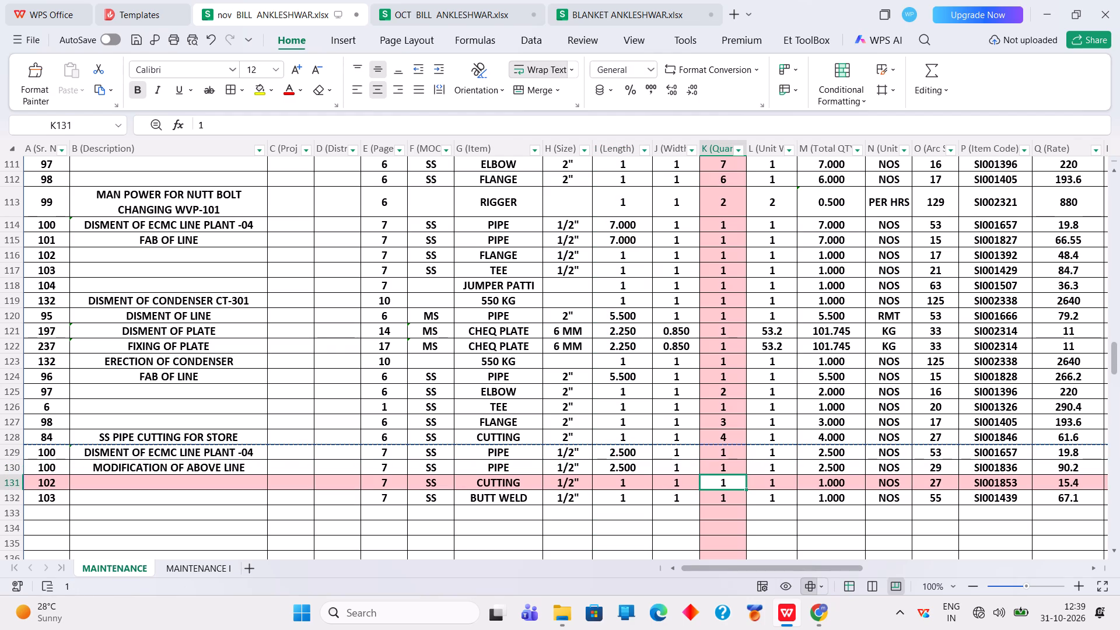
{"action": "key", "text": "2"}
{"action": "key", "text": "Return"}
{"action": "key", "text": "2"}
{"action": "key", "text": "Return"}
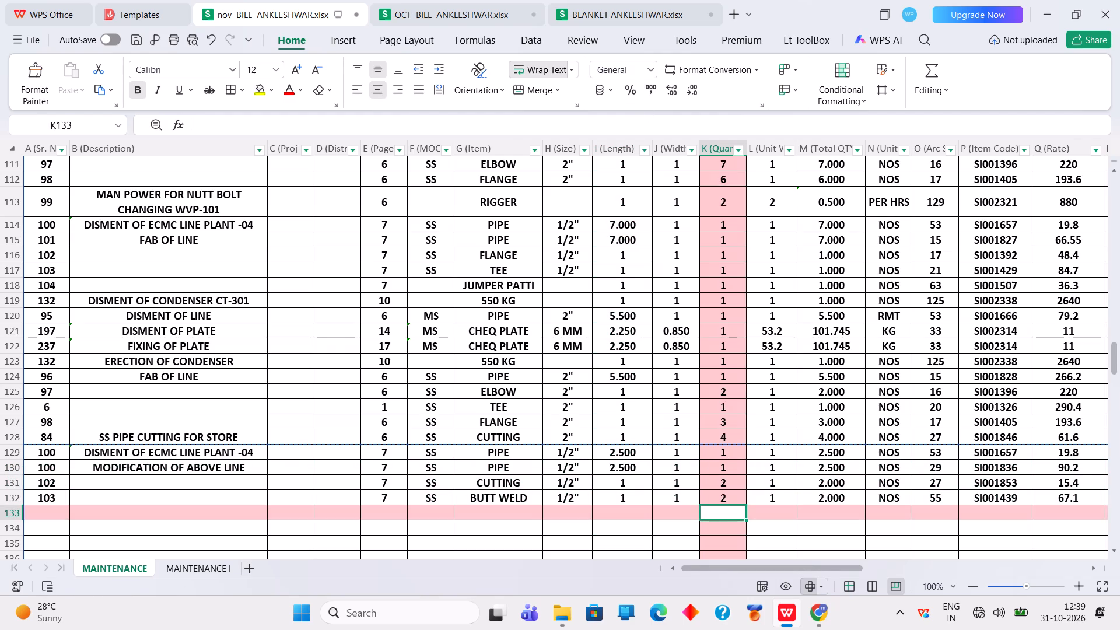
Copy the whole 2" MS pipe DISMENT OF LINE row 120 into row 133.
{"action": "left_click", "coordinate": [7, 317]}
{"action": "right_click", "coordinate": [7, 317]}
{"action": "left_click", "coordinate": [27, 12]}
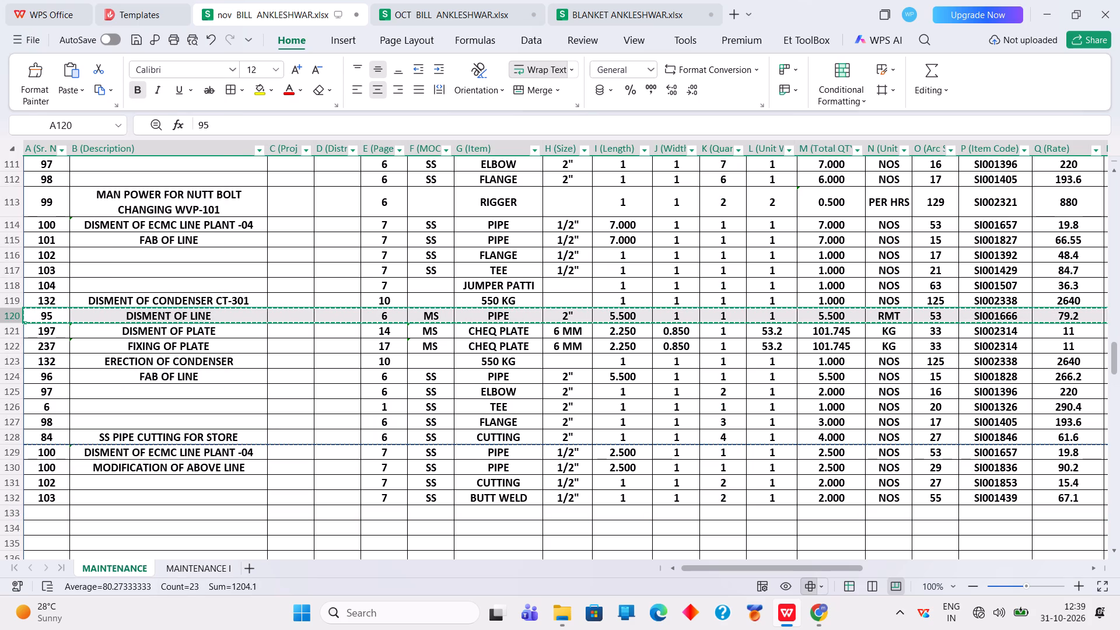
{"action": "left_click", "coordinate": [15, 513]}
{"action": "right_click", "coordinate": [15, 513]}
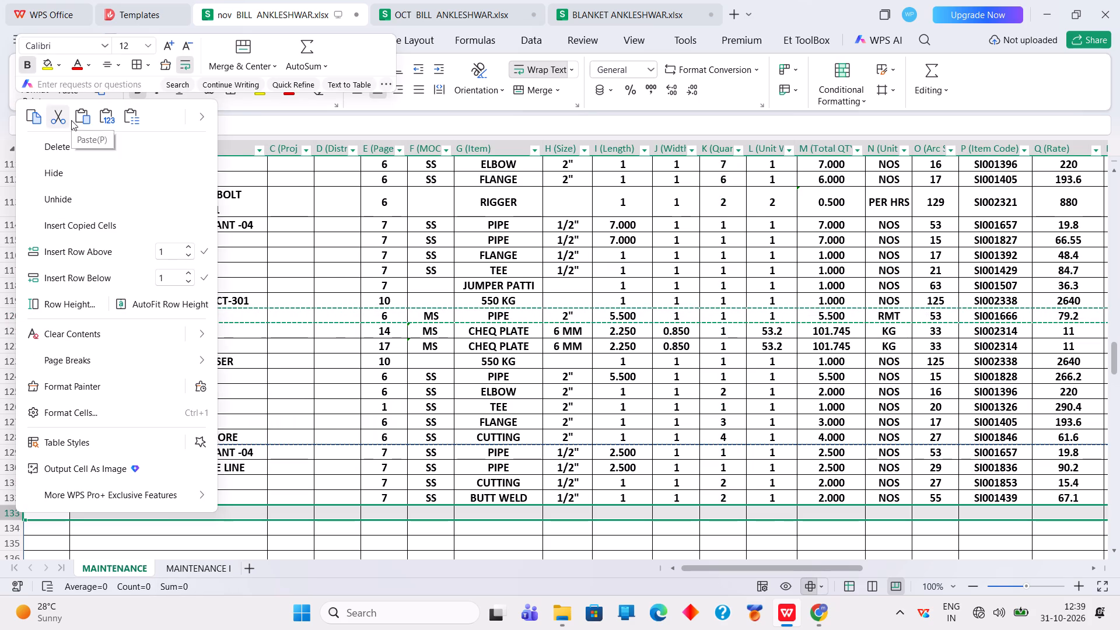
{"action": "left_click", "coordinate": [75, 119]}
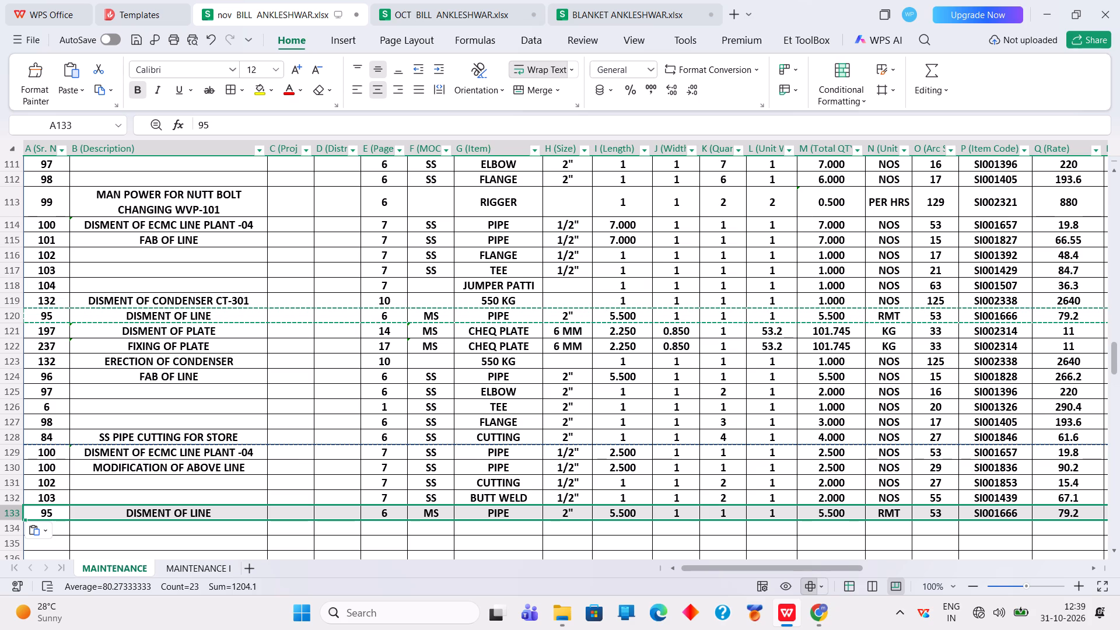
Fill page number 7 from row 118 down through row 128 as copied cells instead of a series.
{"action": "left_click", "coordinate": [392, 301]}
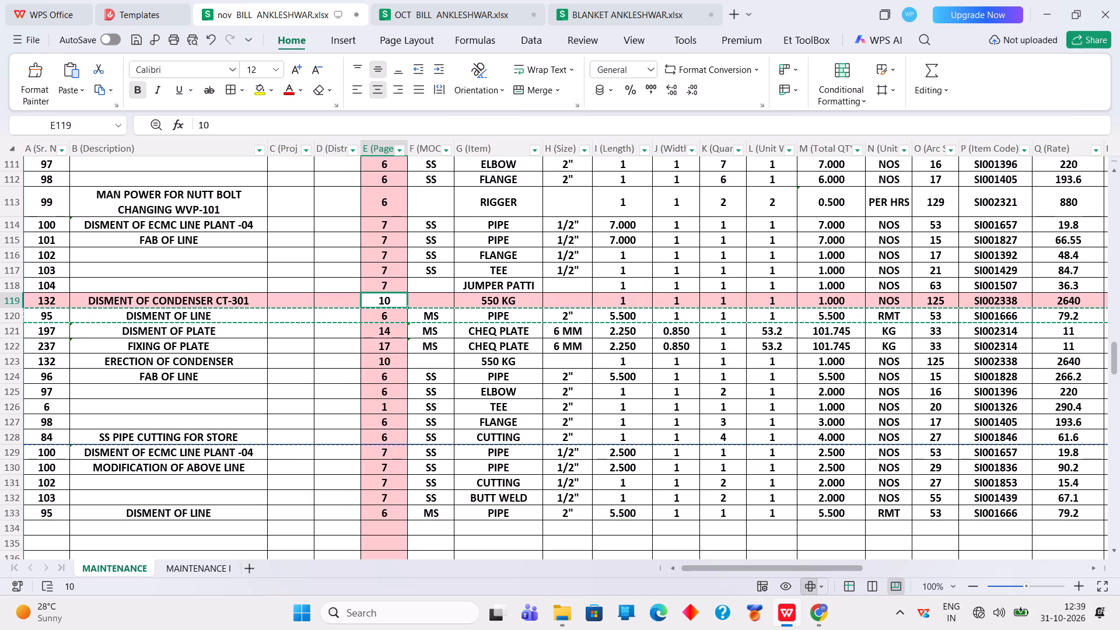
{"action": "left_click", "coordinate": [393, 289]}
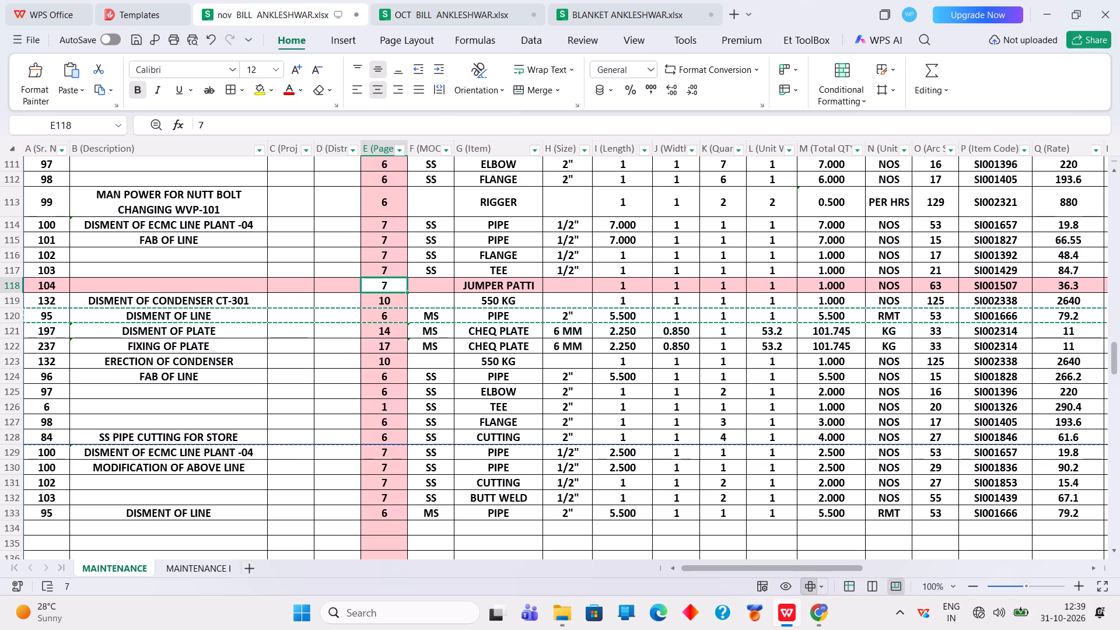
{"action": "left_click_drag", "start_coordinate": [407, 292], "coordinate": [403, 438]}
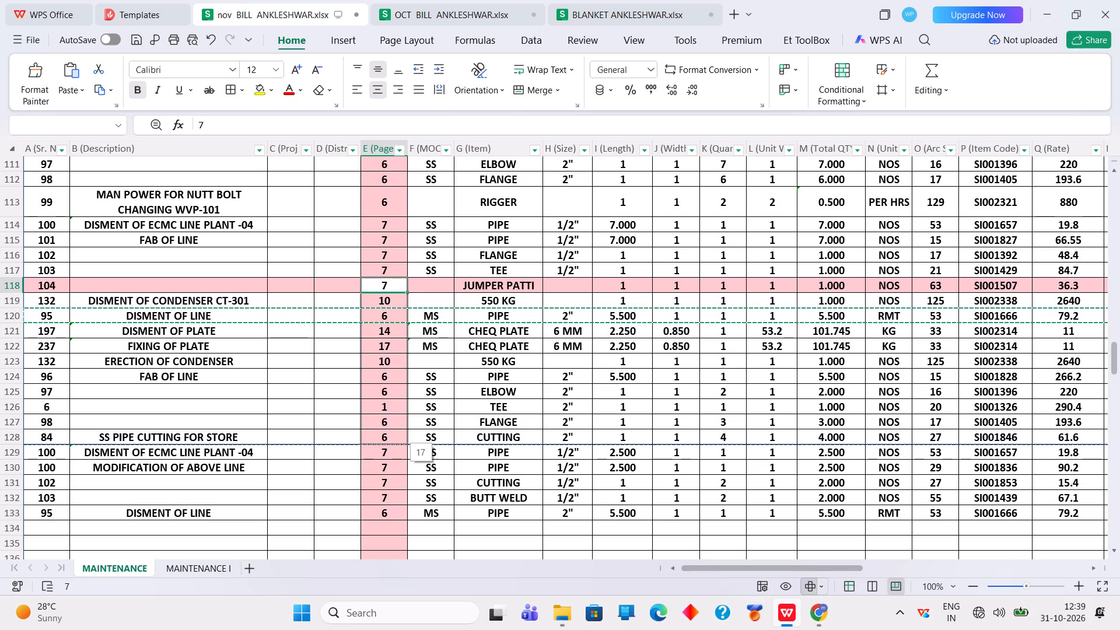
{"action": "left_click_drag", "start_coordinate": [403, 438], "coordinate": [402, 443]}
{"action": "left_click", "coordinate": [417, 451]}
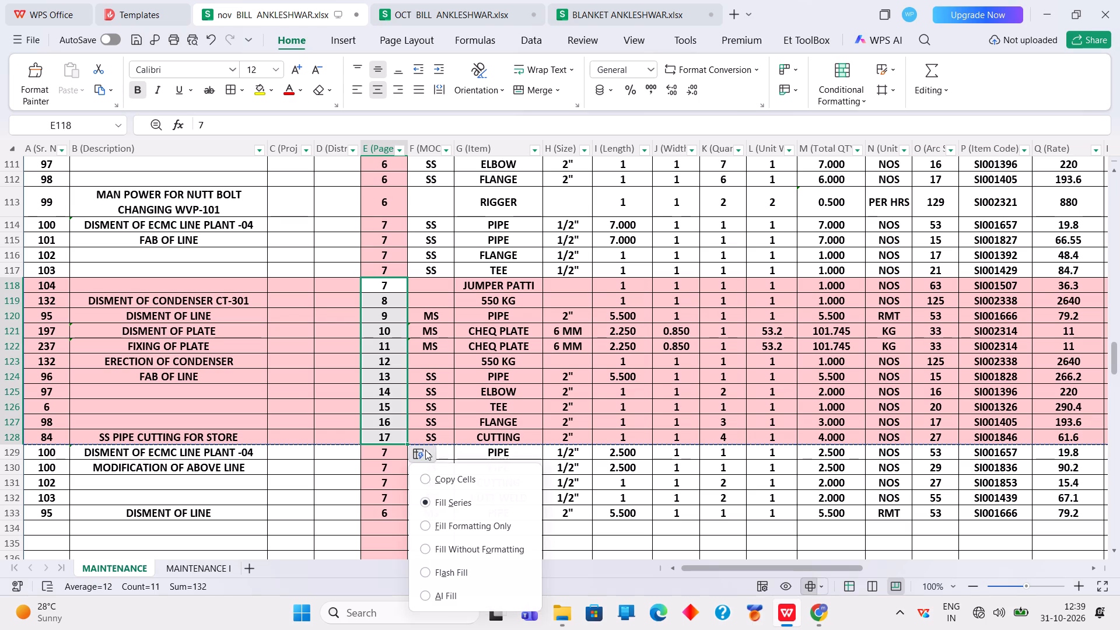
{"action": "left_click", "coordinate": [429, 482]}
Set the page number of the DISMENT OF ECMC LINE PLANT -04 item in row 129 to 8.
{"action": "left_click", "coordinate": [394, 457]}
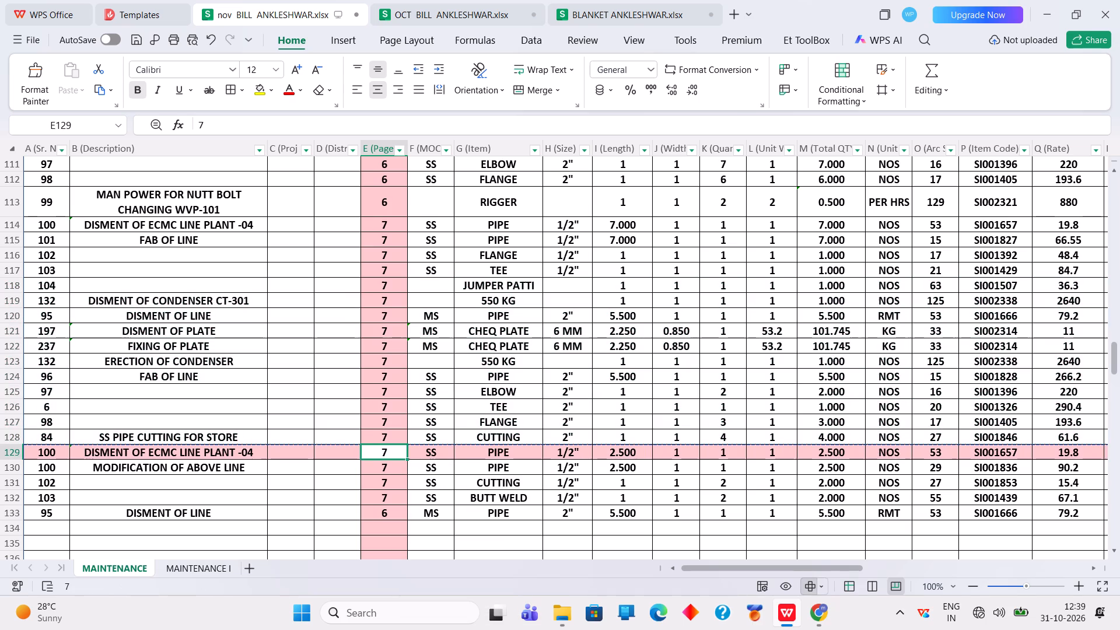
{"action": "key", "text": "8"}
{"action": "key", "text": "Return"}
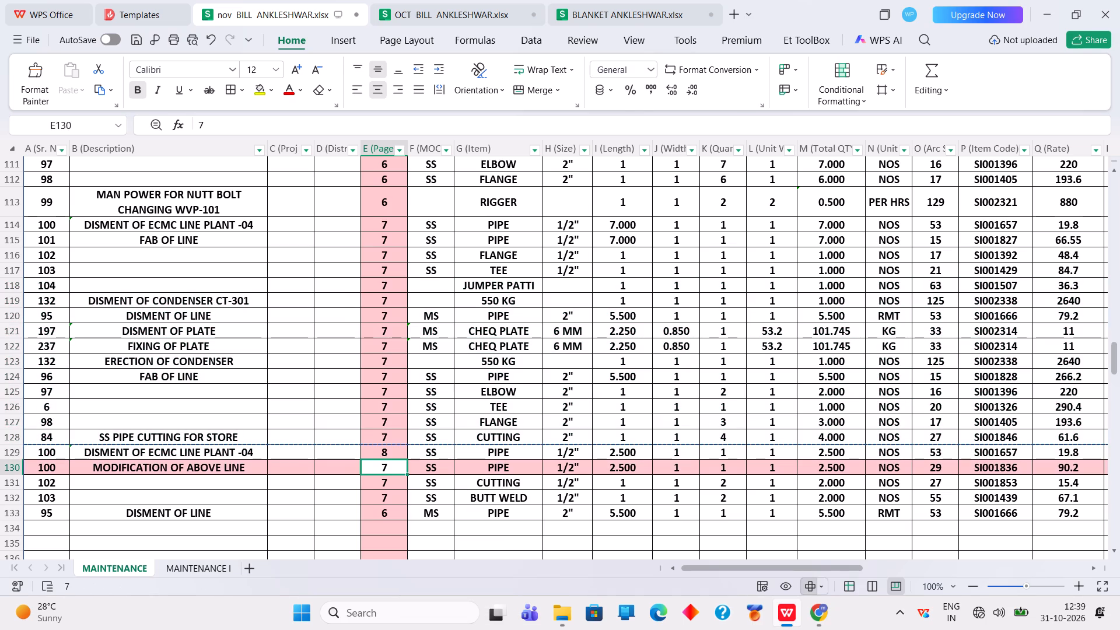
Fill page number 8 from row 129 down through row 133 as copied cells instead of a series.
{"action": "left_click", "coordinate": [391, 447]}
{"action": "left_click", "coordinate": [405, 459]}
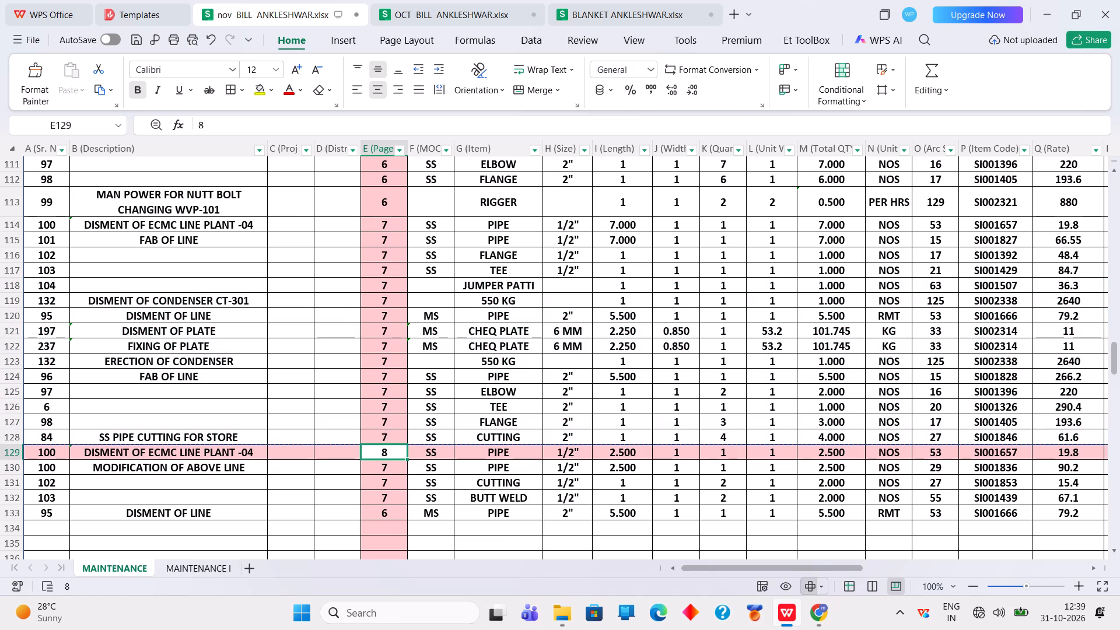
{"action": "left_click_drag", "start_coordinate": [408, 459], "coordinate": [409, 507]}
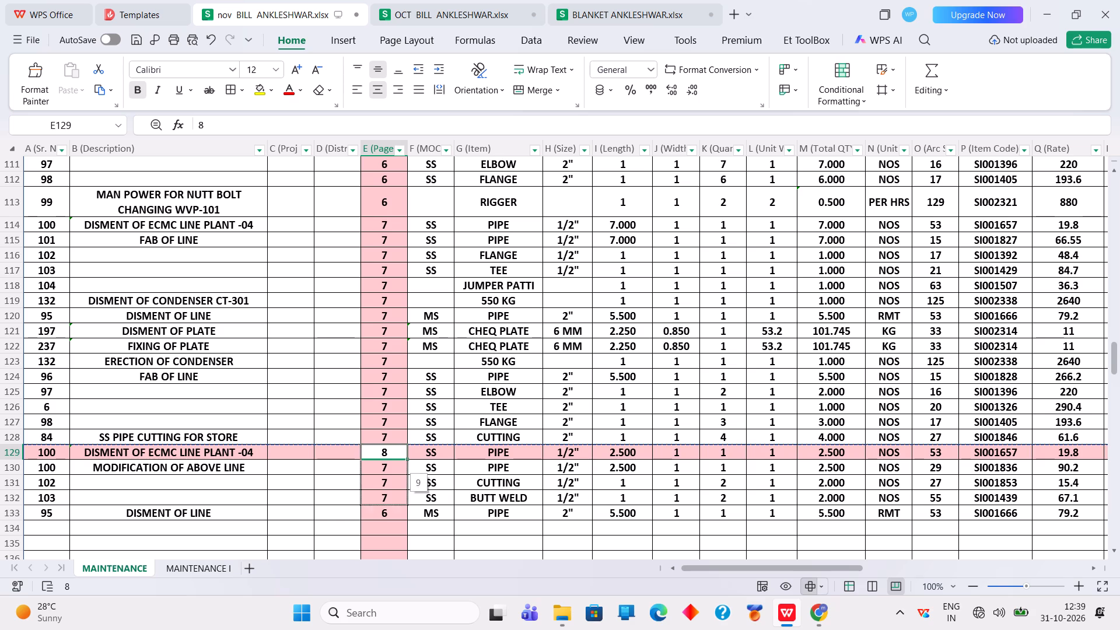
{"action": "left_click_drag", "start_coordinate": [409, 507], "coordinate": [408, 519]}
{"action": "left_click", "coordinate": [421, 529]}
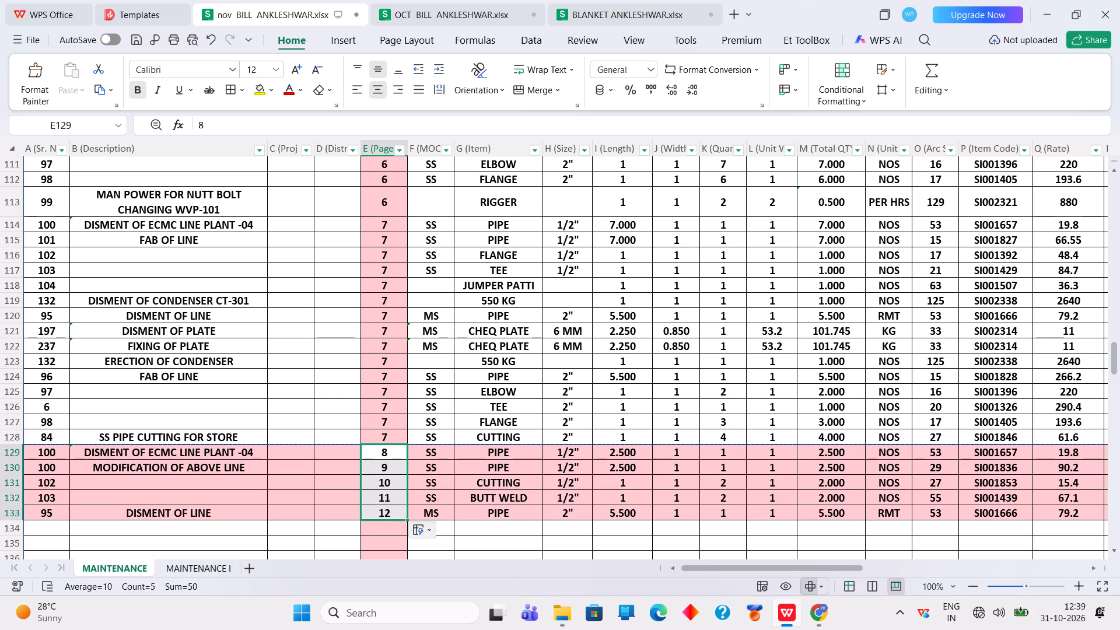
{"action": "left_click", "coordinate": [417, 529]}
{"action": "left_click", "coordinate": [418, 522]}
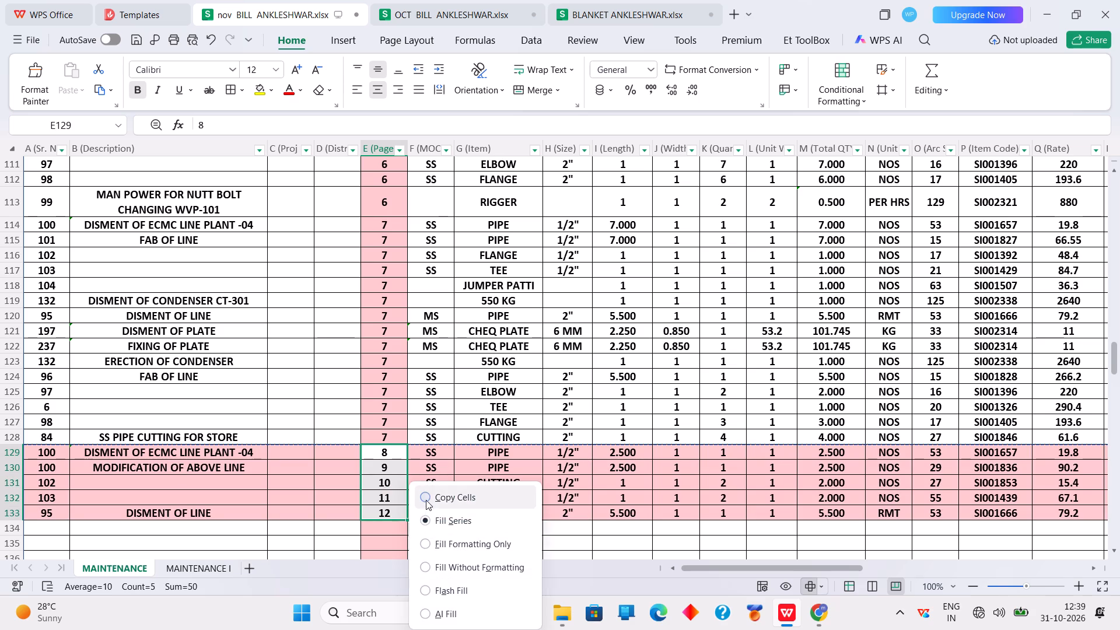
{"action": "left_click", "coordinate": [426, 500]}
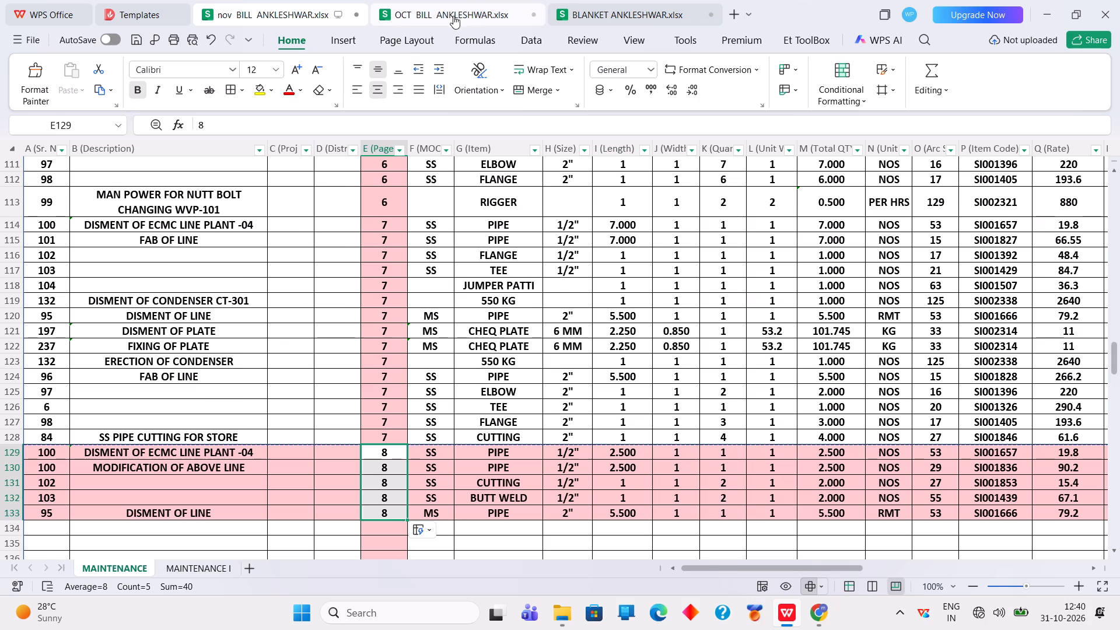
Switch to the OCT BILL ANKLESHWAR workbook and remove the 1/2" filter from the Size column to show all sizes.
{"action": "left_click", "coordinate": [477, 10]}
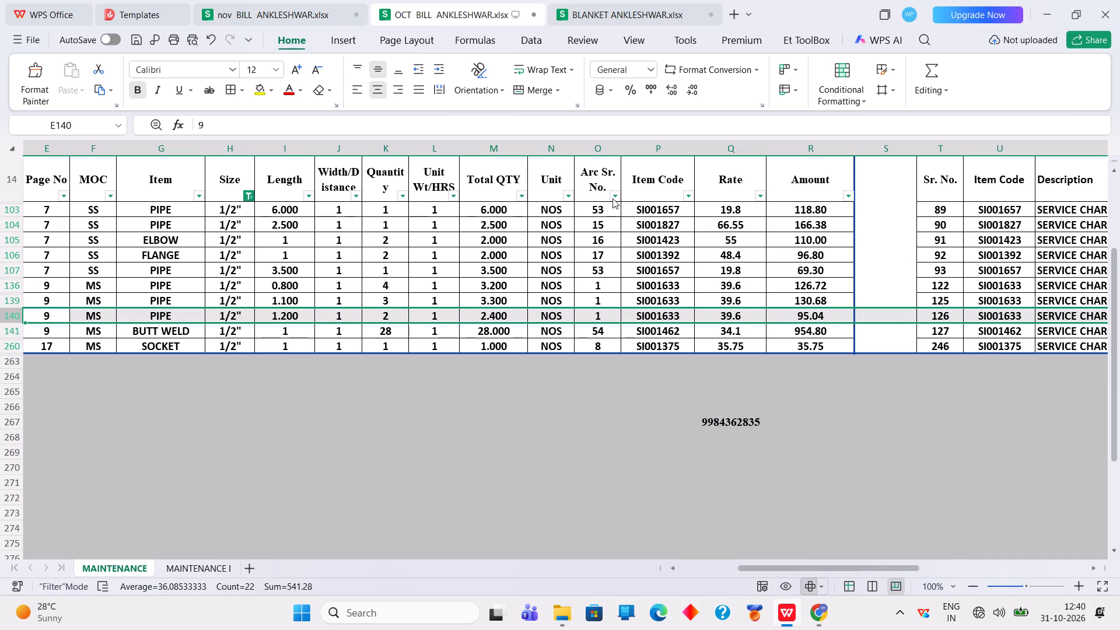
{"action": "left_click", "coordinate": [251, 197]}
{"action": "double_click", "coordinate": [288, 299]}
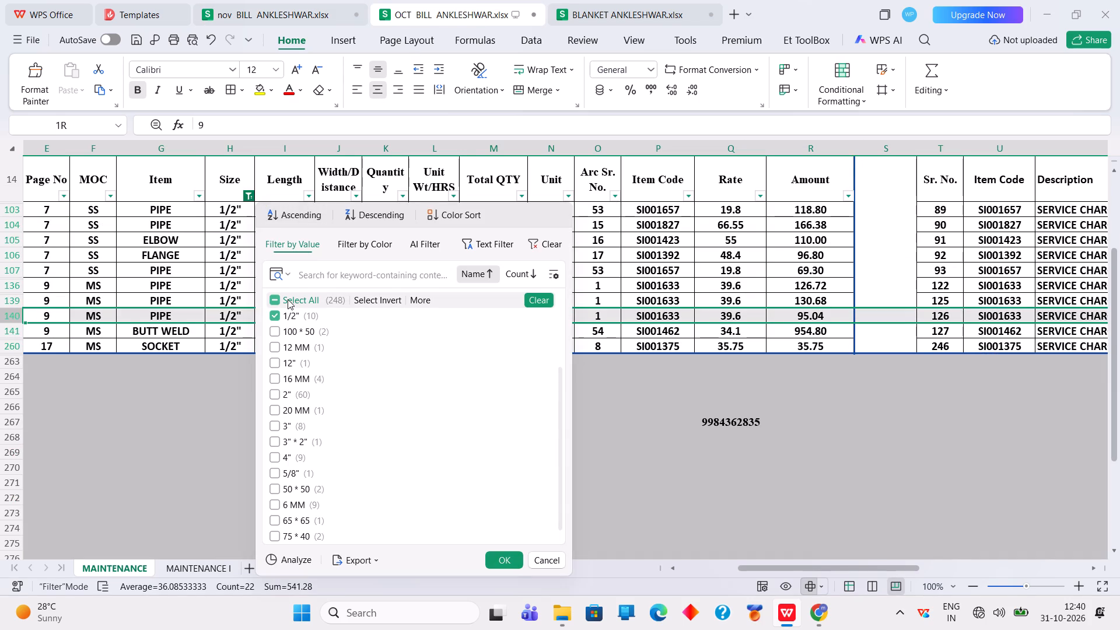
{"action": "left_click", "coordinate": [278, 303]}
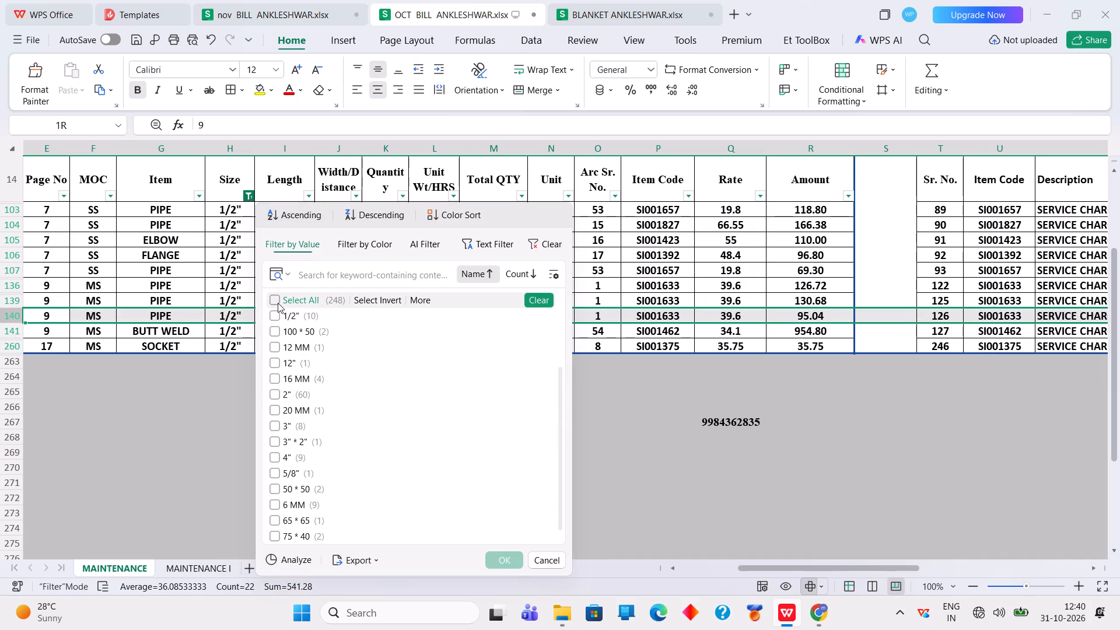
{"action": "left_click", "coordinate": [501, 556]}
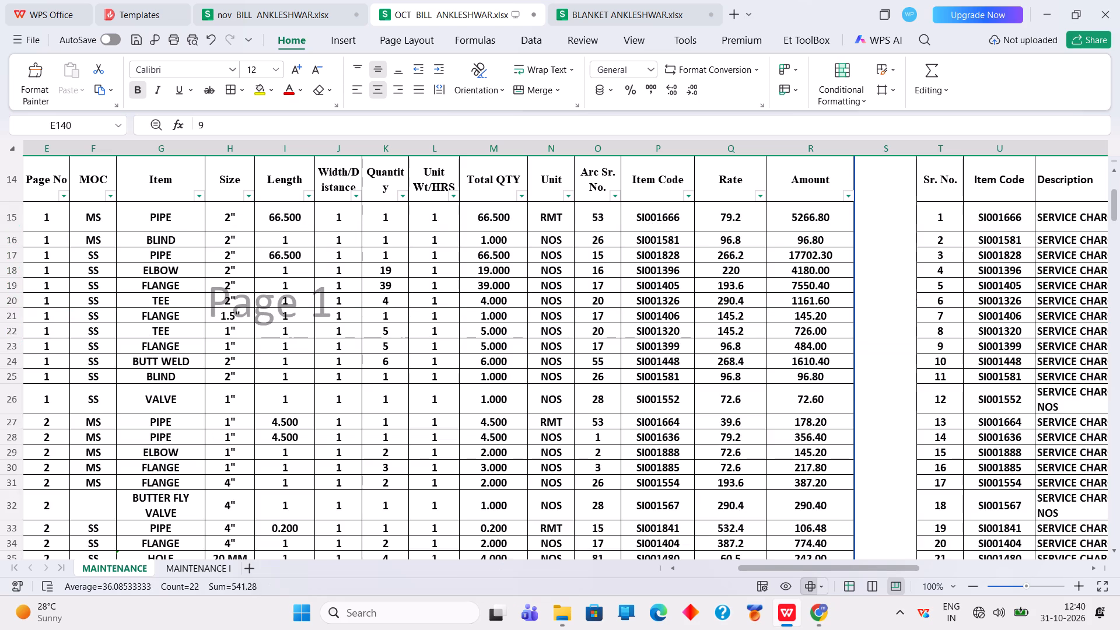
In the nov BILL ANKLESHWAR workbook, copy the REDUCER, FLANGE, NIPPLE and VALVE rows 85 to 88 into rows 137 to 140.
{"action": "left_click", "coordinate": [288, 17]}
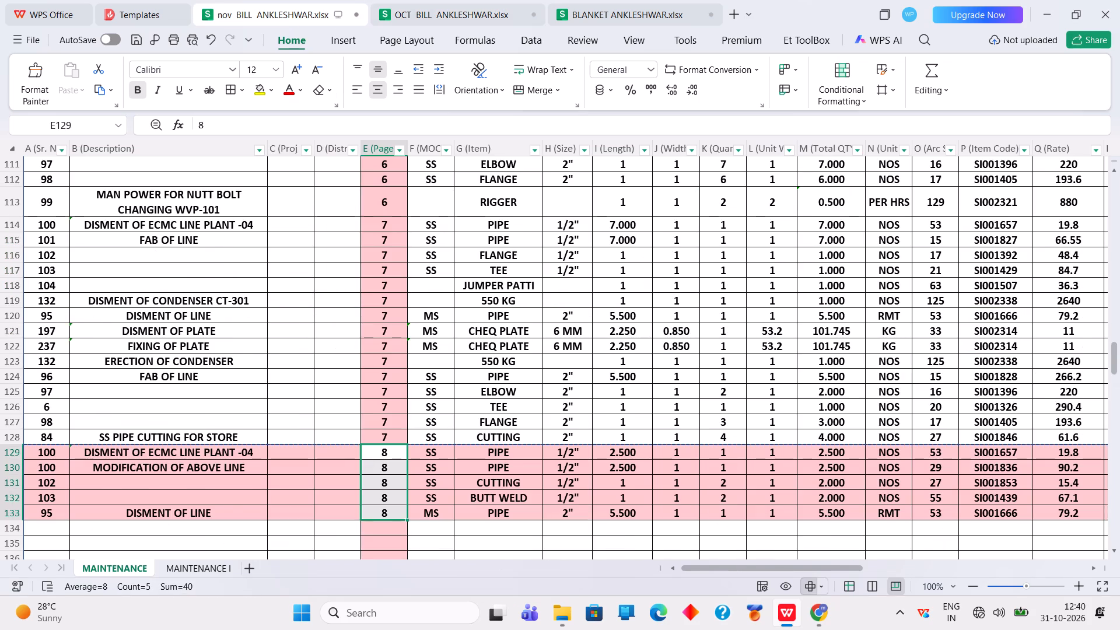
{"action": "scroll", "coordinate": [486, 416], "scroll_direction": "up", "scroll_amount": 11}
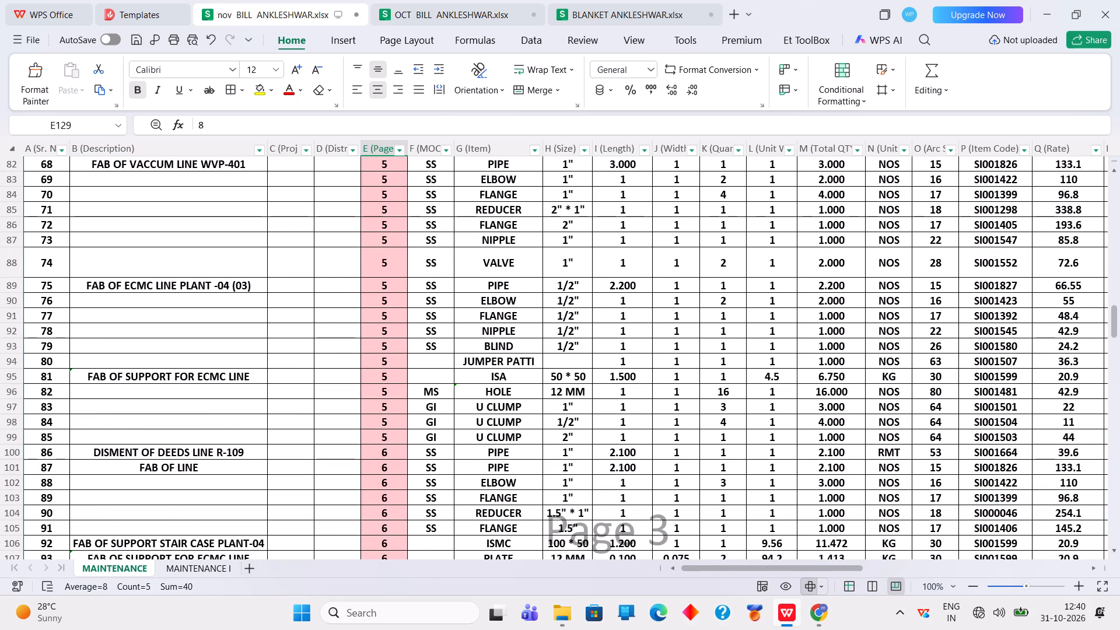
{"action": "left_click", "coordinate": [9, 213]}
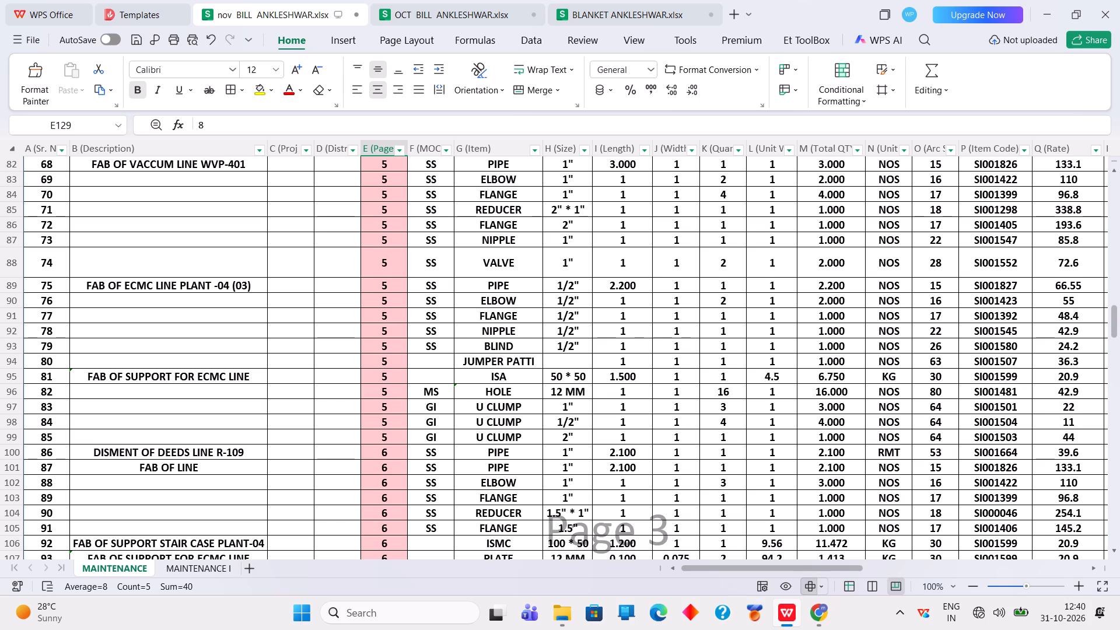
{"action": "left_click", "coordinate": [12, 196]}
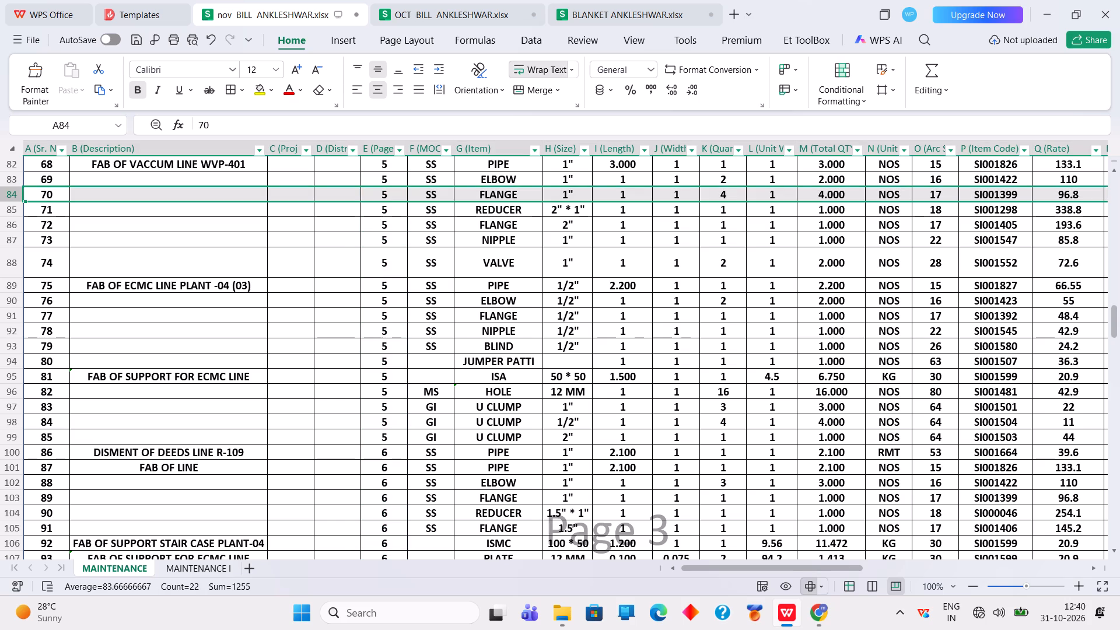
{"action": "left_click", "coordinate": [13, 236]}
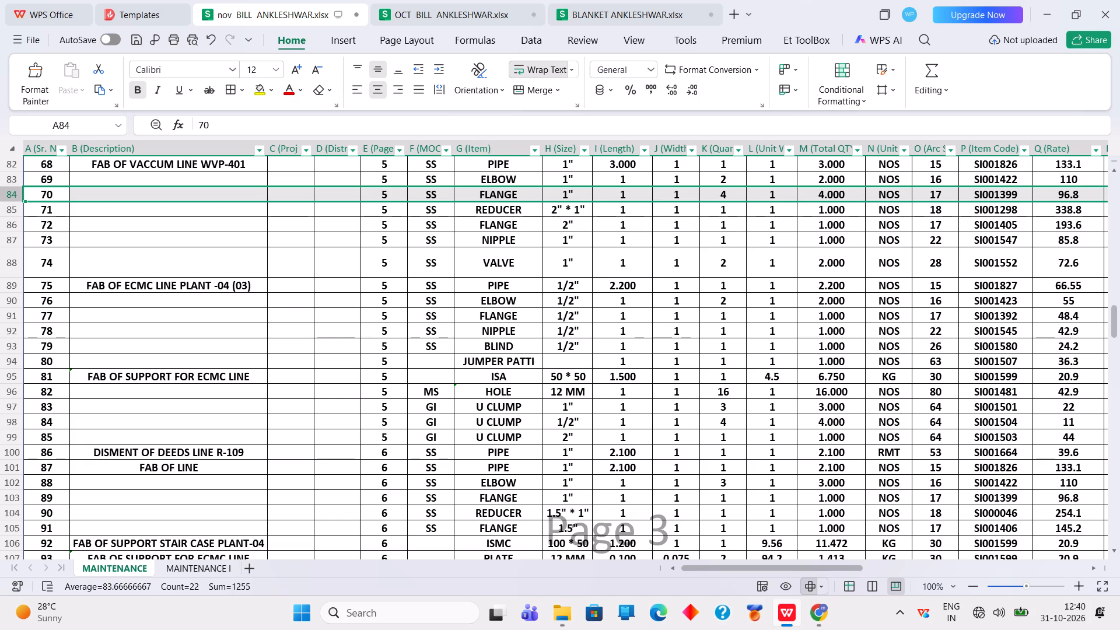
{"action": "left_click_drag", "start_coordinate": [11, 210], "coordinate": [17, 268]}
{"action": "right_click", "coordinate": [23, 246]}
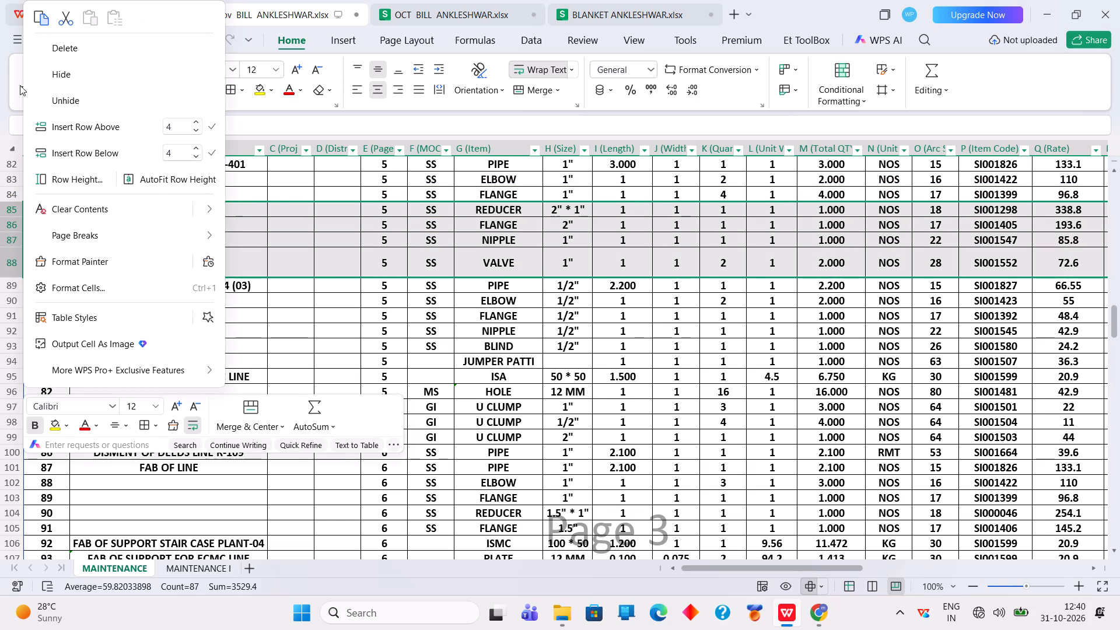
{"action": "left_click", "coordinate": [43, 12]}
{"action": "scroll", "coordinate": [398, 283], "scroll_direction": "down", "scroll_amount": 10}
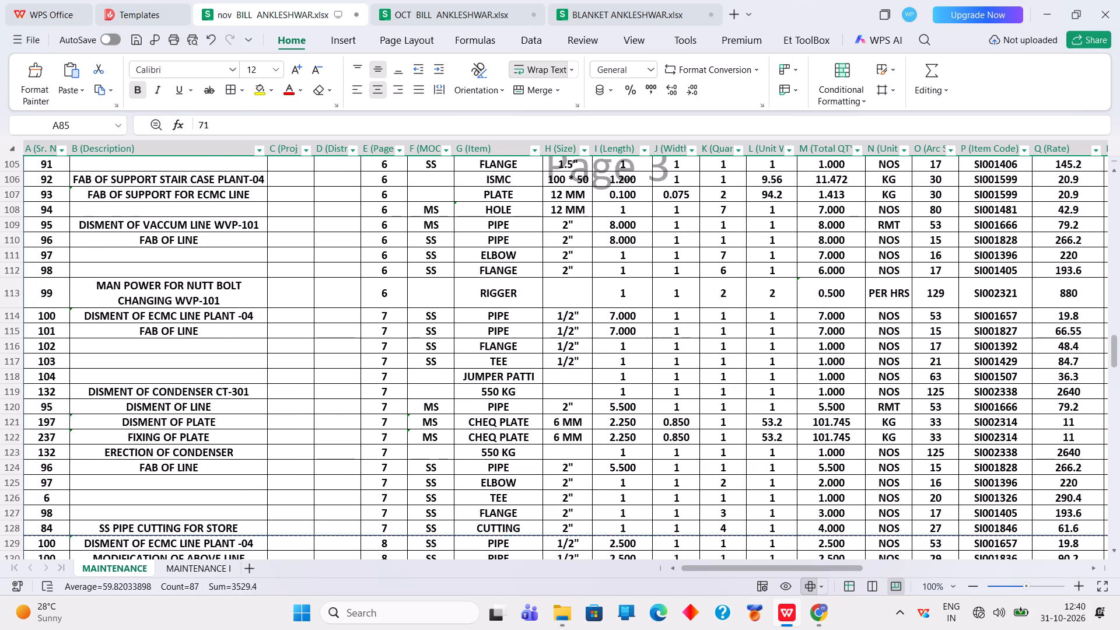
{"action": "scroll", "coordinate": [398, 285], "scroll_direction": "down", "scroll_amount": 5}
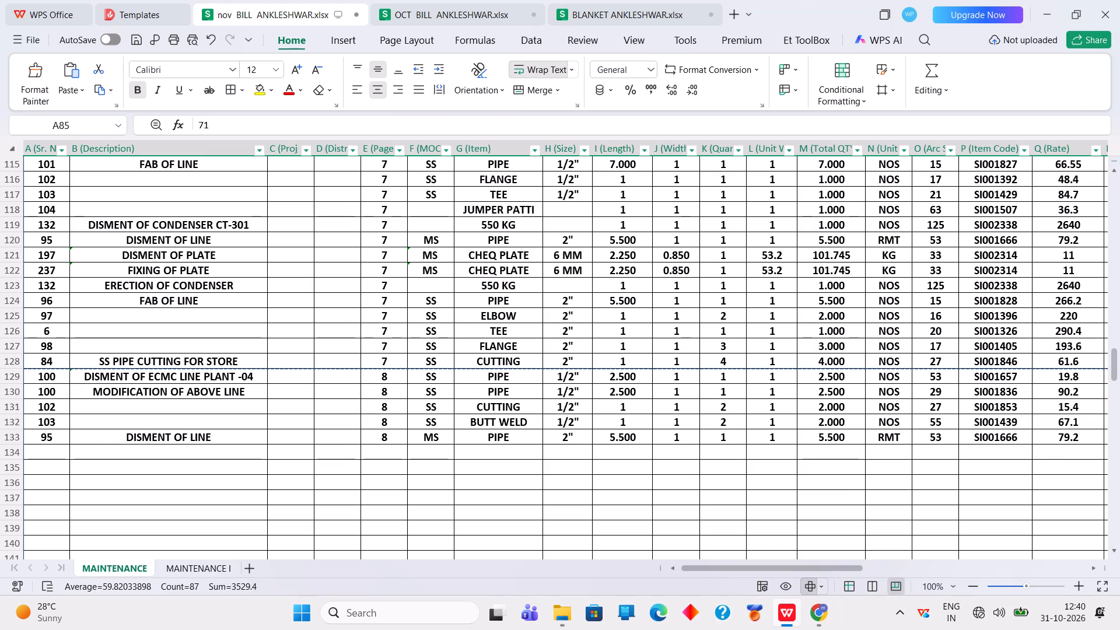
{"action": "left_click", "coordinate": [21, 499]}
{"action": "right_click", "coordinate": [21, 499]}
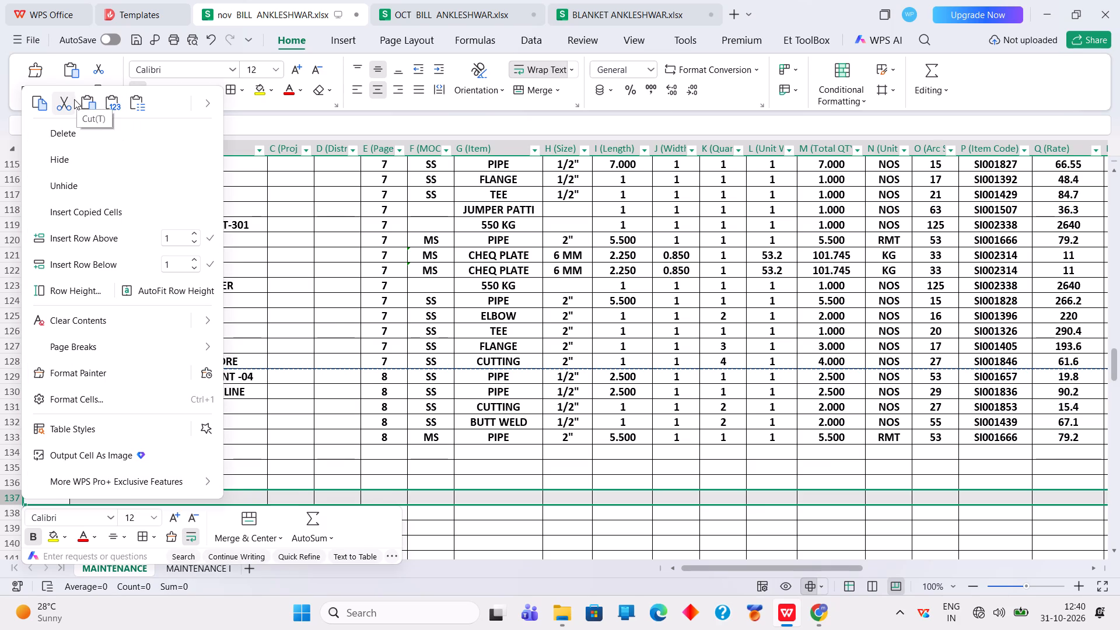
{"action": "left_click", "coordinate": [91, 112]}
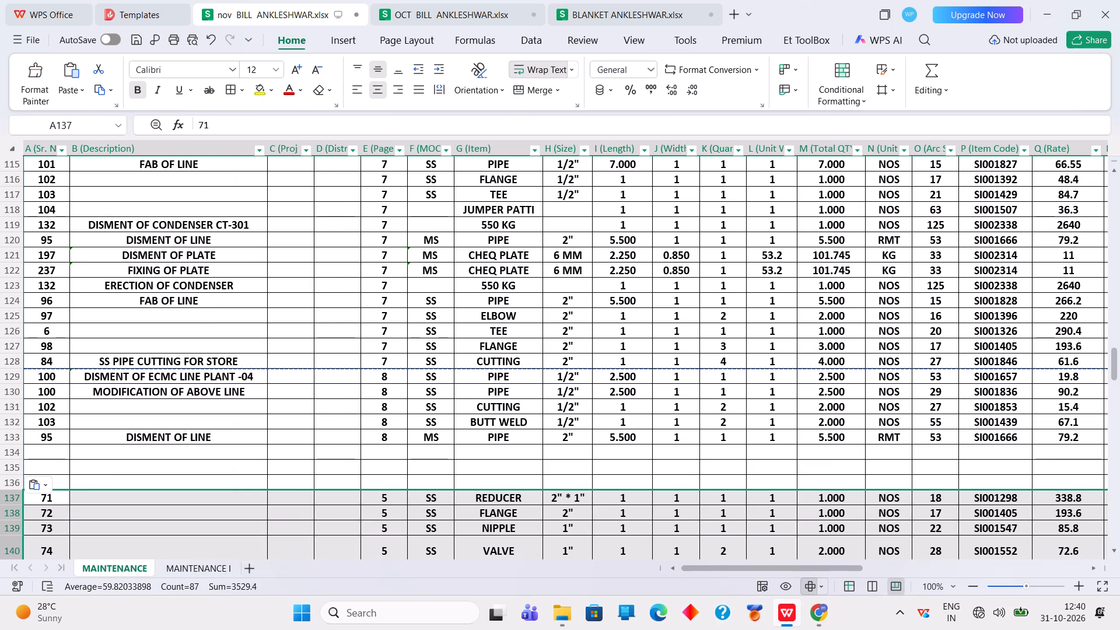
Copy the 2" SS FAB OF LINE PIPE and ELBOW rows 124 and 125 into rows 134 and 135.
{"action": "left_click_drag", "start_coordinate": [12, 299], "coordinate": [32, 312]}
{"action": "right_click", "coordinate": [26, 302]}
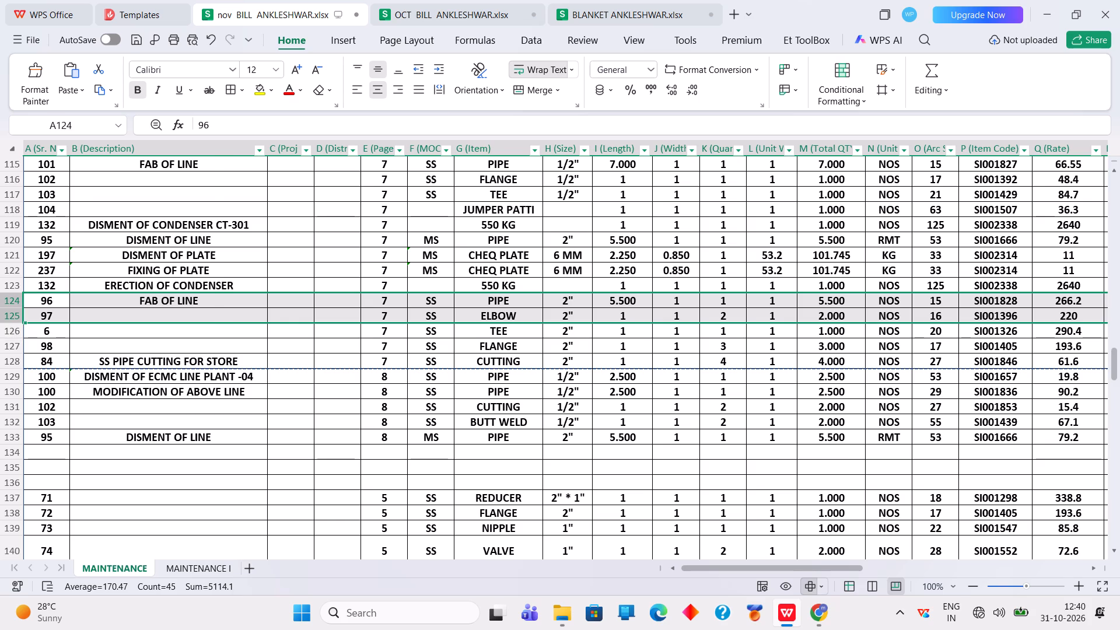
{"action": "right_click", "coordinate": [12, 306]}
{"action": "left_click", "coordinate": [29, 18]}
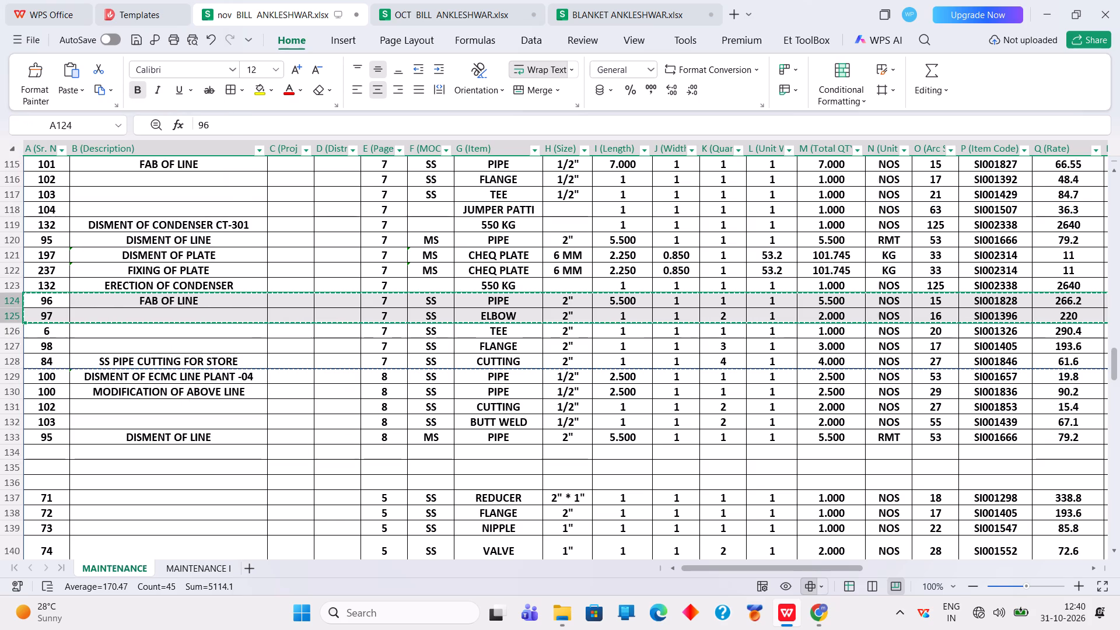
{"action": "left_click", "coordinate": [13, 454]}
{"action": "right_click", "coordinate": [13, 454]}
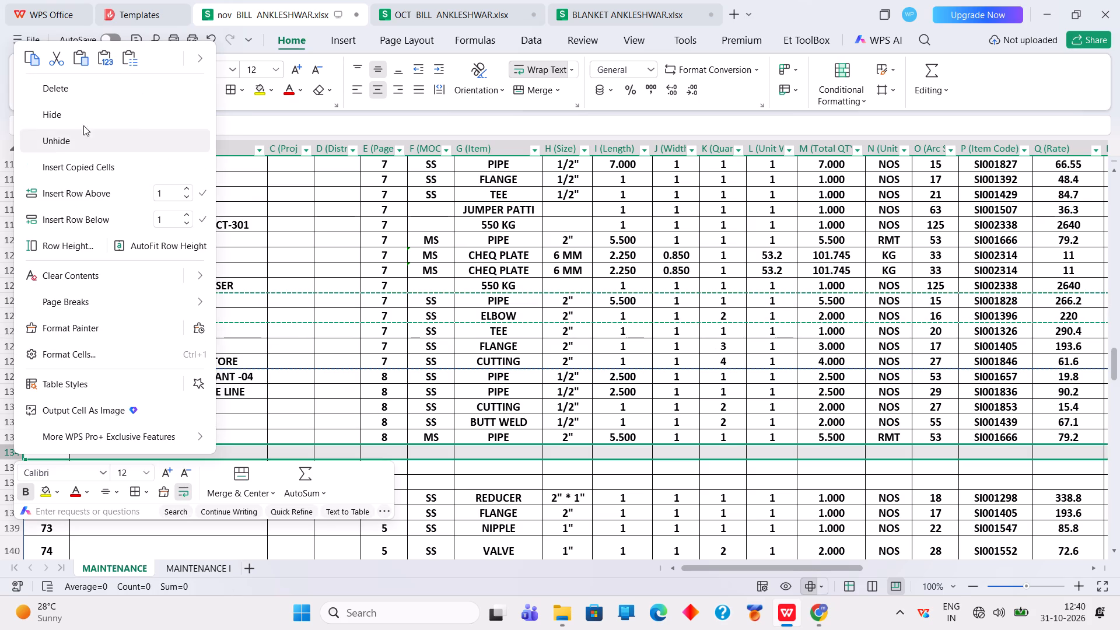
{"action": "left_click", "coordinate": [79, 63]}
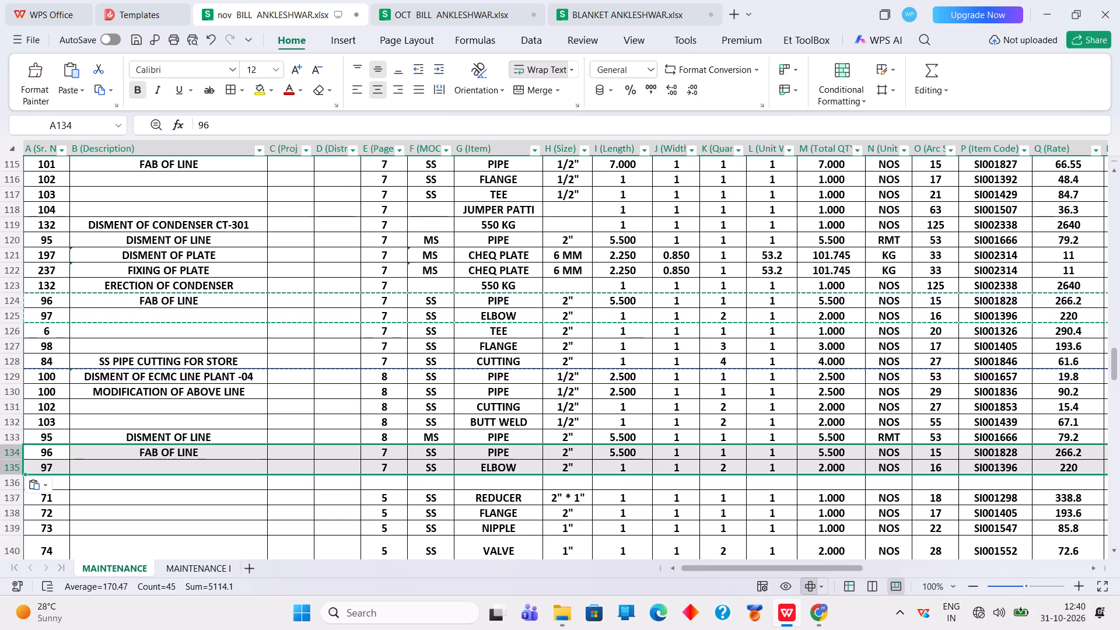
Copy the 2" SS FLANGE row 127 into the empty row 136.
{"action": "left_click", "coordinate": [12, 346]}
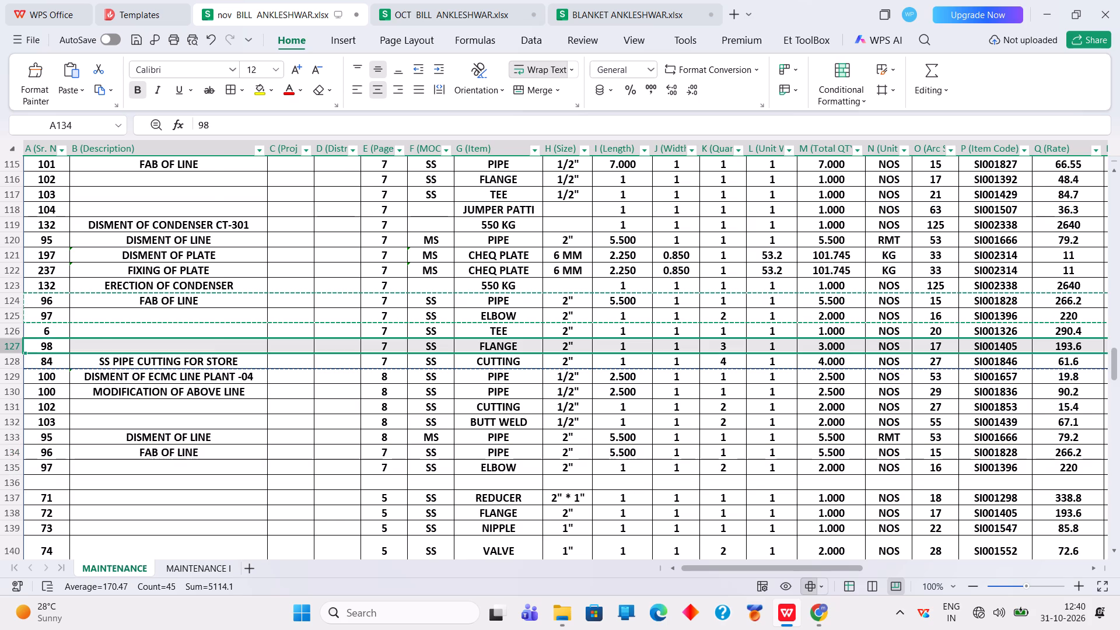
{"action": "right_click", "coordinate": [12, 347]}
{"action": "left_click", "coordinate": [37, 17]}
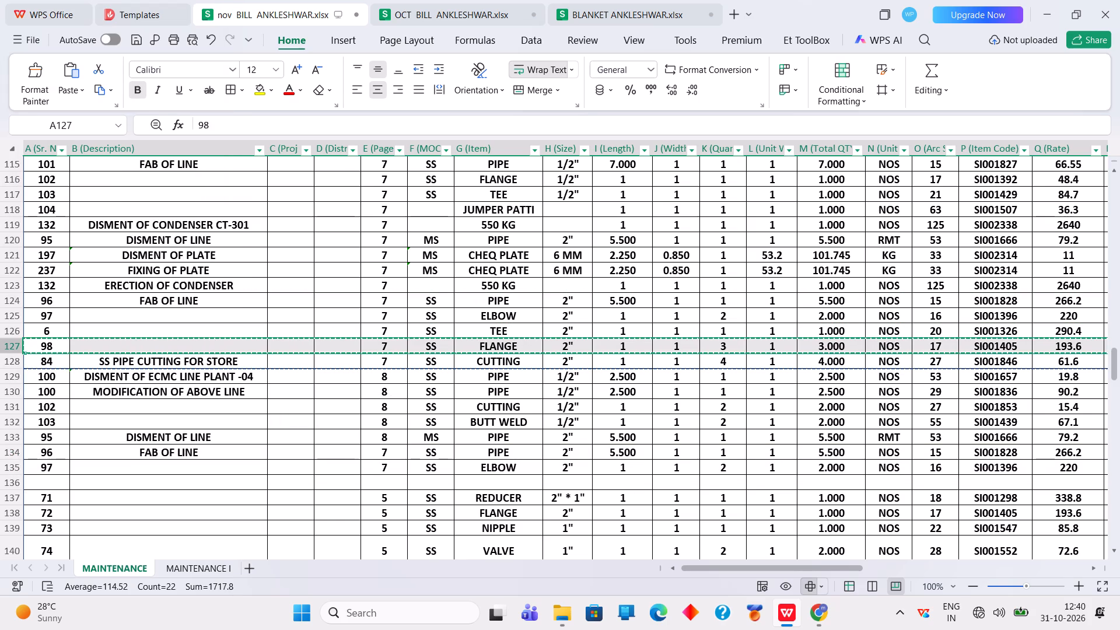
{"action": "left_click", "coordinate": [9, 479]}
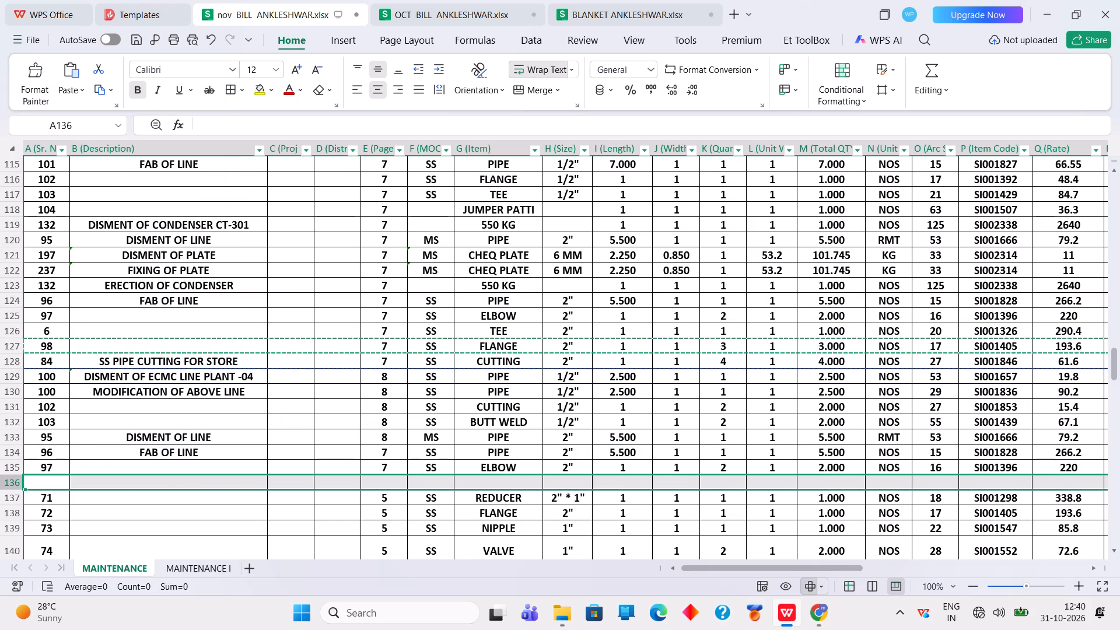
{"action": "right_click", "coordinate": [9, 479]}
{"action": "left_click", "coordinate": [76, 83]}
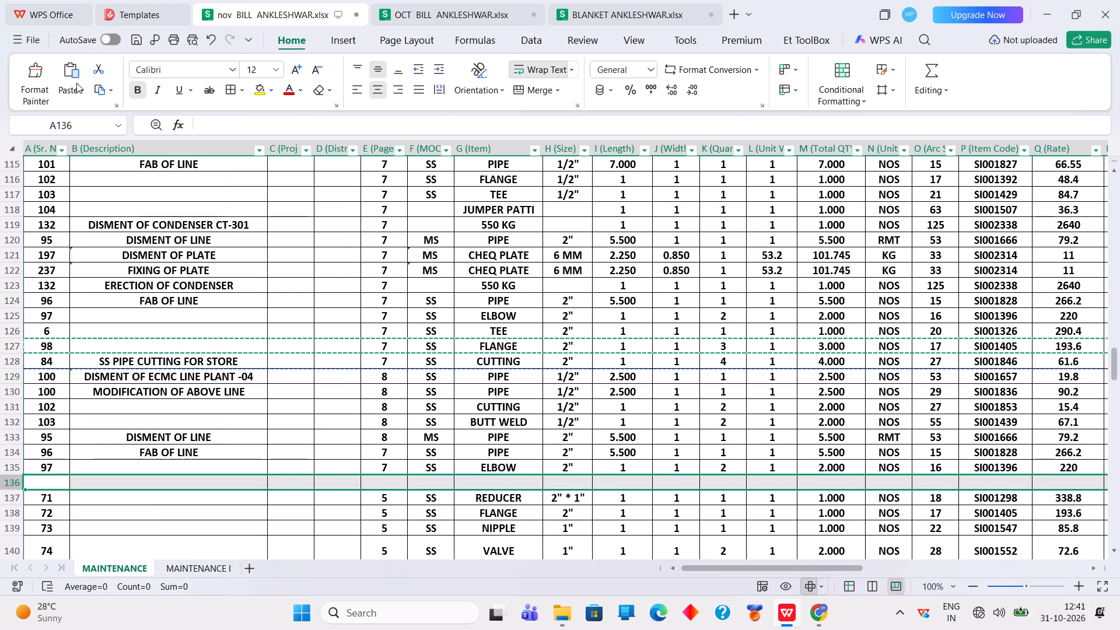
{"action": "left_click", "coordinate": [573, 454]}
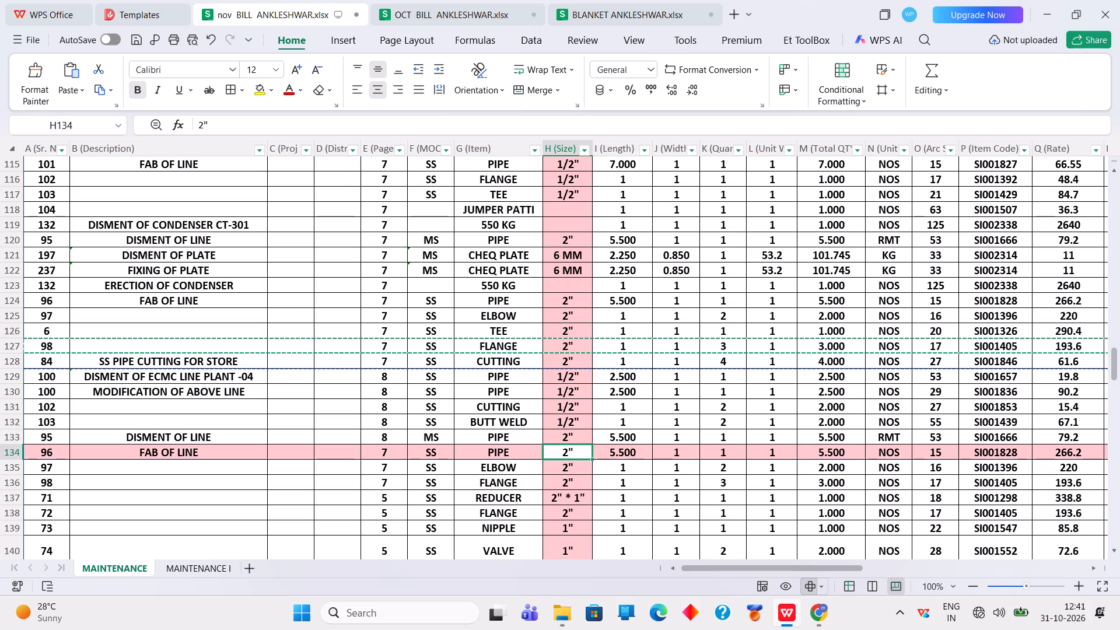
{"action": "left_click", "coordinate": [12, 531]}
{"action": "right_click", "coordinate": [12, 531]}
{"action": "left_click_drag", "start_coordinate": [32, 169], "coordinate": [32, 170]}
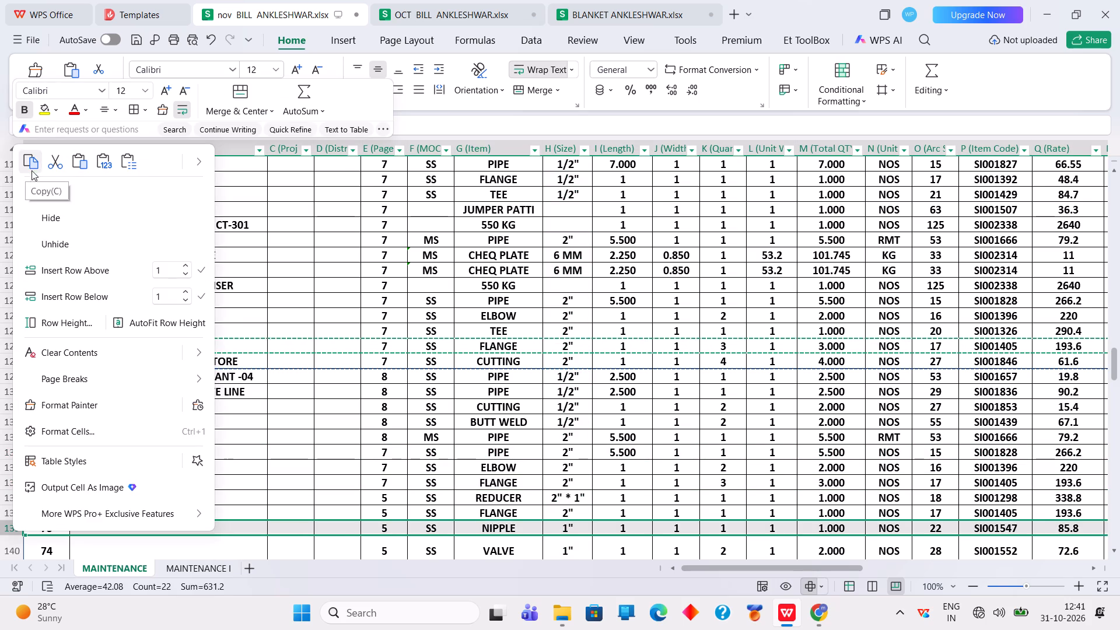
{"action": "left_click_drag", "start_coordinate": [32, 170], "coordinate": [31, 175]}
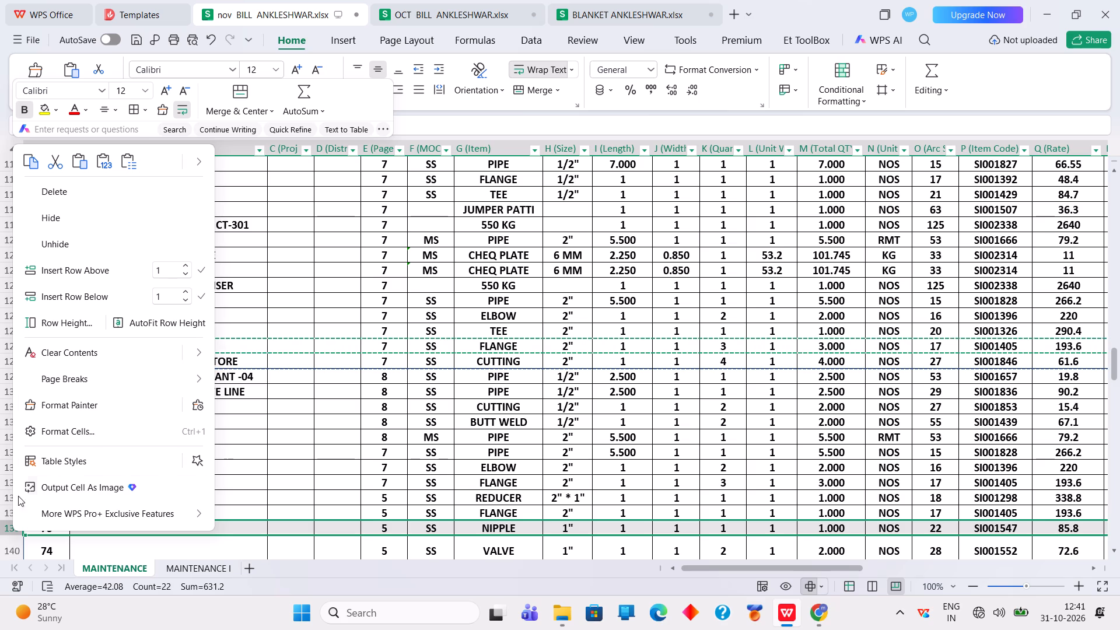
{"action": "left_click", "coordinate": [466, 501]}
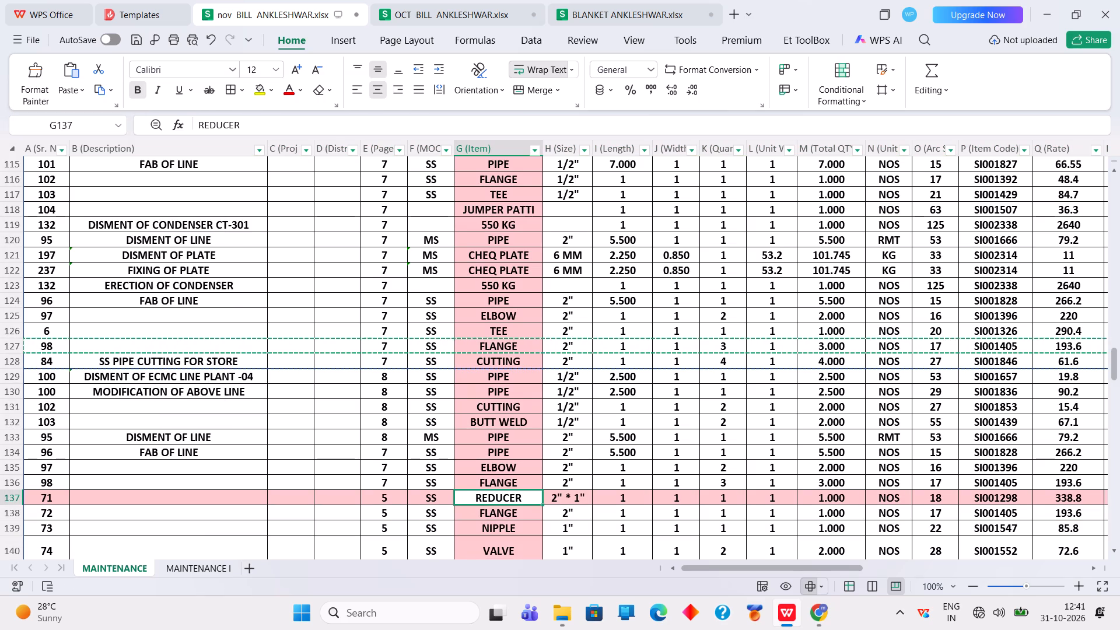
Paste the copied 2" SS FLANGE row 127 over row 138.
{"action": "left_click", "coordinate": [10, 516]}
{"action": "right_click", "coordinate": [10, 516]}
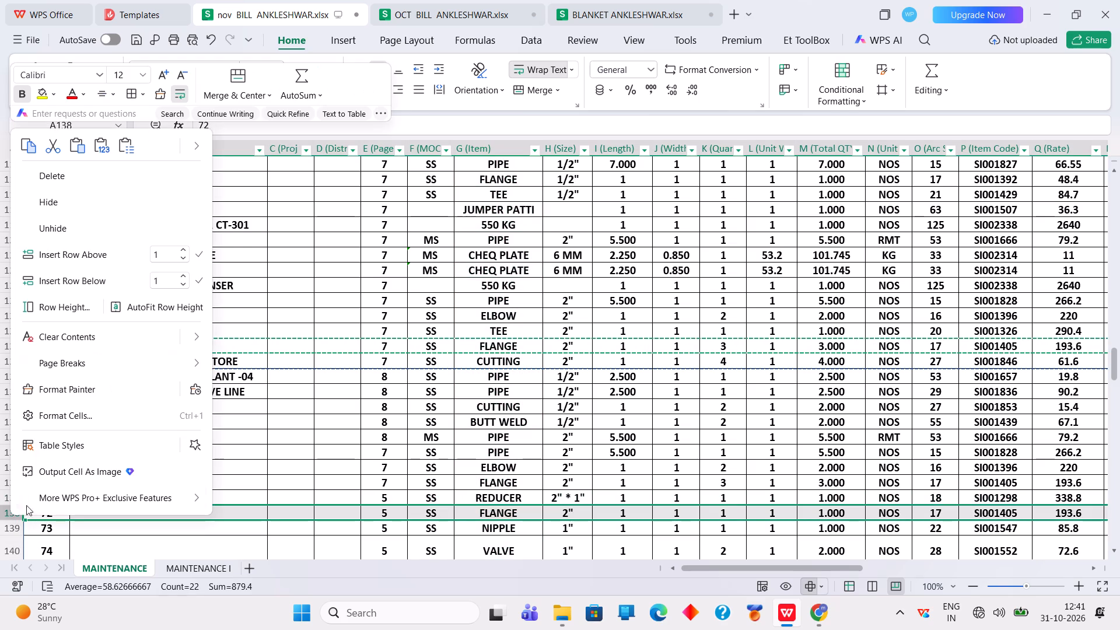
{"action": "left_click", "coordinate": [75, 143]}
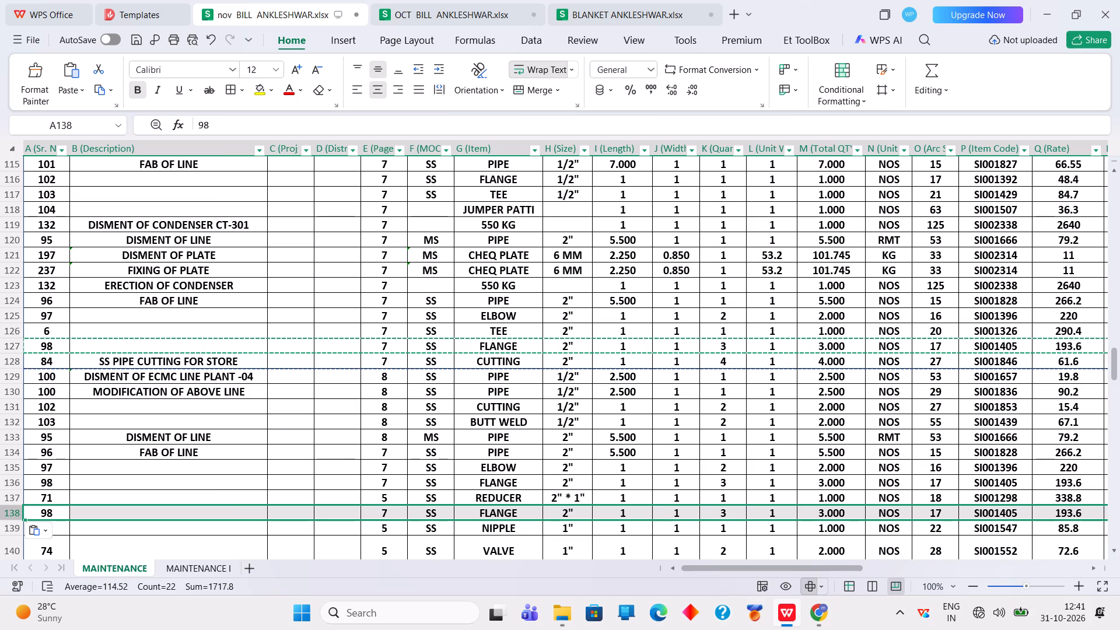
Copy the 1" SS NIPPLE row 139 over the FLANGE row 138.
{"action": "left_click", "coordinate": [5, 531]}
{"action": "right_click", "coordinate": [7, 525]}
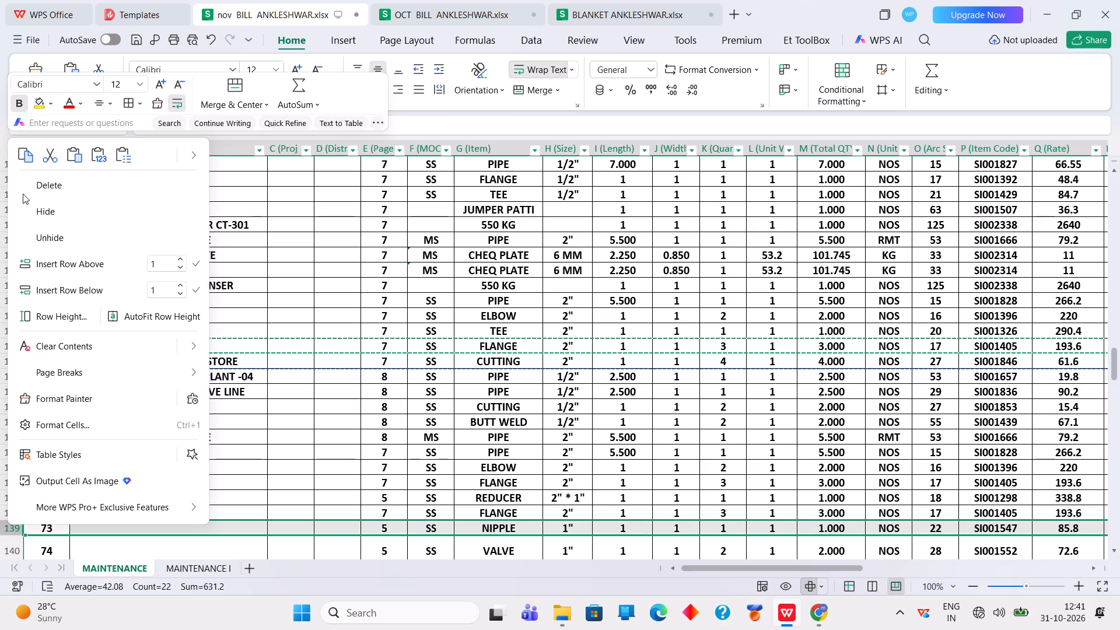
{"action": "left_click", "coordinate": [28, 157]}
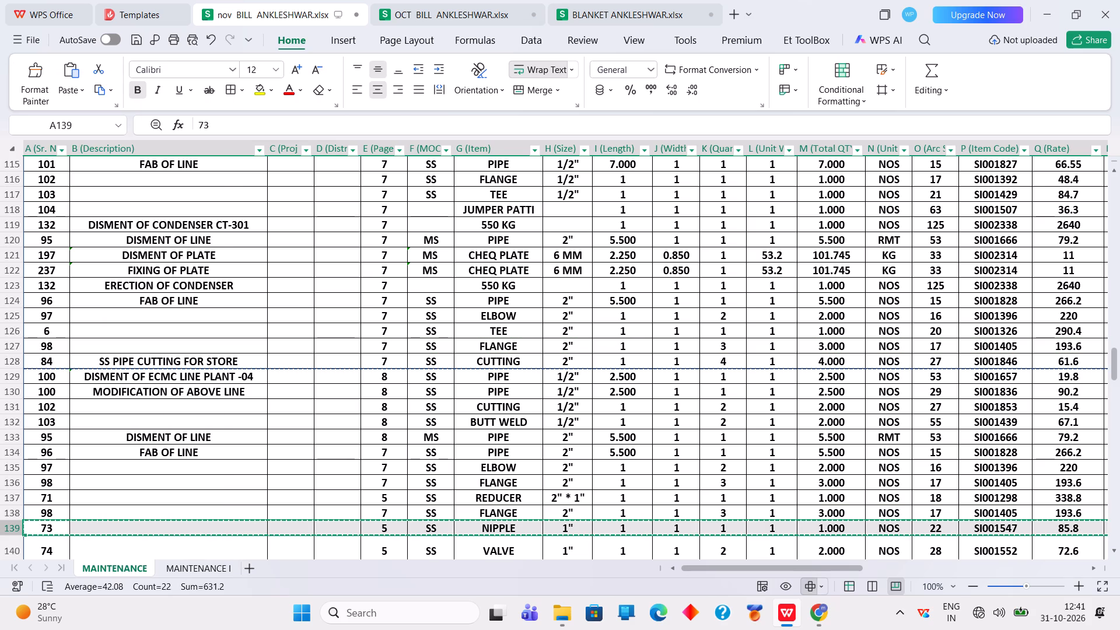
{"action": "left_click", "coordinate": [9, 512]}
{"action": "right_click", "coordinate": [9, 512]}
{"action": "left_click", "coordinate": [73, 116]}
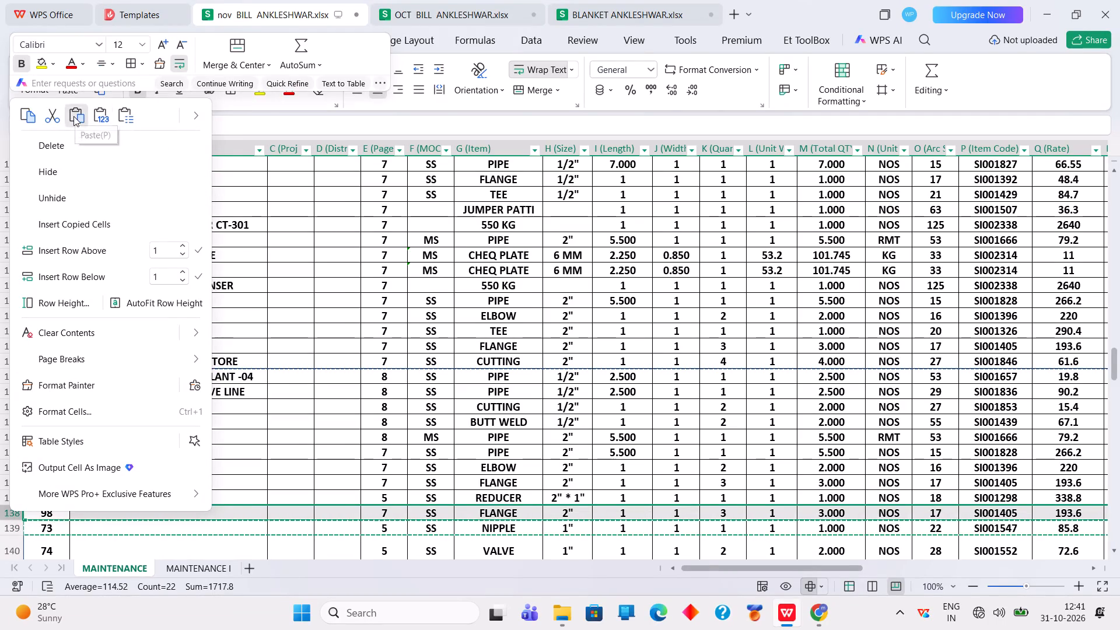
{"action": "left_click", "coordinate": [595, 526]}
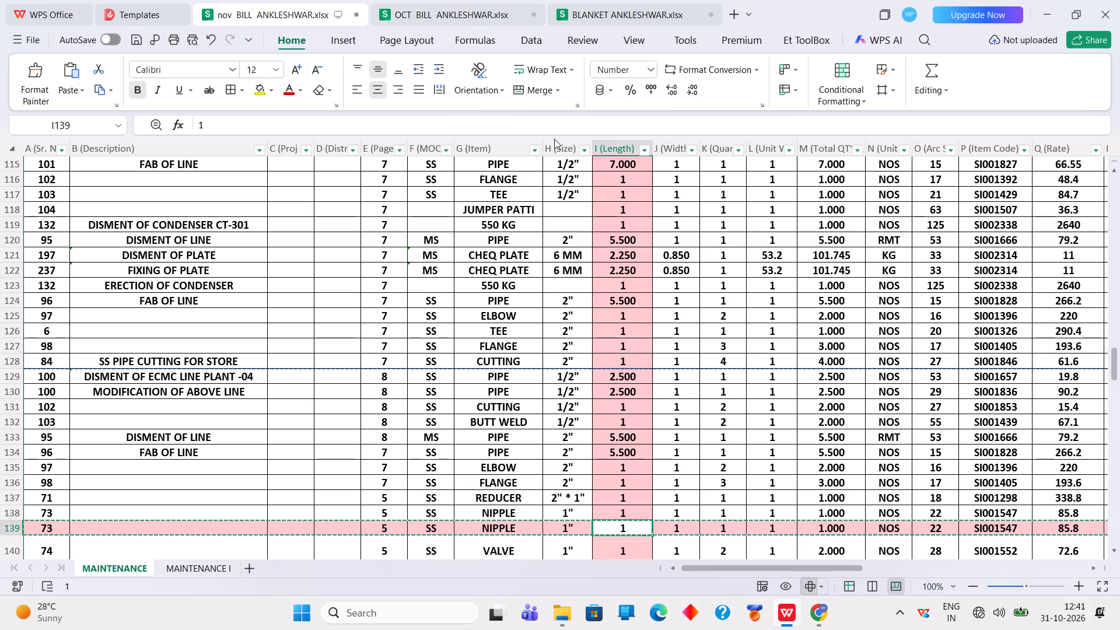
In the OCT BILL ANKLESHWAR workbook, filter the Item column to show only 130 KG and MINI SUPPORT.
{"action": "left_click", "coordinate": [486, 16]}
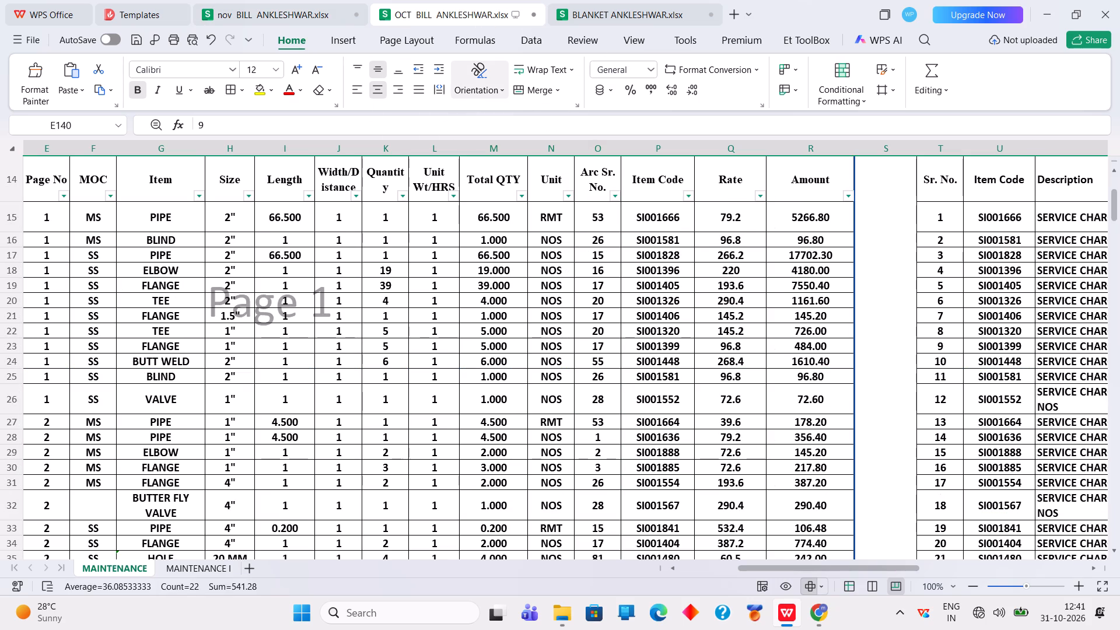
{"action": "scroll", "coordinate": [184, 361], "scroll_direction": "down", "scroll_amount": 4}
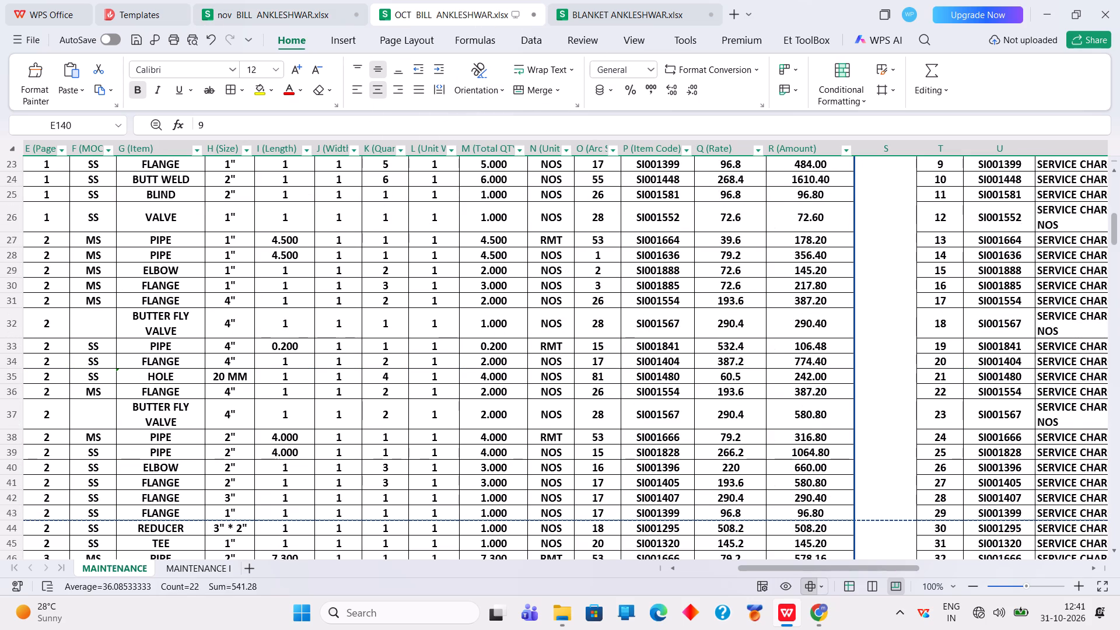
{"action": "scroll", "coordinate": [183, 361], "scroll_direction": "down", "scroll_amount": 3}
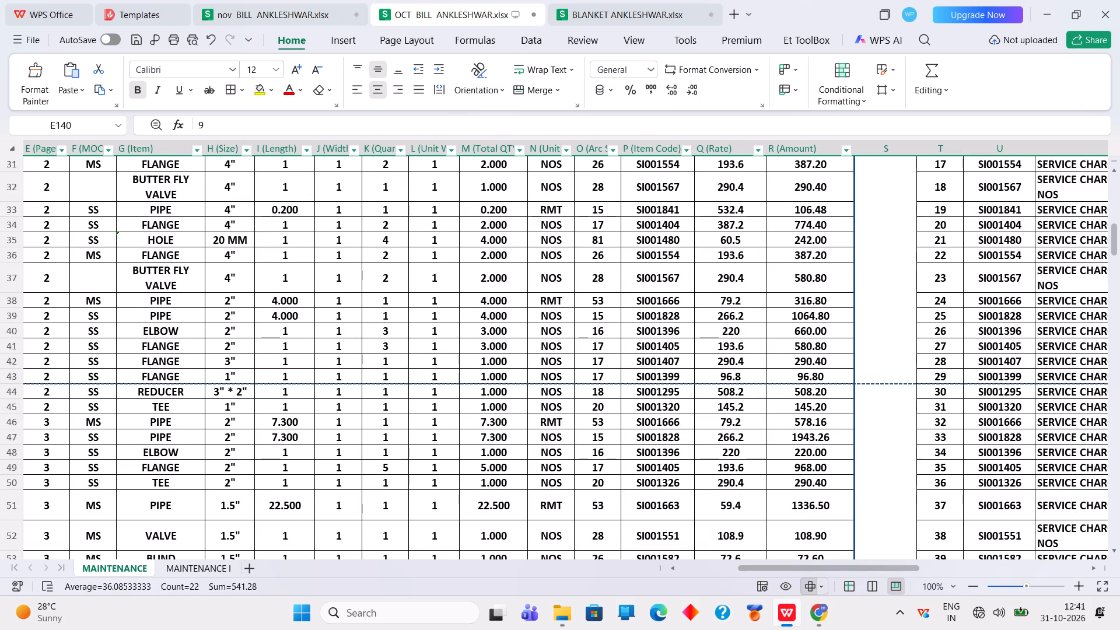
{"action": "left_click", "coordinate": [197, 148]}
{"action": "left_click", "coordinate": [225, 258]}
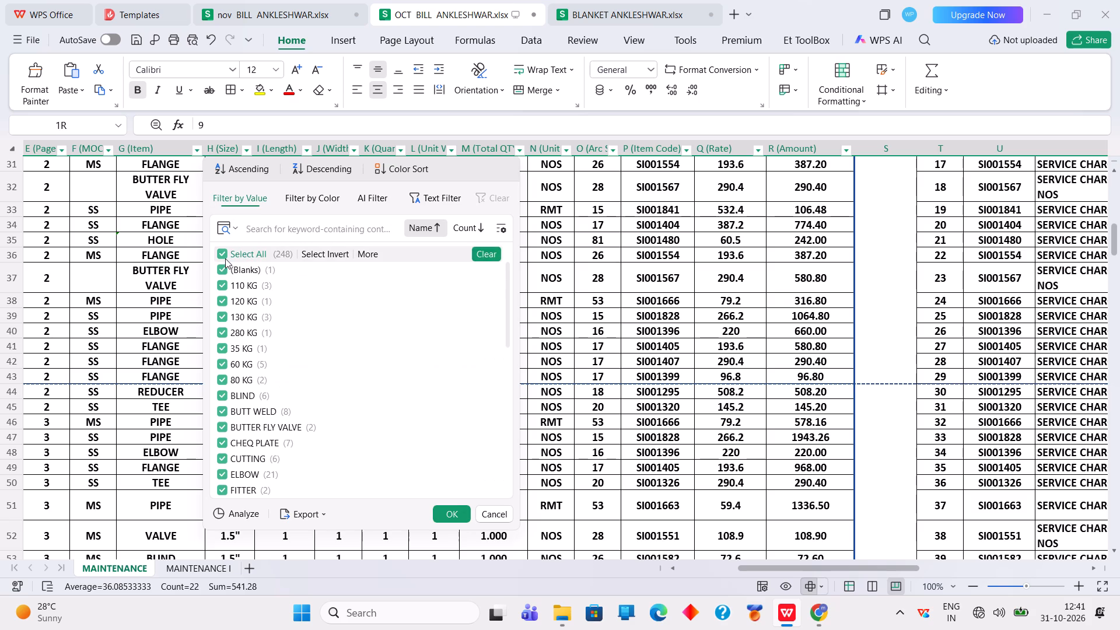
{"action": "left_click", "coordinate": [226, 319]}
{"action": "scroll", "coordinate": [271, 442], "scroll_direction": "down", "scroll_amount": 4}
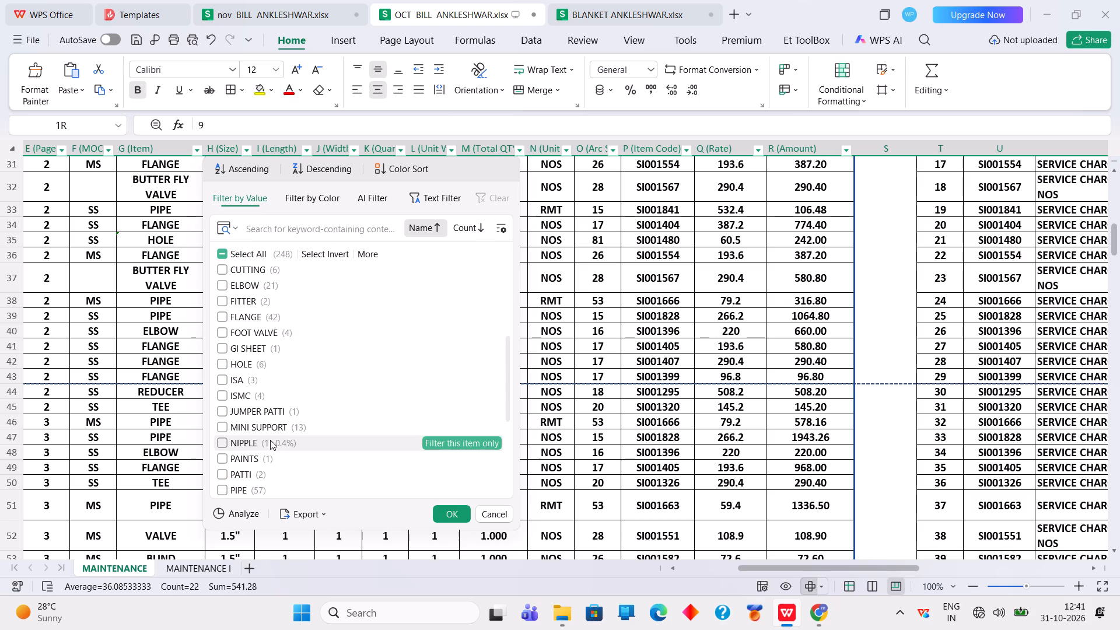
{"action": "left_click", "coordinate": [264, 427]}
{"action": "left_click", "coordinate": [453, 513]}
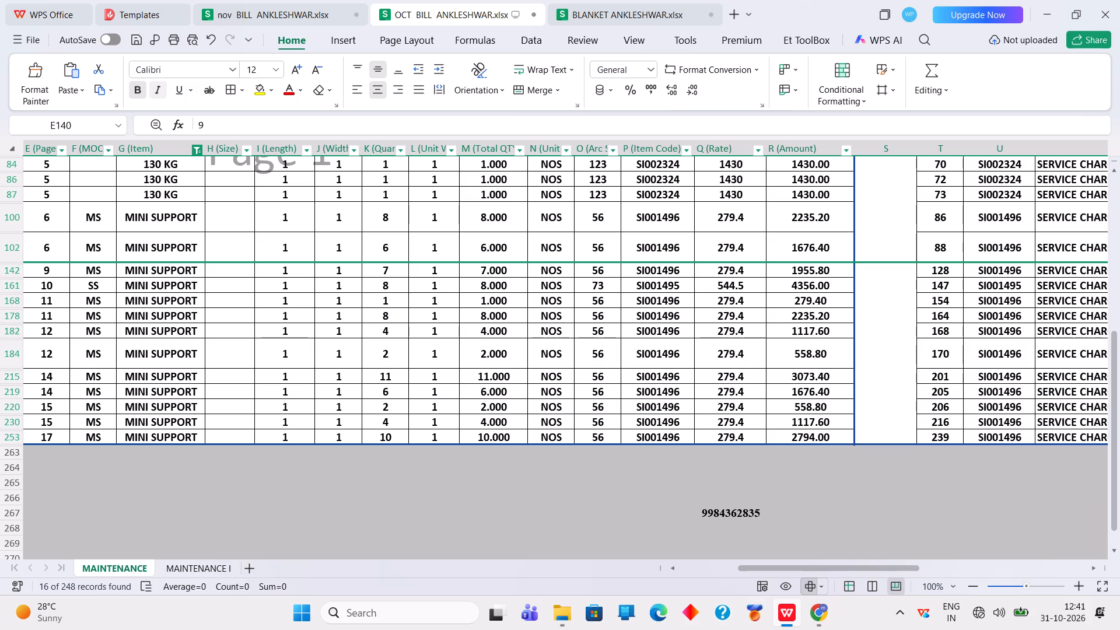
Copy the MS MINI SUPPORT row 100 into the empty row 141 of the nov BILL ANKLESHWAR workbook.
{"action": "left_click", "coordinate": [5, 215]}
{"action": "right_click", "coordinate": [5, 215]}
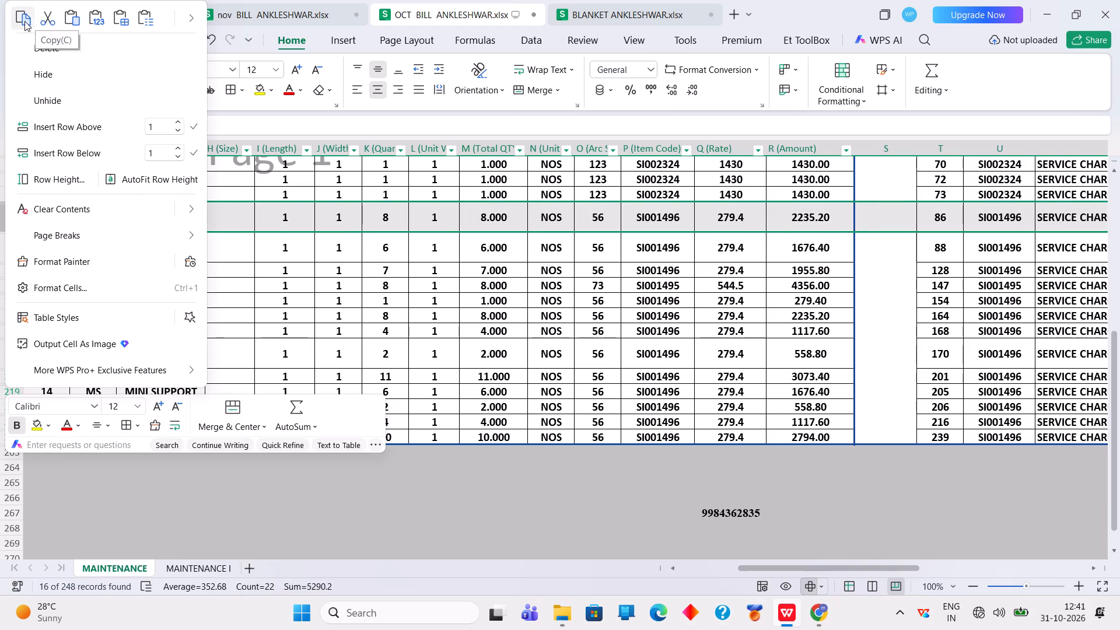
{"action": "left_click", "coordinate": [24, 21]}
{"action": "left_click", "coordinate": [239, 1]}
{"action": "scroll", "coordinate": [225, 471], "scroll_direction": "down", "scroll_amount": 5}
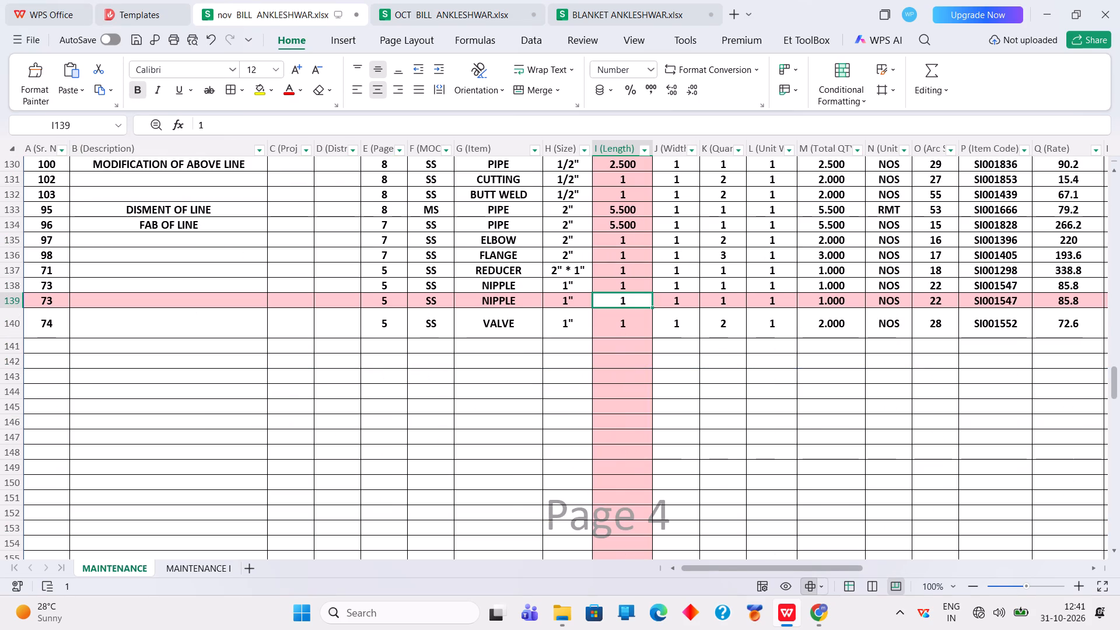
{"action": "left_click", "coordinate": [11, 346]}
{"action": "right_click", "coordinate": [11, 346]}
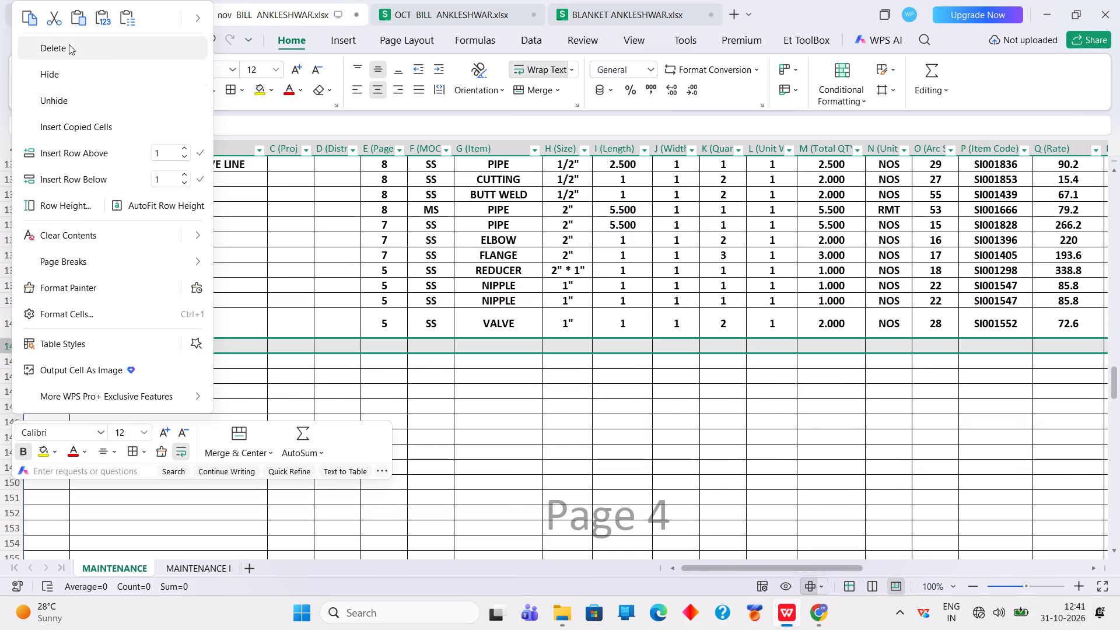
{"action": "left_click", "coordinate": [81, 22]}
Copy the 130 KG row 87 from the OCT BILL workbook into the empty row 142 of the nov BILL workbook.
{"action": "left_click", "coordinate": [447, 13]}
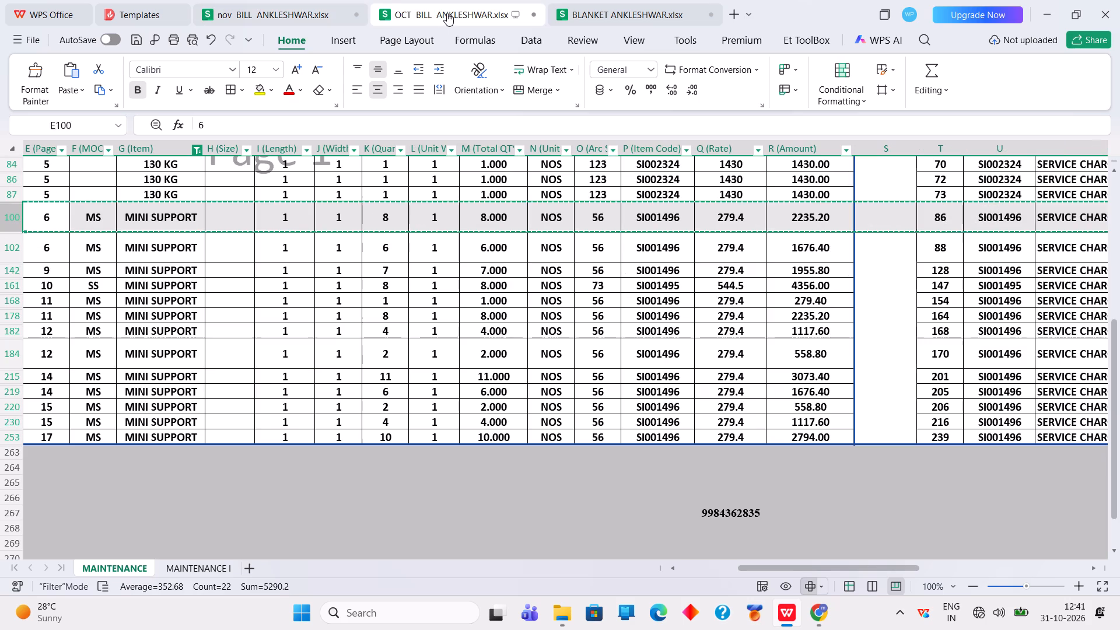
{"action": "left_click", "coordinate": [3, 194]}
{"action": "right_click", "coordinate": [3, 194]}
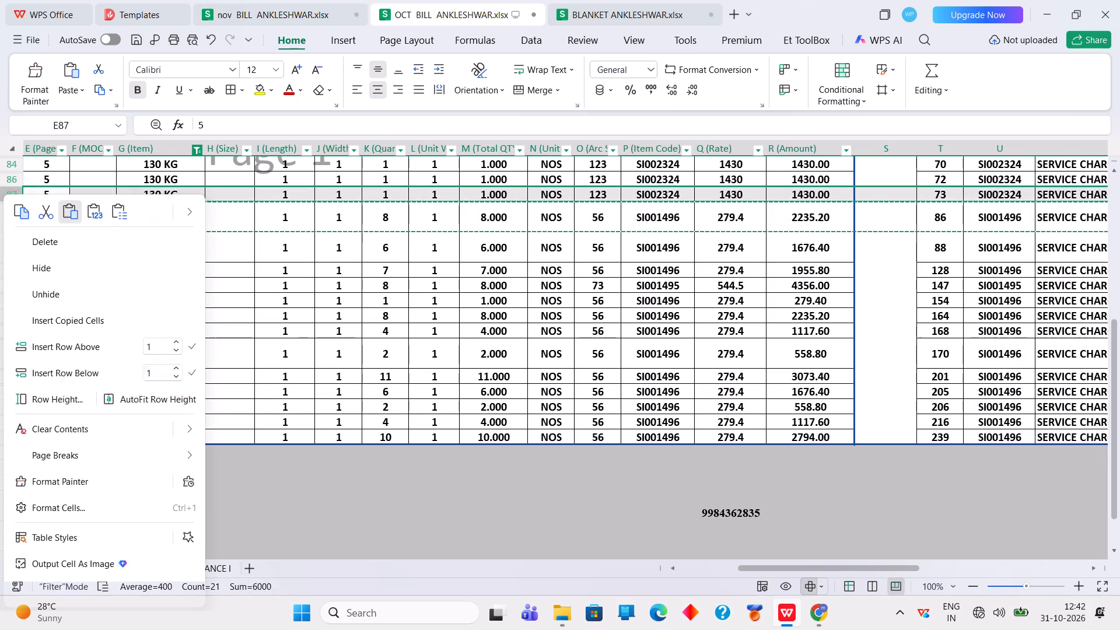
{"action": "left_click", "coordinate": [20, 207]}
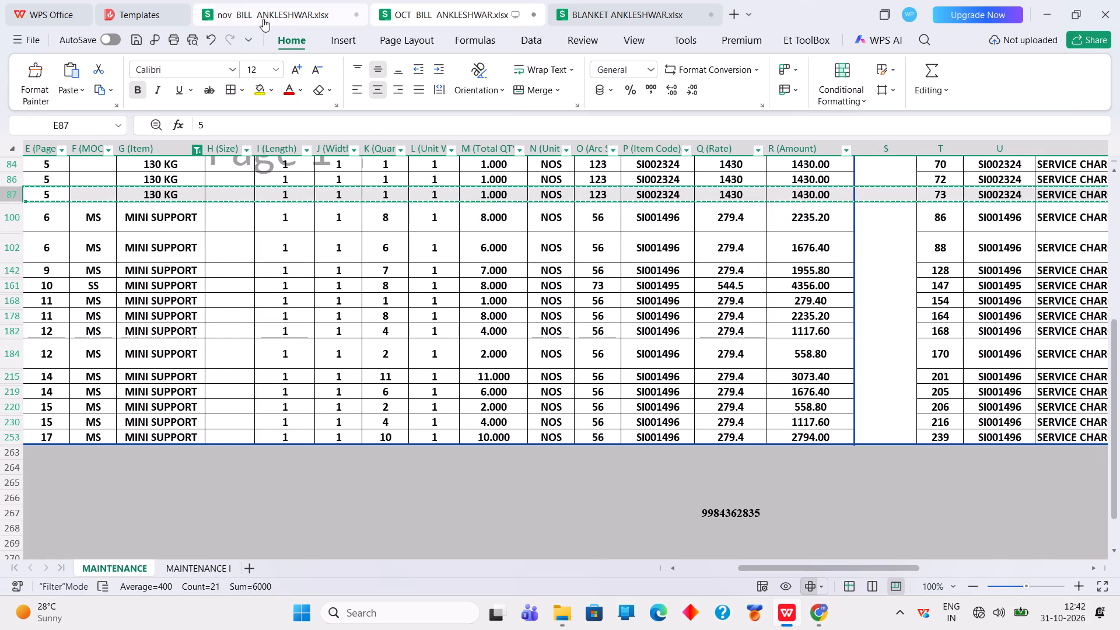
{"action": "left_click", "coordinate": [263, 19]}
{"action": "left_click", "coordinate": [9, 376]}
{"action": "right_click", "coordinate": [9, 376]}
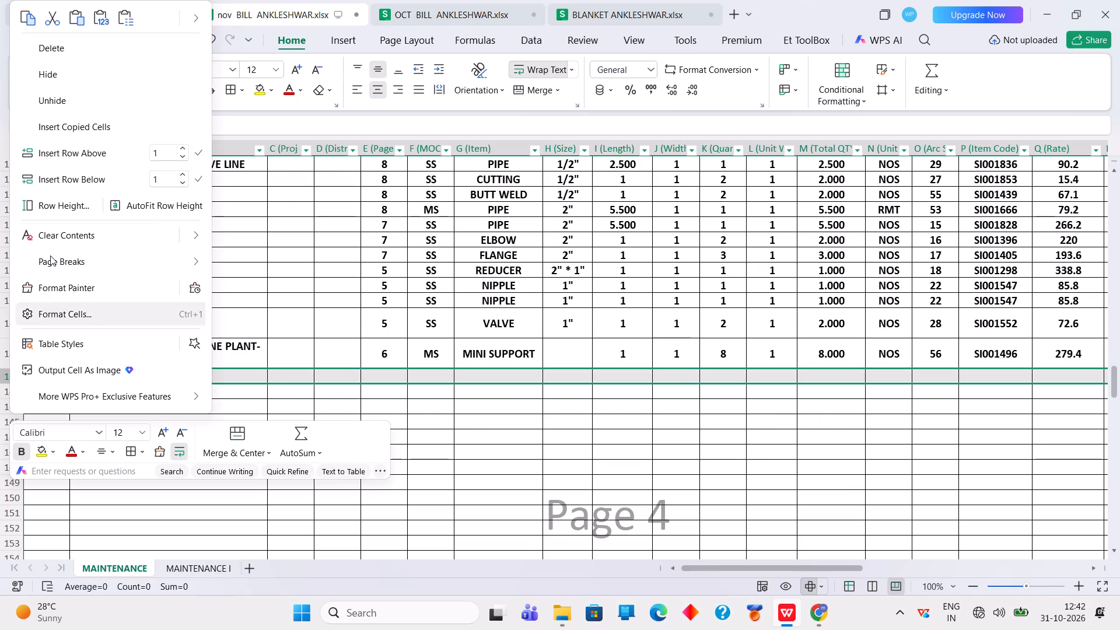
{"action": "left_click", "coordinate": [79, 22]}
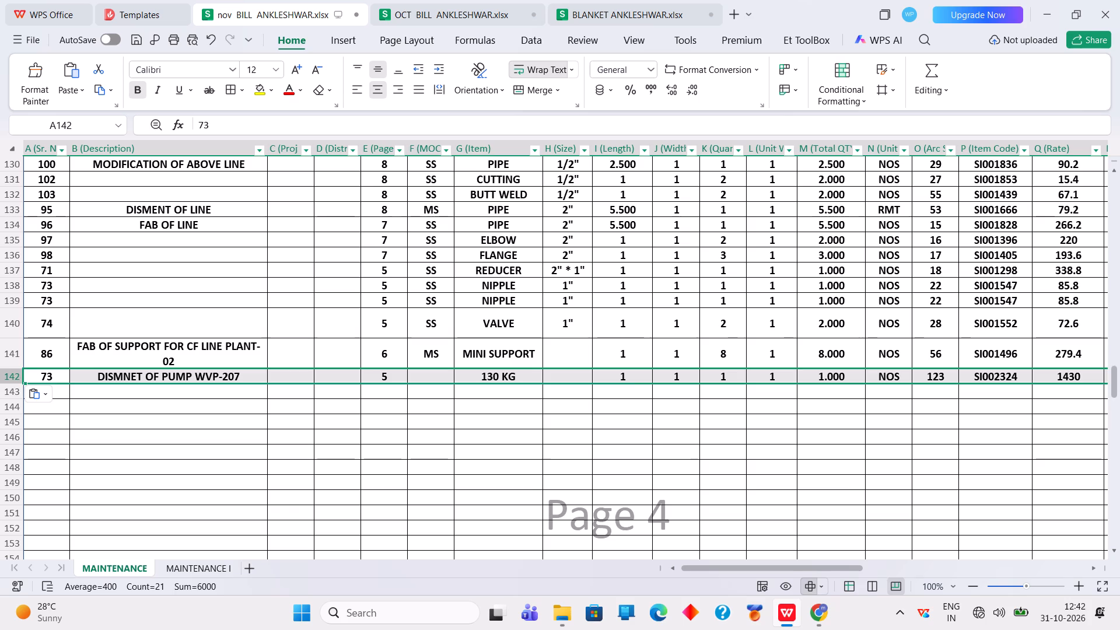
Change the MINI SUPPORT description in row 141 to FAB OF SUPPORT FOR OHC.
{"action": "left_click", "coordinate": [194, 335]}
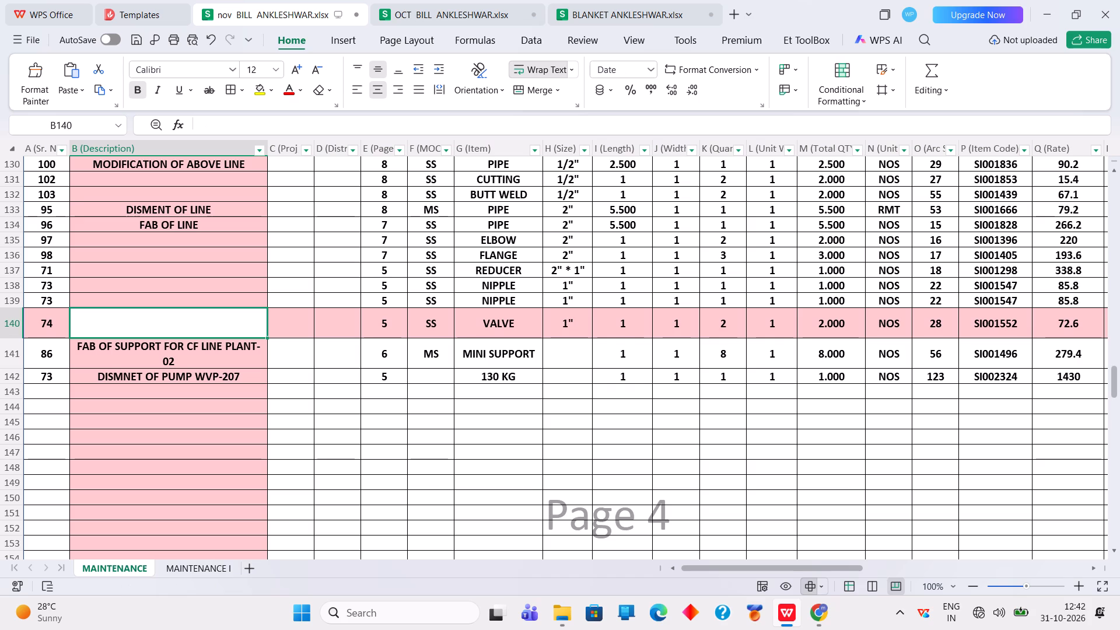
{"action": "left_click", "coordinate": [164, 351]}
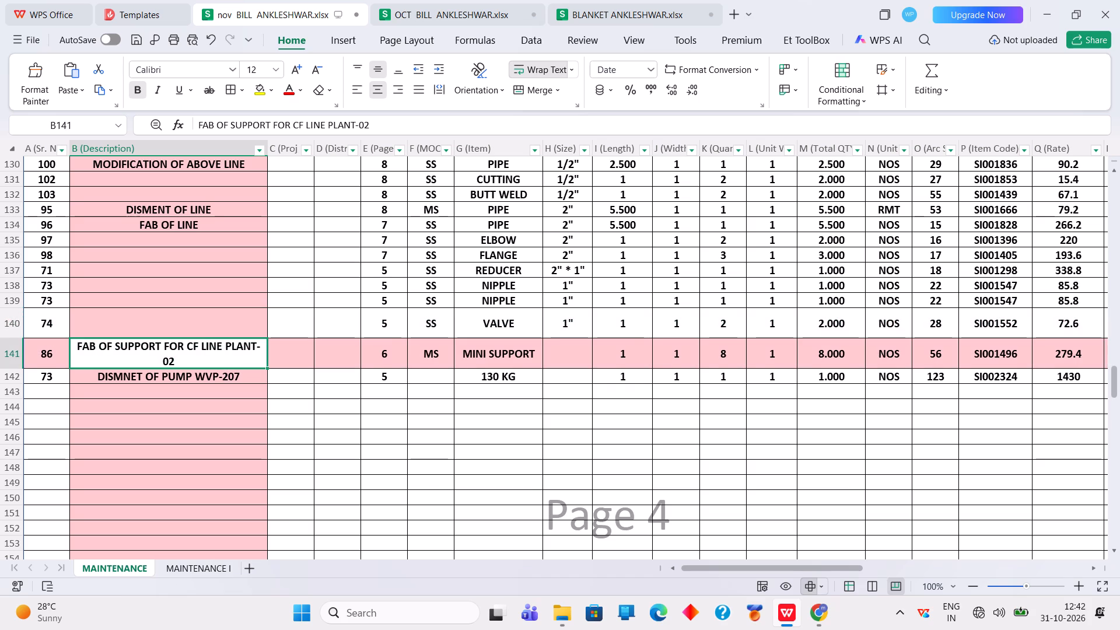
{"action": "left_click_drag", "start_coordinate": [379, 123], "coordinate": [297, 125]}
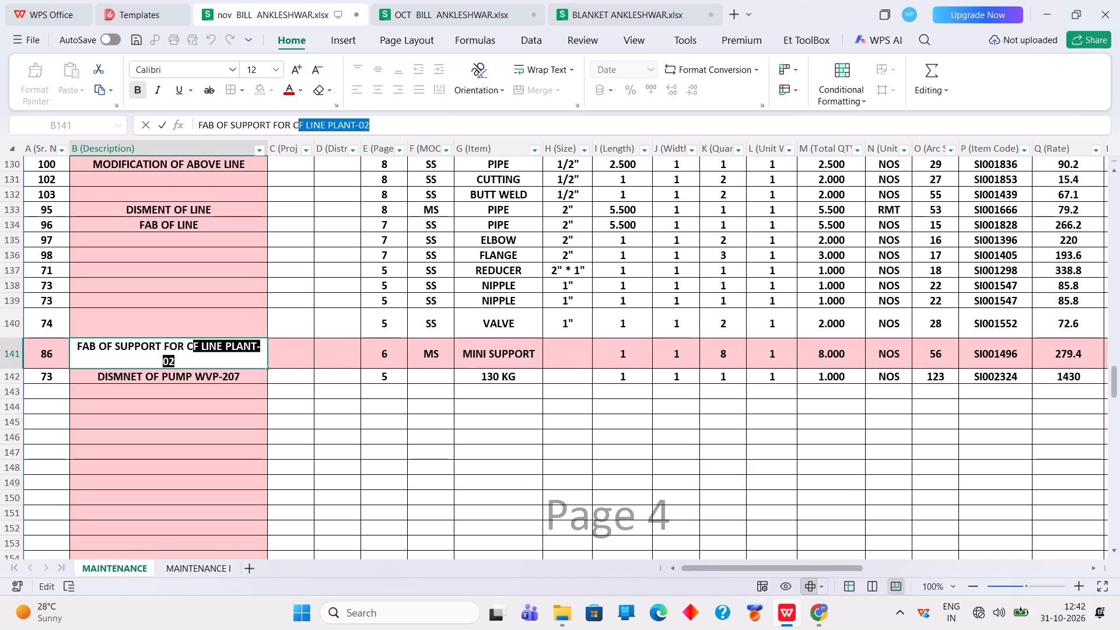
{"action": "left_click_drag", "start_coordinate": [297, 125], "coordinate": [295, 125]}
{"action": "type", "text": "OHC"}
{"action": "key", "text": "Return"}
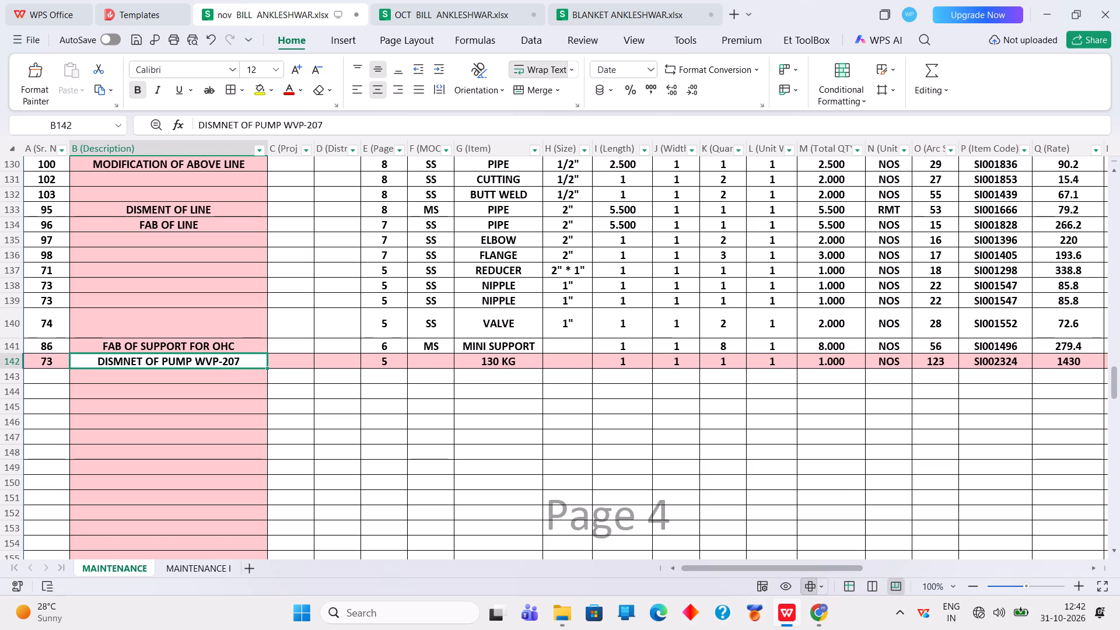
Replace the 130 KG description in row 142 with ERECTION OF BLOWER ATFD.
{"action": "type", "text": "ERE"}
{"action": "type", "text": "CTION OF BLOWER ATFD"}
{"action": "key", "text": "Return"}
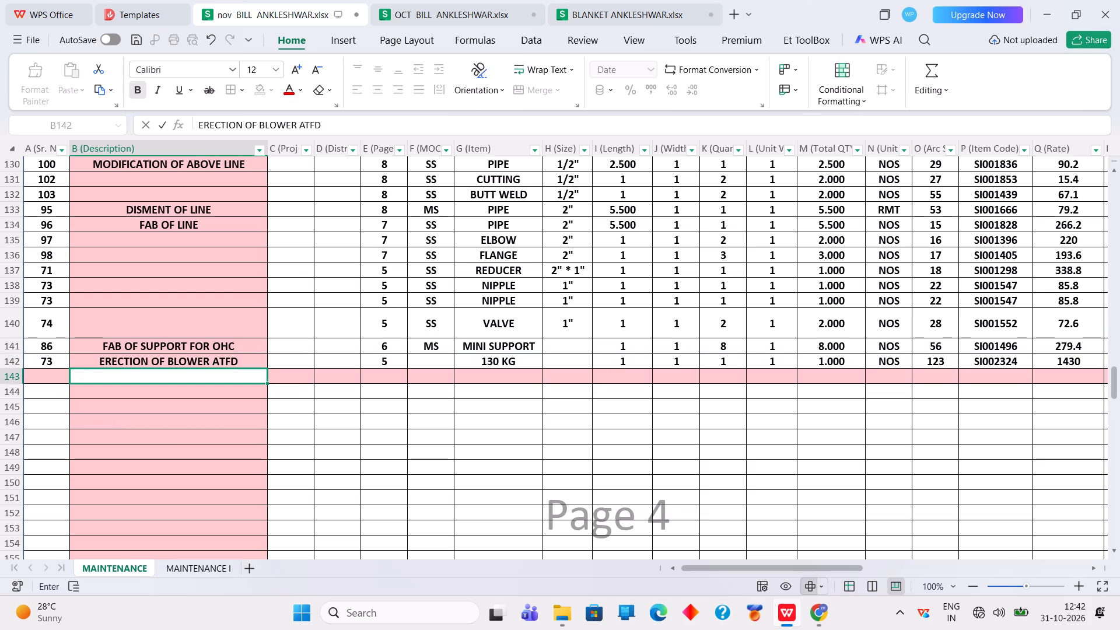
Change the MS PIPE description in row 133 to DISMENT OF VACCUM LINE WVP-404.
{"action": "left_click", "coordinate": [213, 209]}
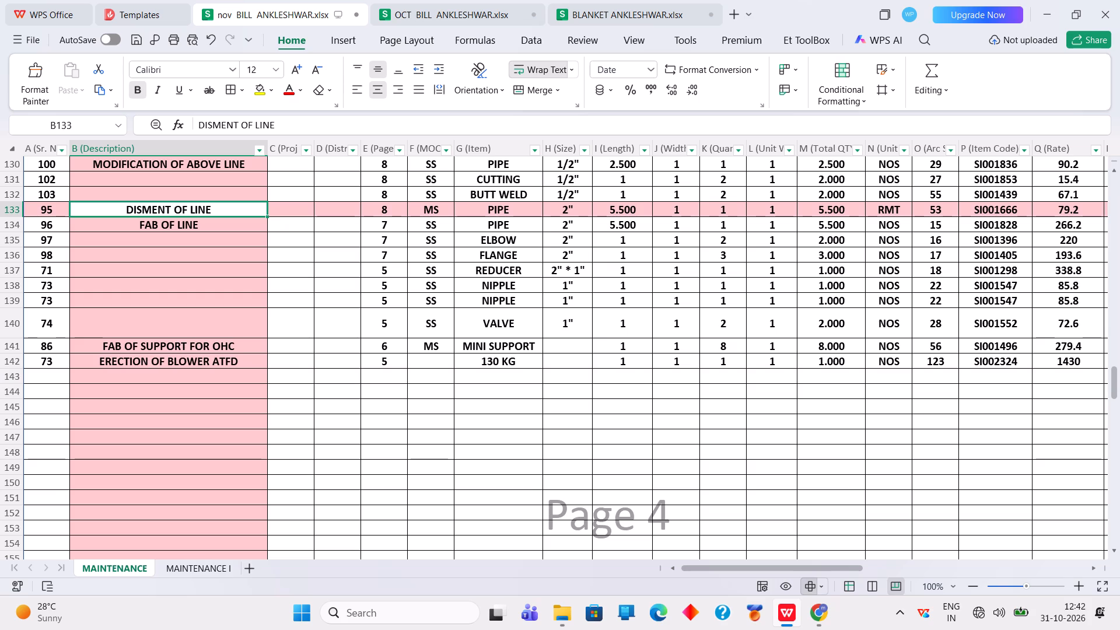
{"action": "left_click", "coordinate": [254, 127]}
{"action": "key", "text": "v"}
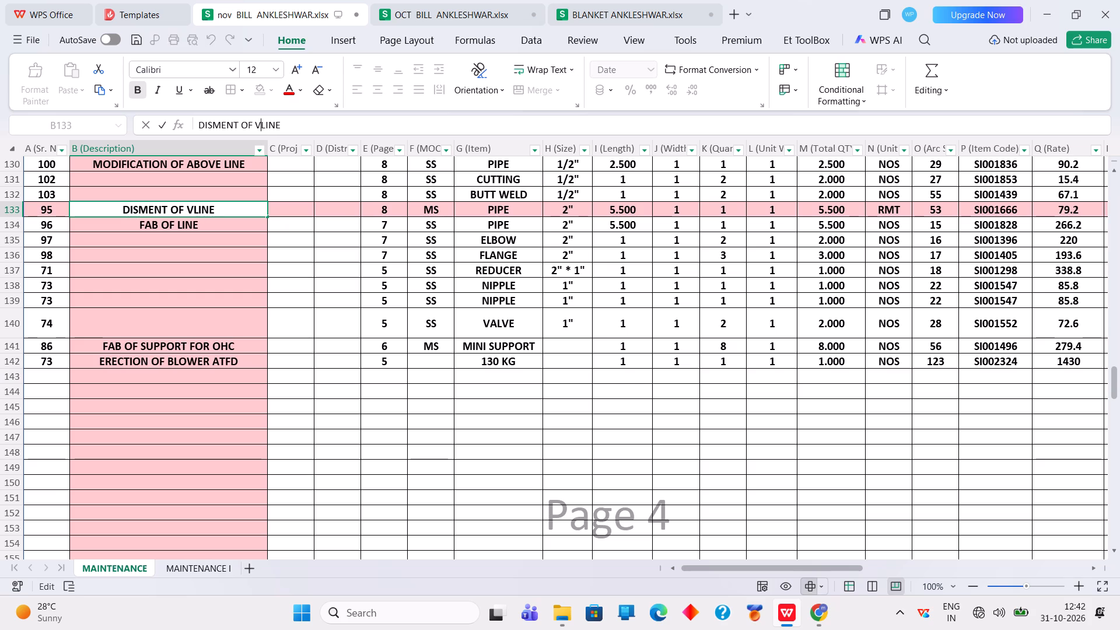
{"action": "type", "text": "ACC"}
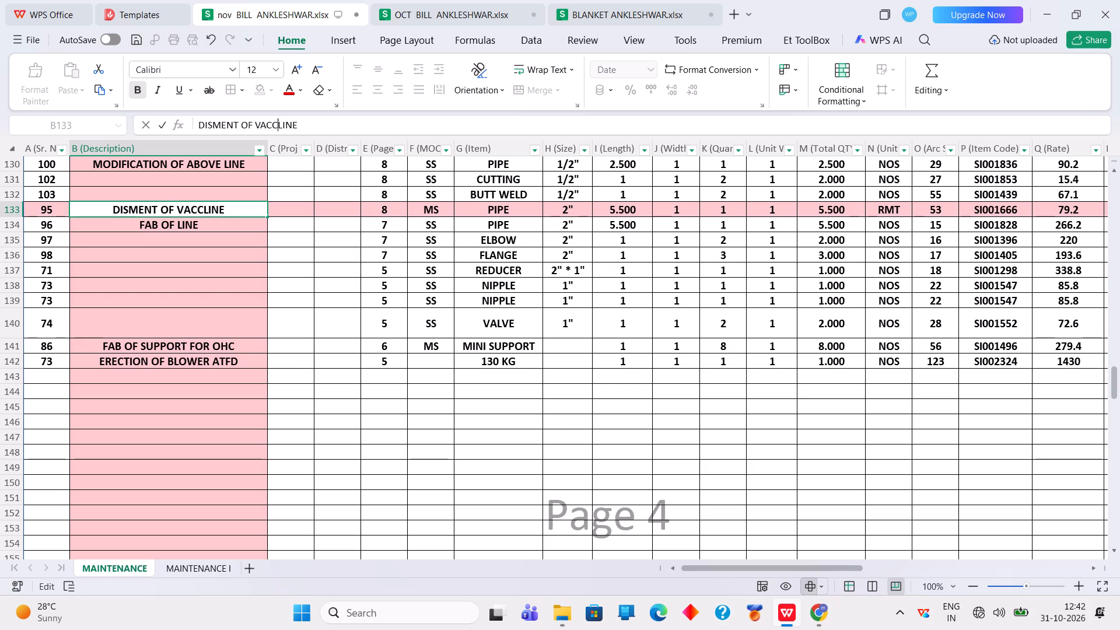
{"action": "type", "text": "UM"}
{"action": "key", "text": "space"}
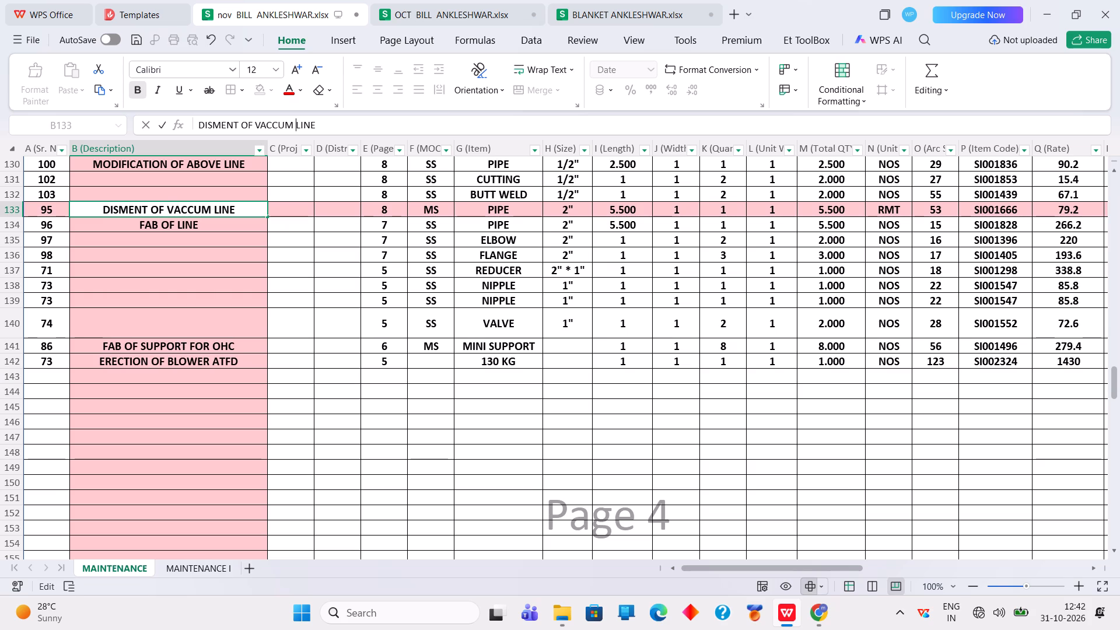
{"action": "left_click", "coordinate": [321, 125]}
{"action": "key", "text": "space"}
{"action": "type", "text": "WVP-404"}
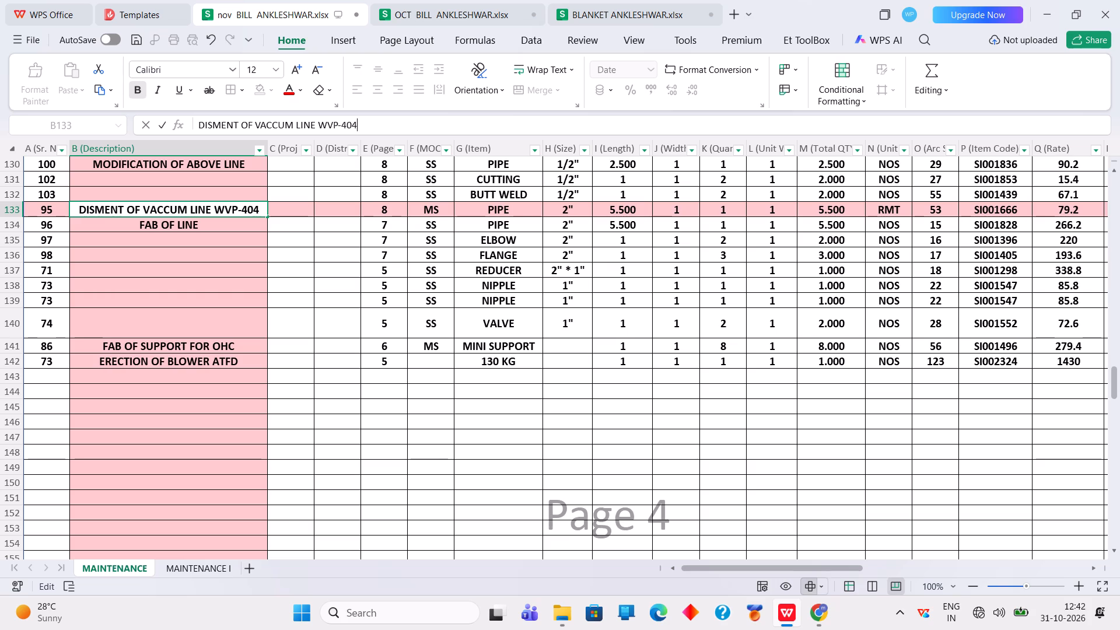
{"action": "key", "text": "Return"}
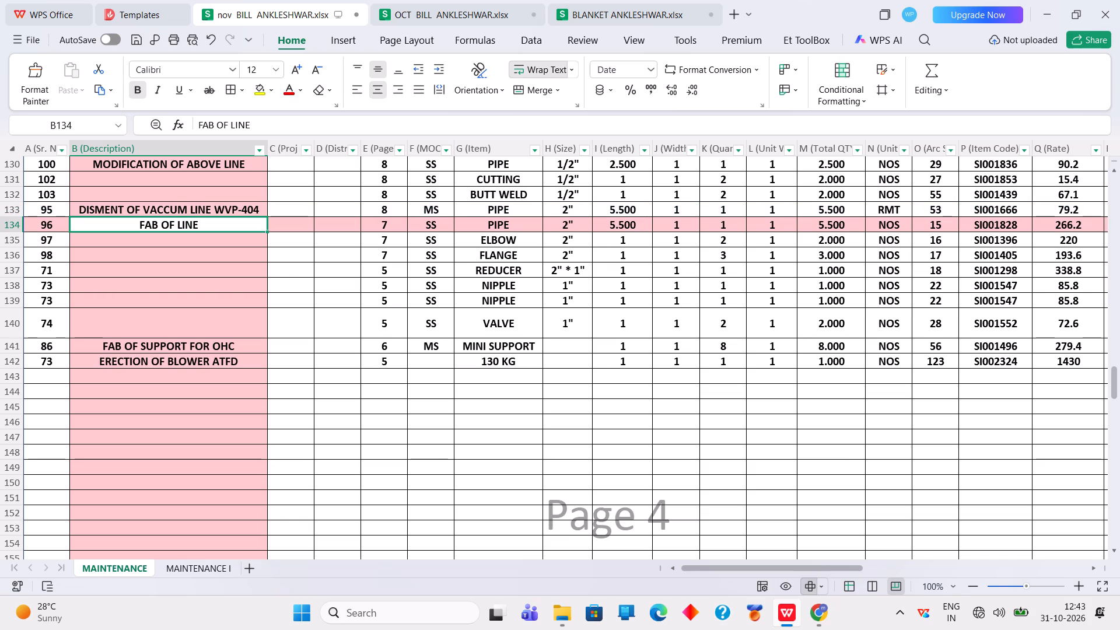
Set the length of the 2" PIPE in rows 133 and 134 to 2.5.
{"action": "left_click", "coordinate": [637, 209]}
{"action": "type", "text": "2.5"}
{"action": "key", "text": "Return"}
{"action": "type", "text": "2.5"}
{"action": "key", "text": "Return"}
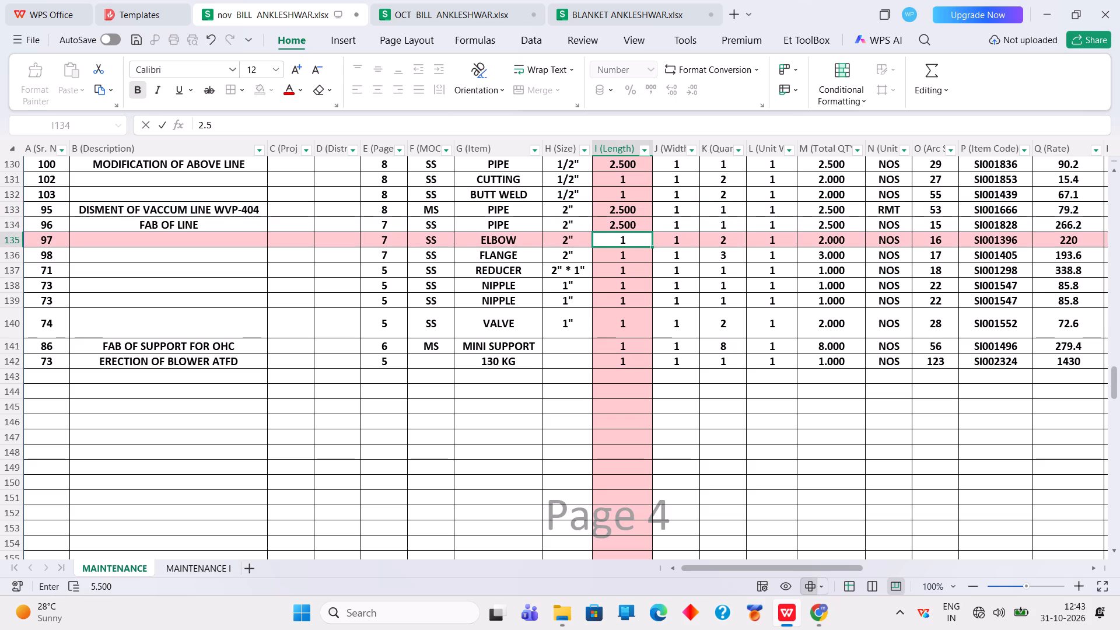
Set the quantities to 3 for the ELBOW in row 135, and 1 each for the FLANGE and REDUCER in rows 136 and 137.
{"action": "left_click", "coordinate": [729, 240]}
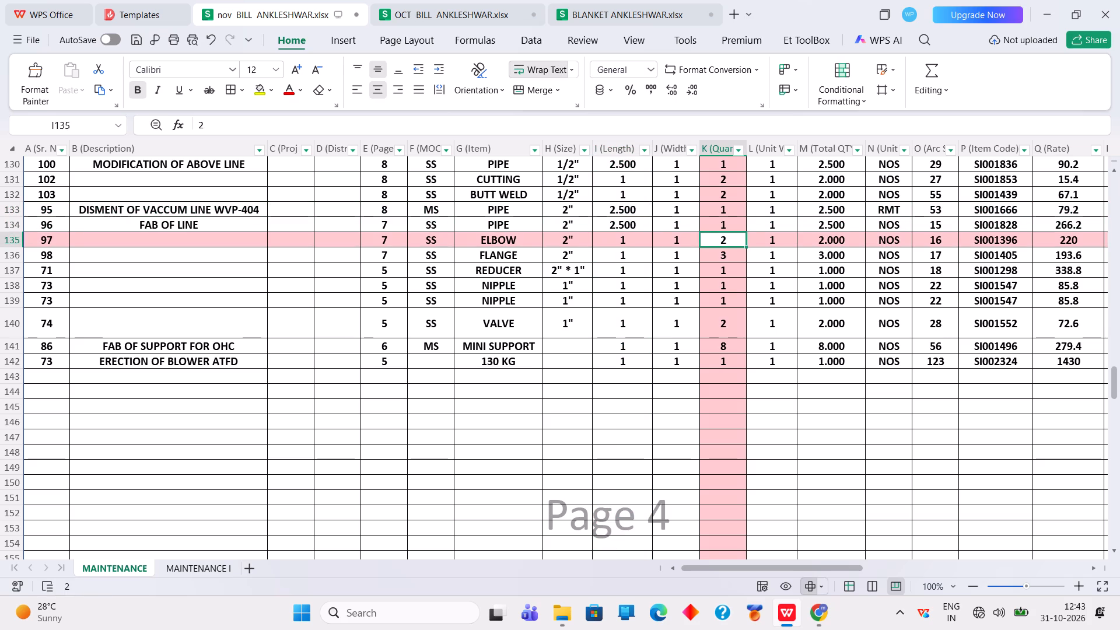
{"action": "key", "text": "Return"}
{"action": "key", "text": "Up"}
{"action": "key", "text": "3"}
{"action": "key", "text": "Return"}
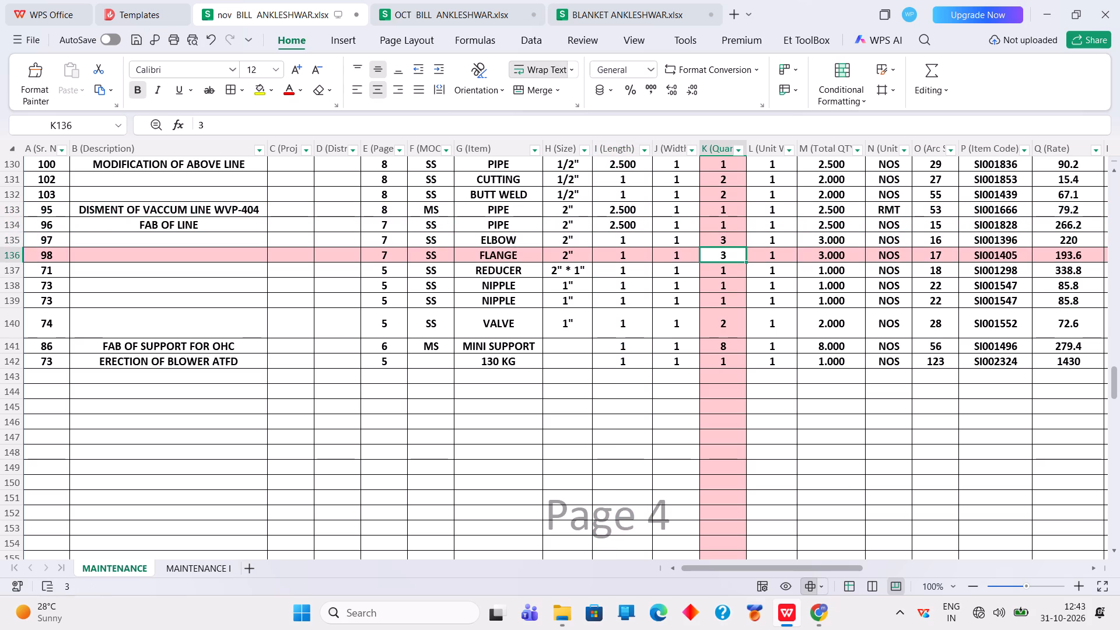
{"action": "key", "text": "1"}
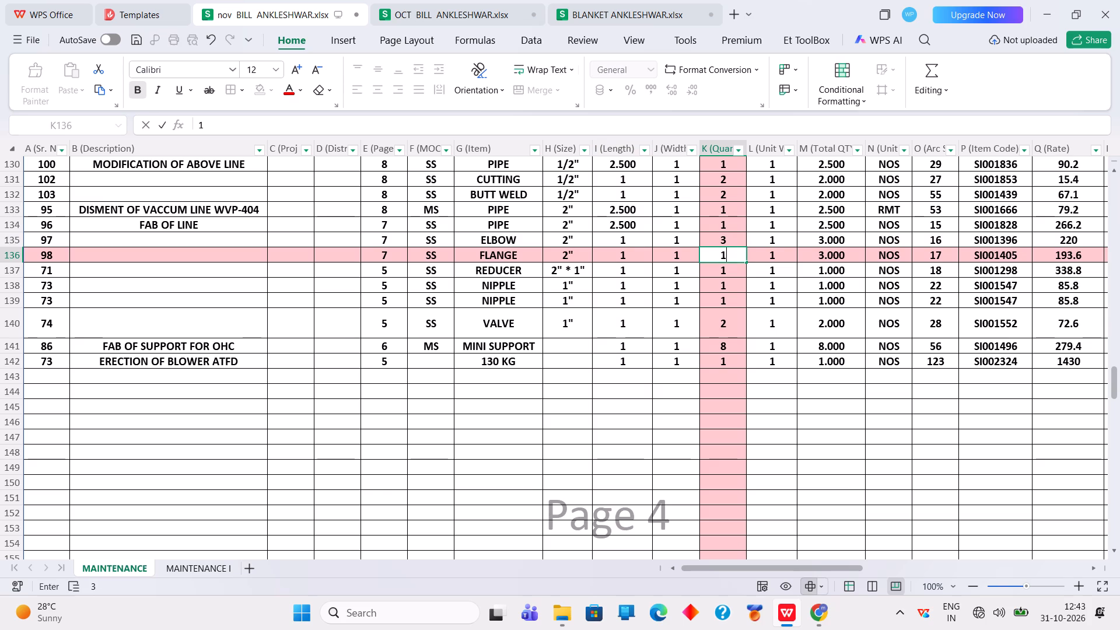
{"action": "key", "text": "Return"}
{"action": "key", "text": "1"}
{"action": "key", "text": "Return"}
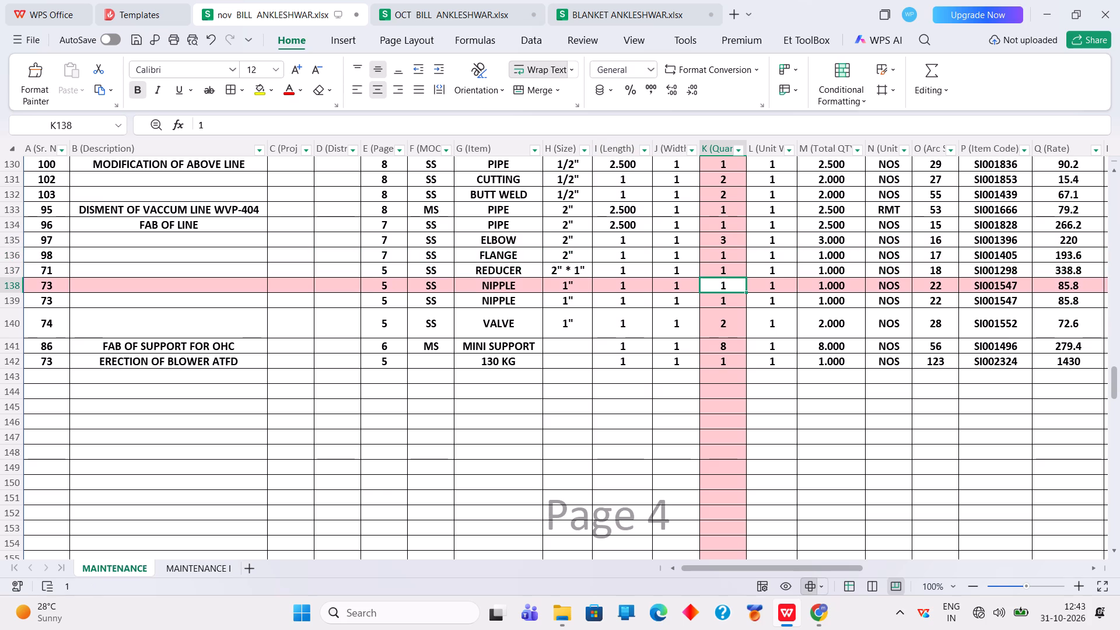
Set the quantities to 2 and 1 for the NIPPLE rows 138 and 139, 1 for the VALVE, 2 for MINI SUPPORT and 1 for 130 KG.
{"action": "key", "text": "2"}
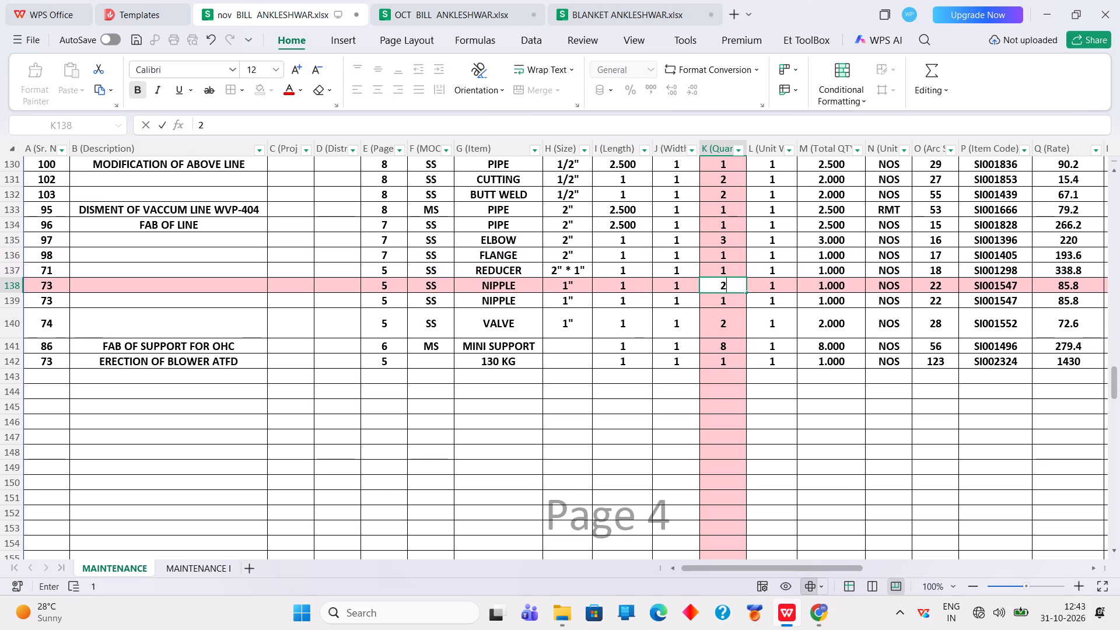
{"action": "key", "text": "Return"}
{"action": "key", "text": "1"}
{"action": "key", "text": "Return"}
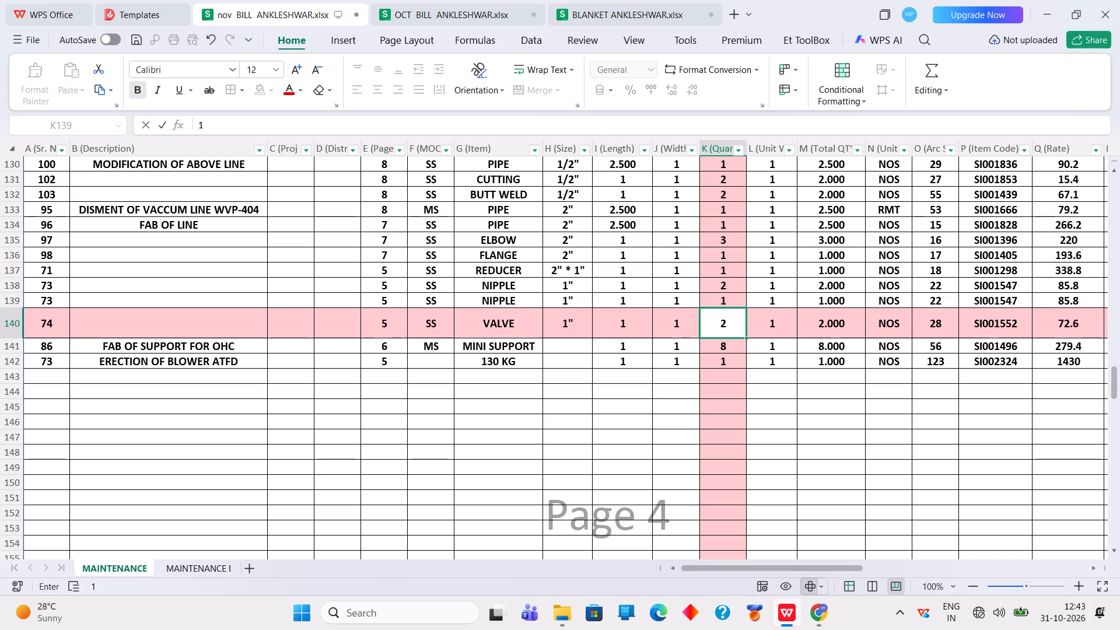
{"action": "key", "text": "1"}
{"action": "key", "text": "Return"}
{"action": "key", "text": "2"}
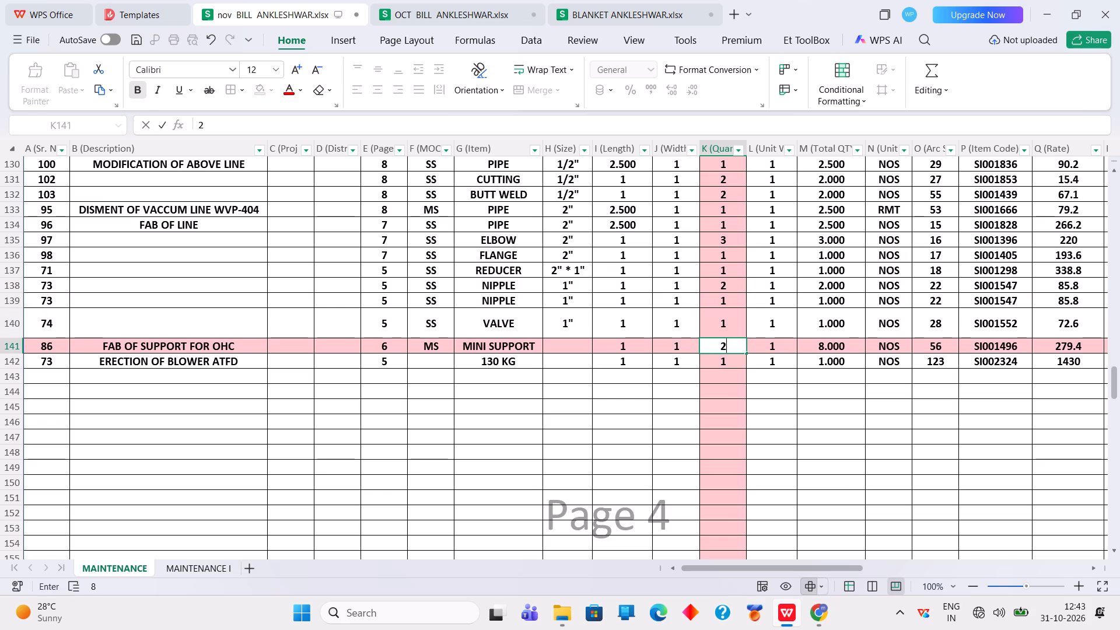
{"action": "key", "text": "Return"}
{"action": "key", "text": "1"}
{"action": "key", "text": "Return"}
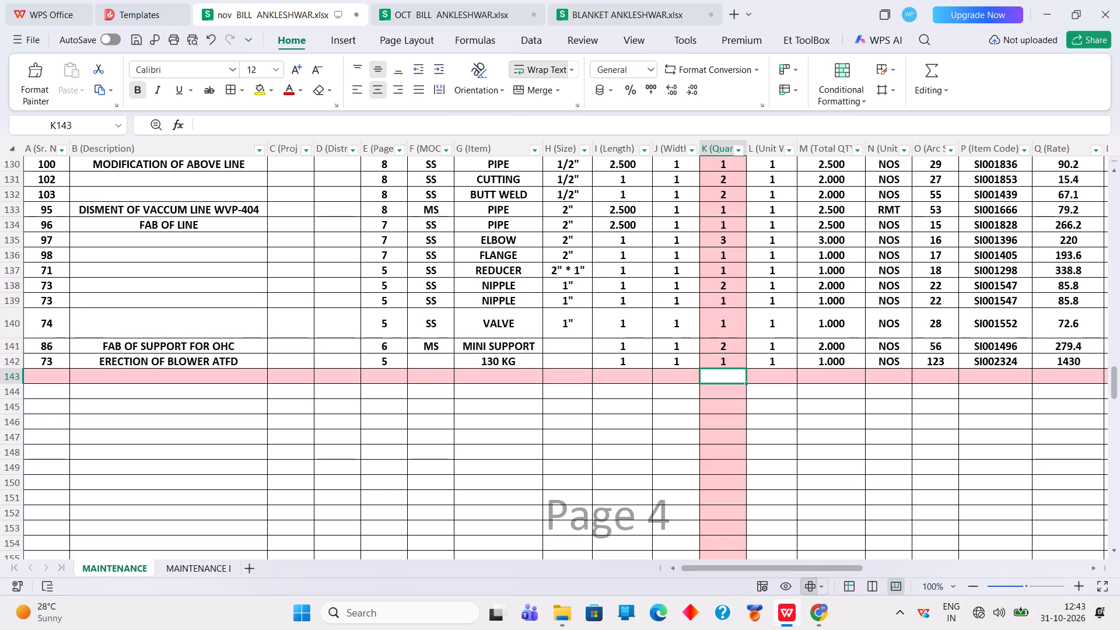
Change the size of the second NIPPLE in row 139 to 3/4".
{"action": "left_click", "coordinate": [581, 295]}
{"action": "key", "text": "3"}
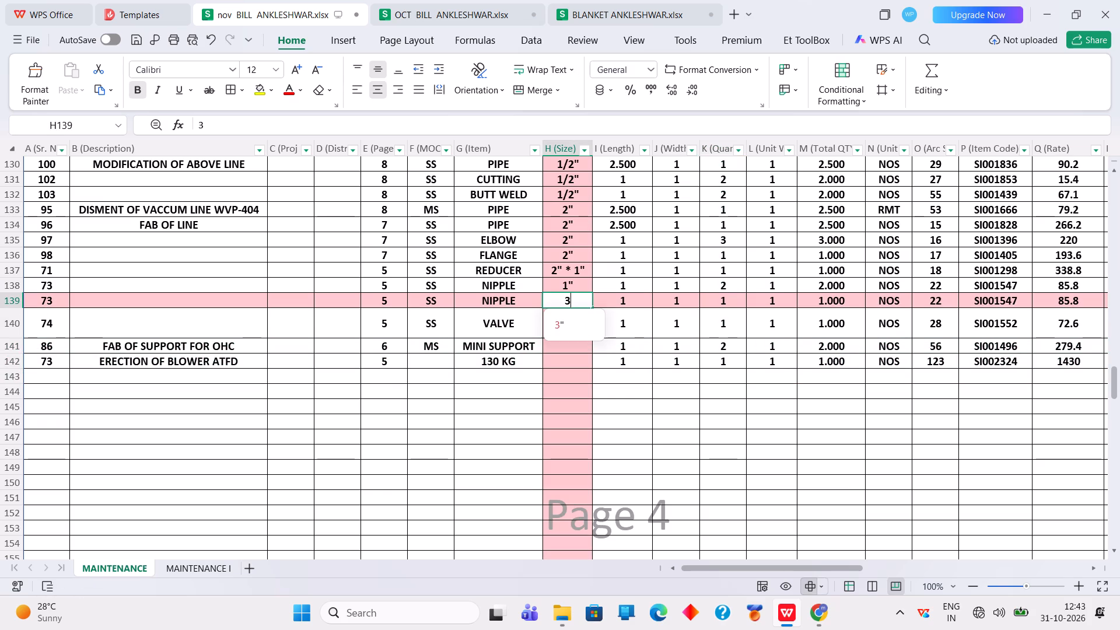
{"action": "key", "text": "slash"}
{"action": "key", "text": "4"}
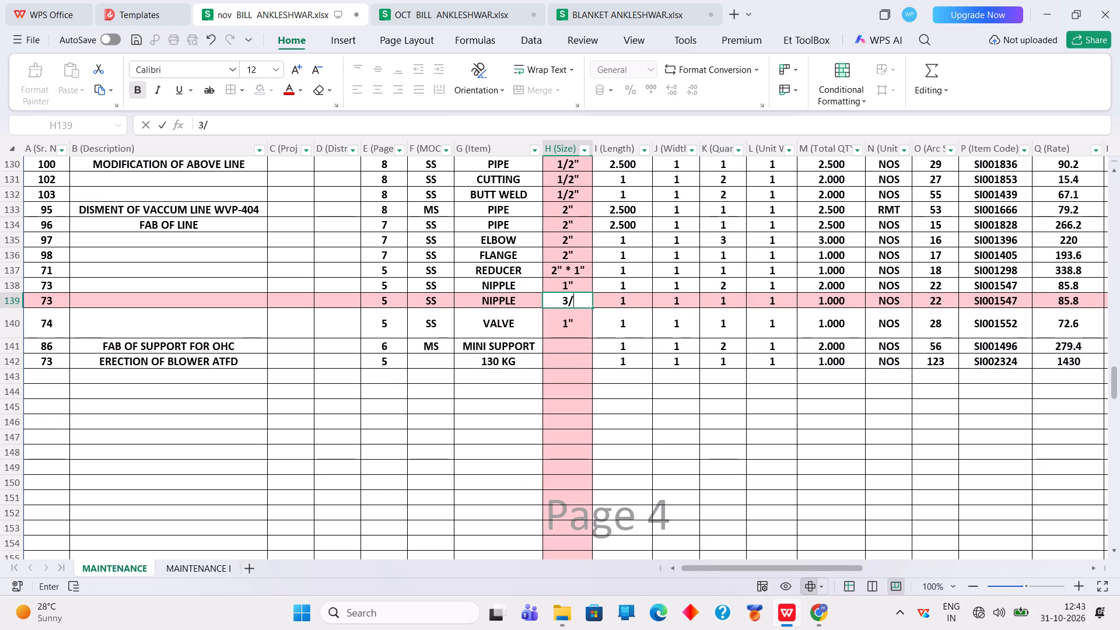
{"action": "key", "text": "shift+quotedbl"}
Switch to the BLANKET ANKLESHWAR workbook and filter its arc code column to show only 22.
{"action": "left_click", "coordinate": [624, 8]}
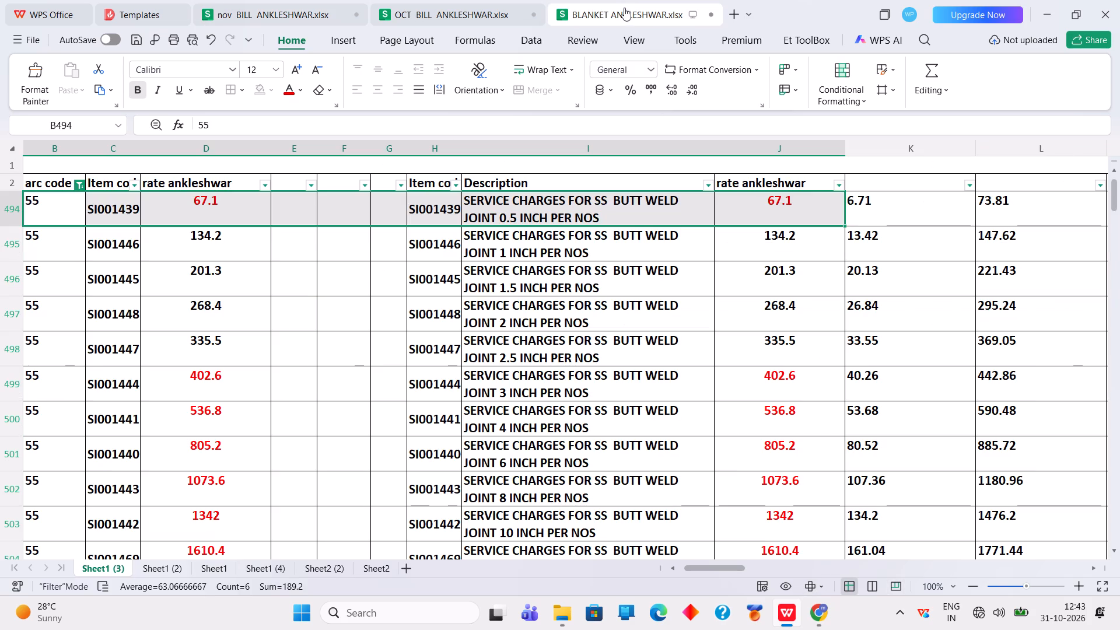
{"action": "left_click", "coordinate": [79, 184]}
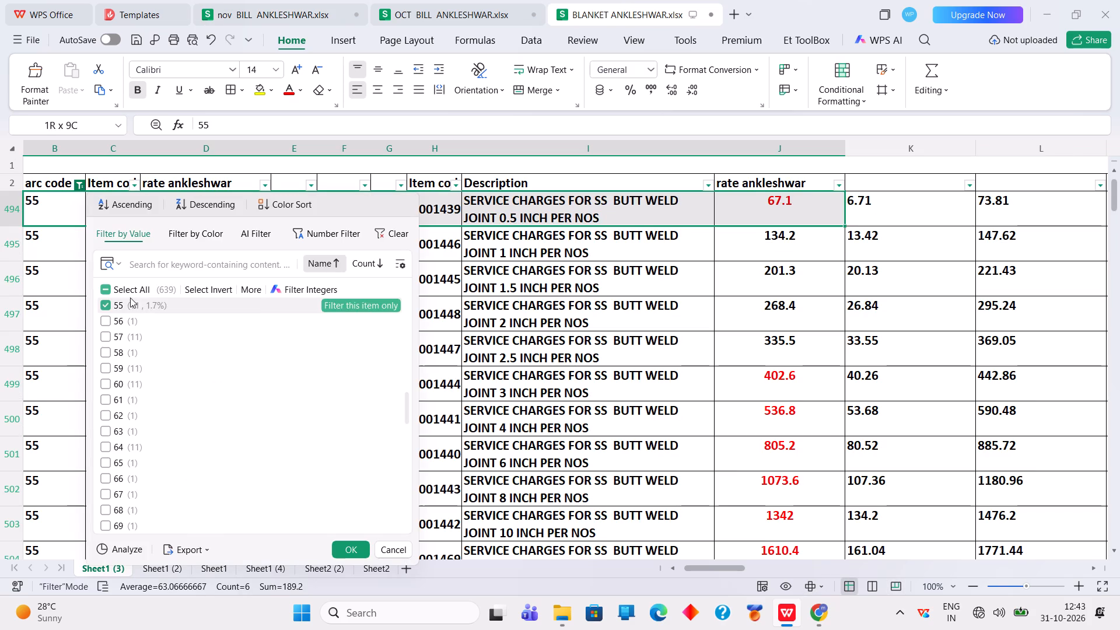
{"action": "left_click", "coordinate": [124, 288]}
{"action": "left_click", "coordinate": [124, 288]}
{"action": "scroll", "coordinate": [190, 371], "scroll_direction": "up", "scroll_amount": 6}
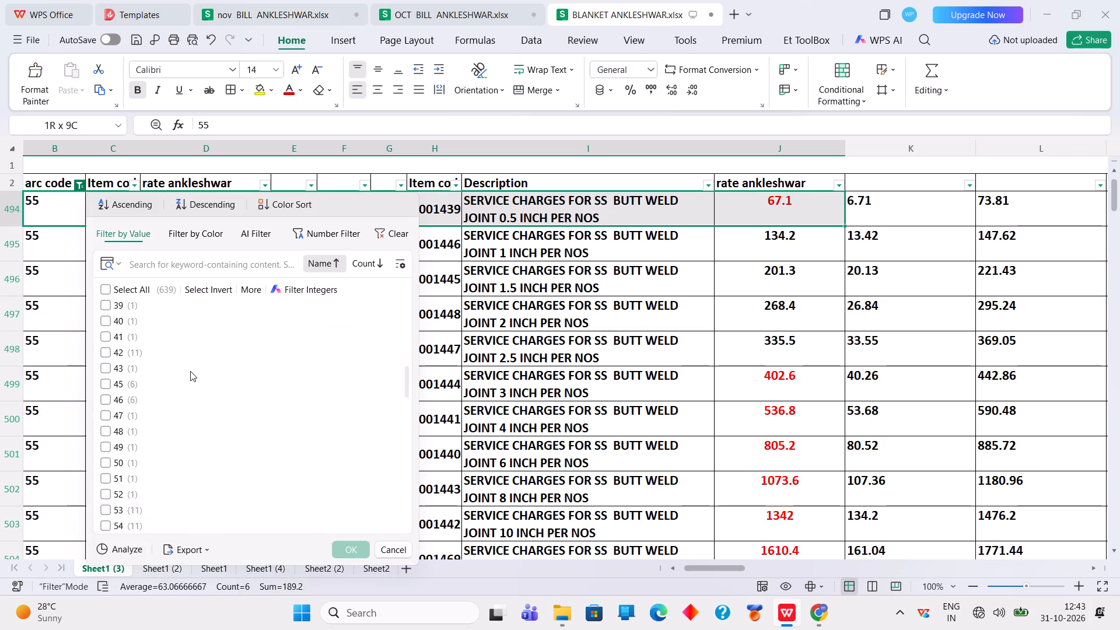
{"action": "scroll", "coordinate": [190, 371], "scroll_direction": "up", "scroll_amount": 5}
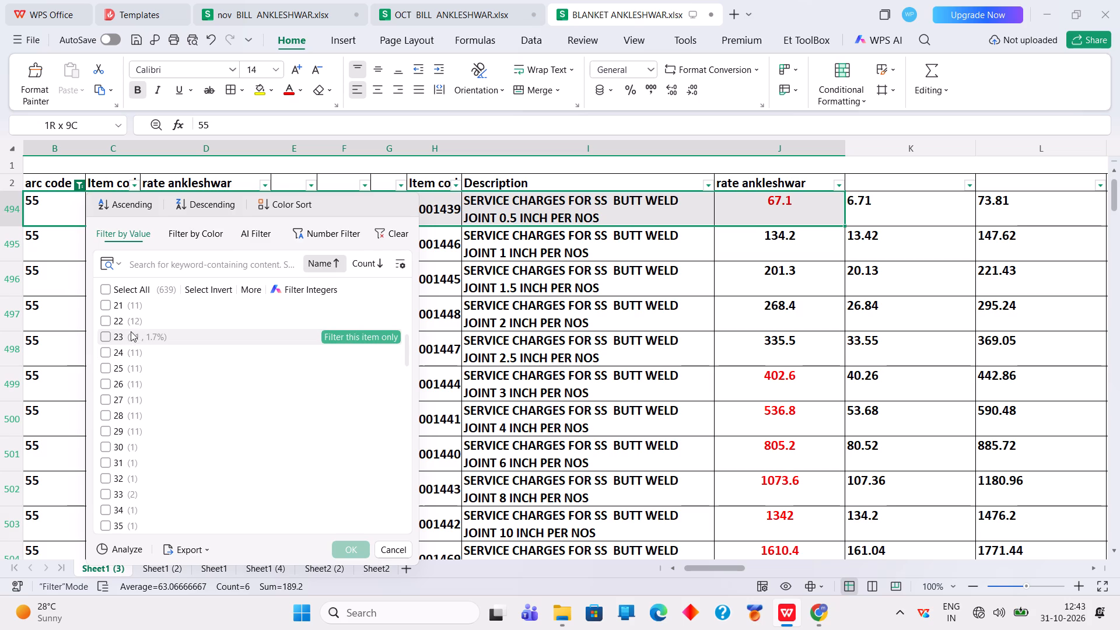
{"action": "left_click", "coordinate": [130, 326]}
{"action": "left_click", "coordinate": [343, 548]}
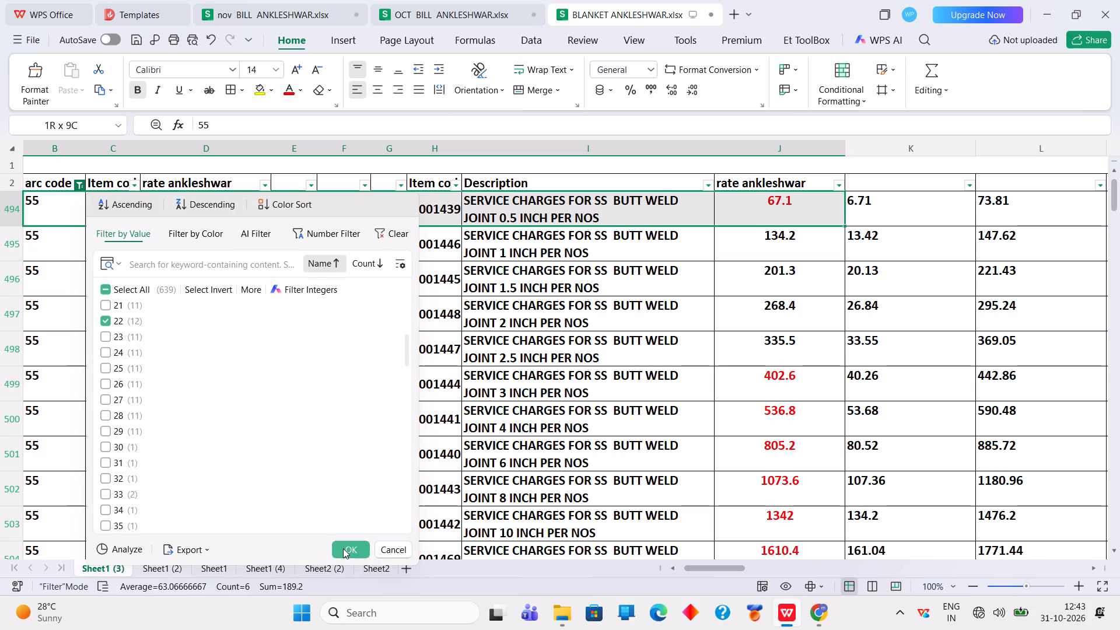
Copy the 0.75 INCH nipple entry SI001544 from arc code through the second rate column, and return to the nov BILL workbook.
{"action": "left_click_drag", "start_coordinate": [53, 293], "coordinate": [787, 271]}
{"action": "right_click", "coordinate": [787, 271]}
{"action": "left_click", "coordinate": [804, 16]}
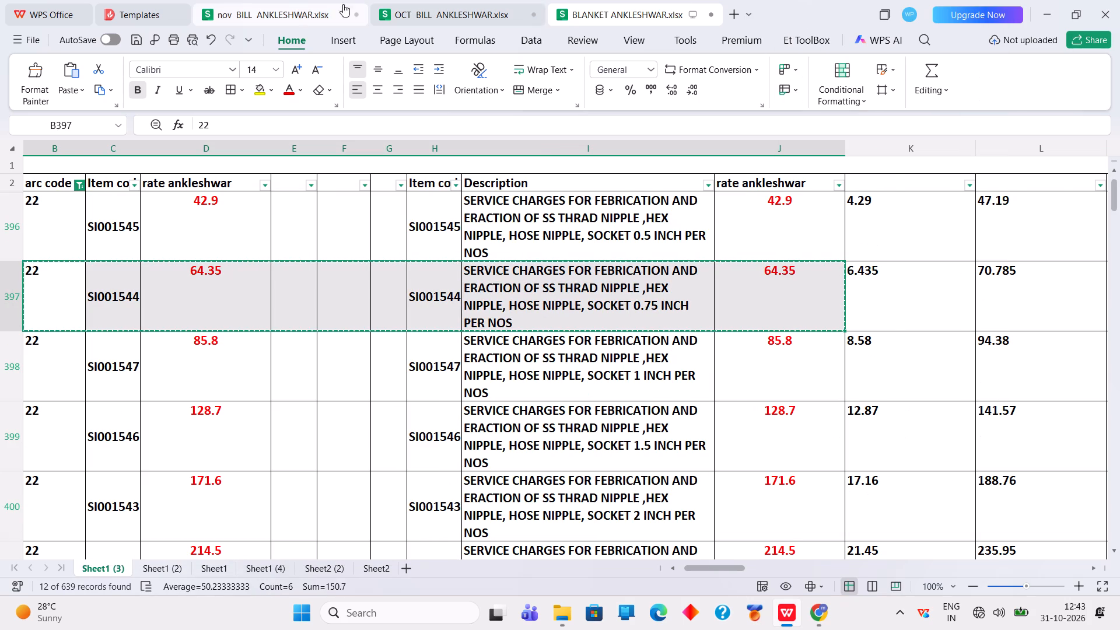
{"action": "left_click", "coordinate": [302, 4]}
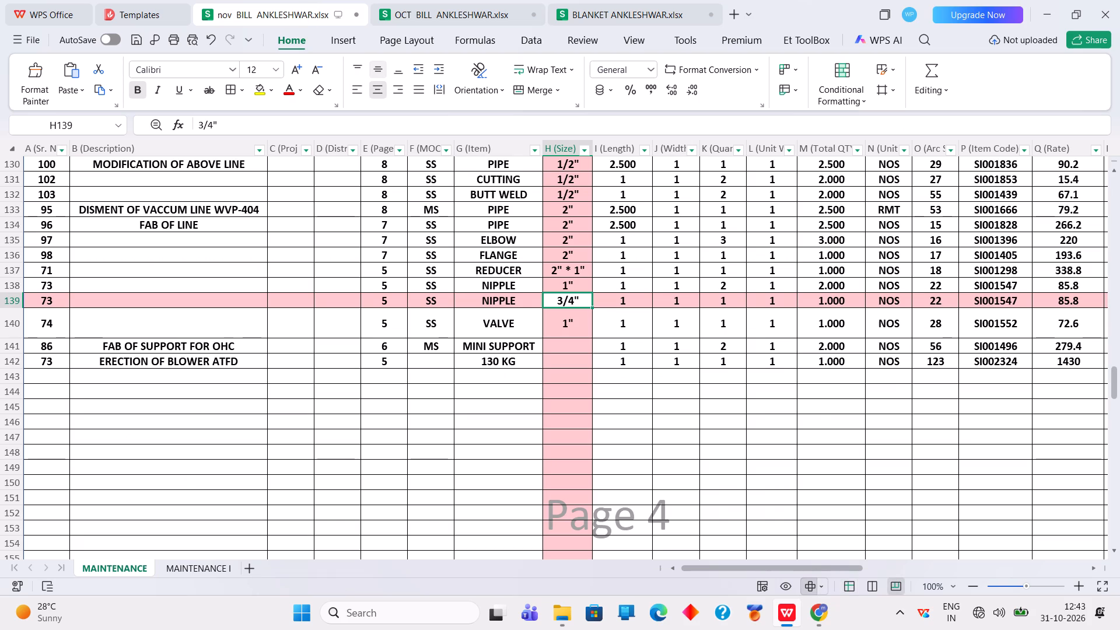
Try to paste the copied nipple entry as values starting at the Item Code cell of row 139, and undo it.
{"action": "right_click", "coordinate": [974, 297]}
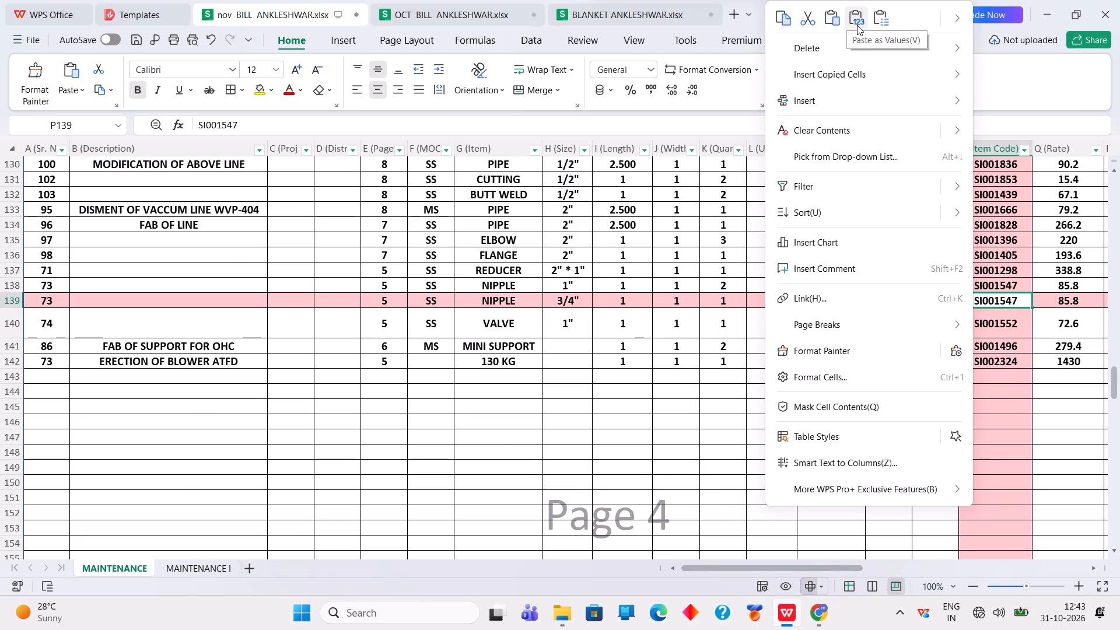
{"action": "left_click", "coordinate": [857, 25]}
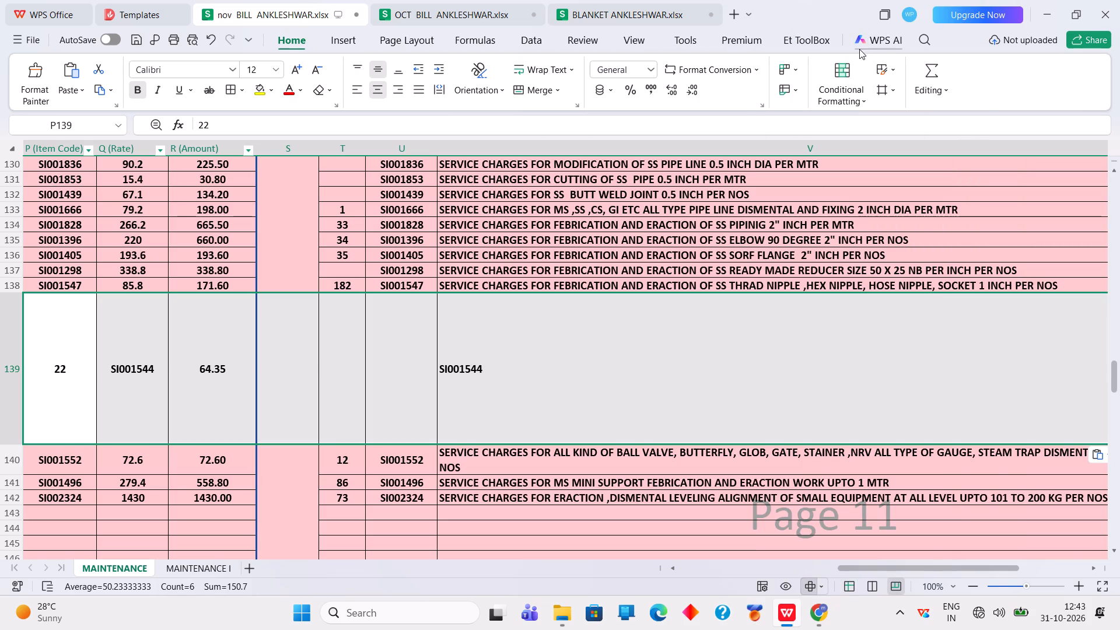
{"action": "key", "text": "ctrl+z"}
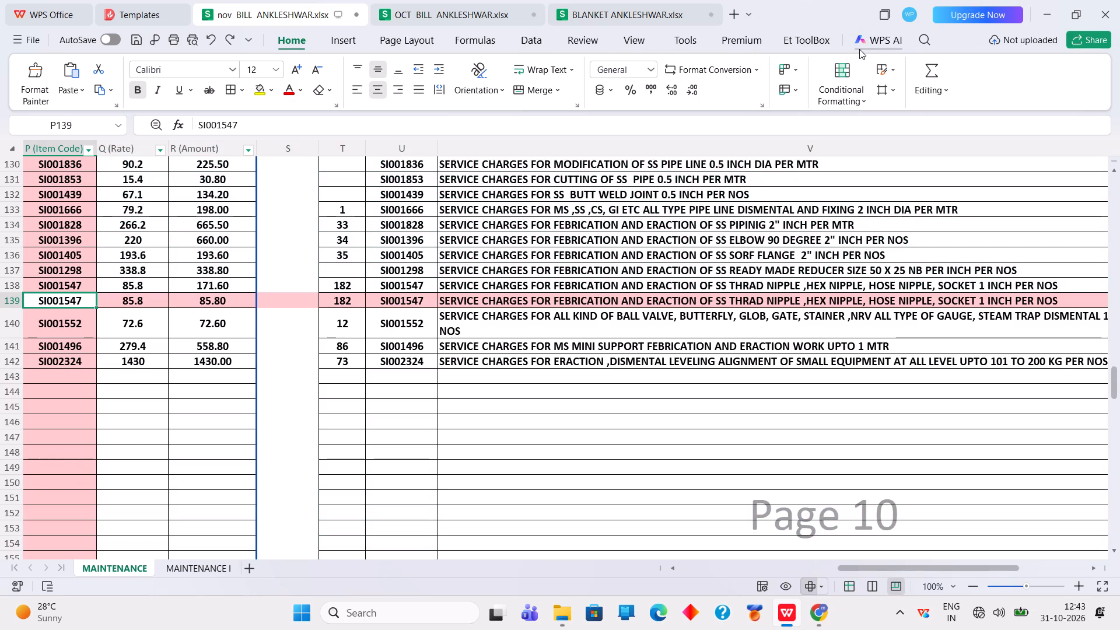
Paste the copied 0.75 INCH nipple entry as values into row 139, starting at the Arc Code cell.
{"action": "left_click", "coordinate": [673, 566]}
{"action": "left_click", "coordinate": [673, 566]}
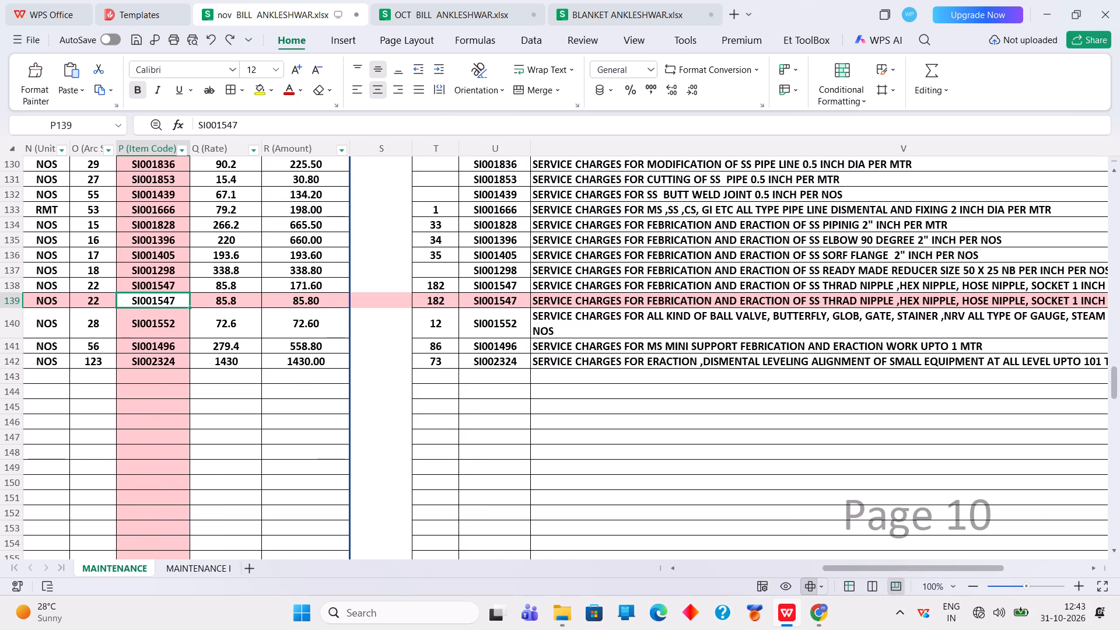
{"action": "right_click", "coordinate": [104, 303]}
{"action": "left_click", "coordinate": [198, 13]}
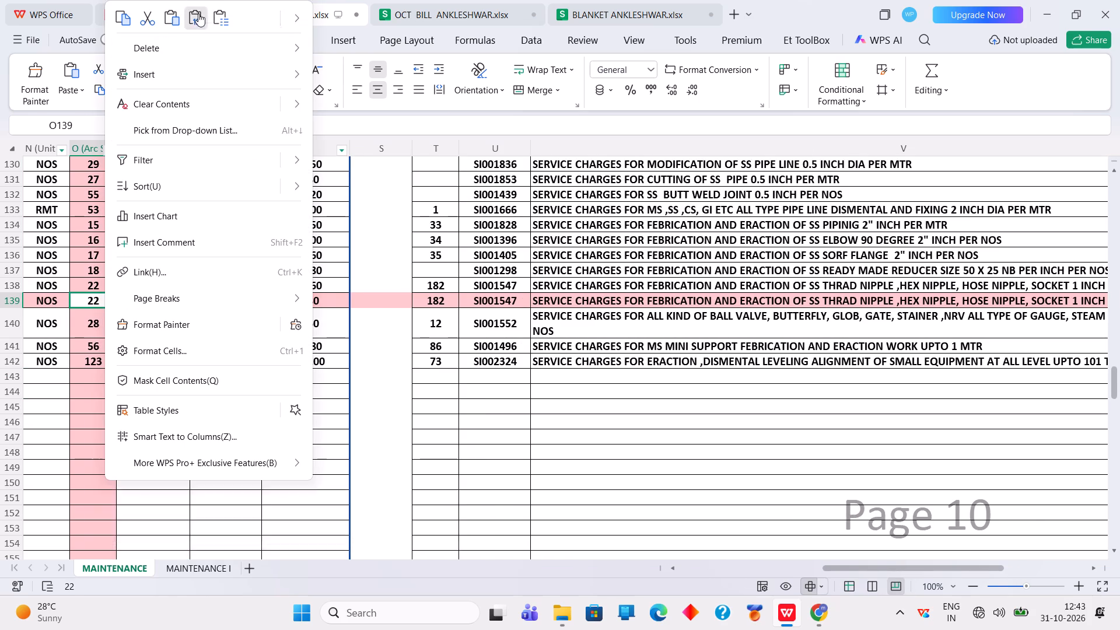
Fill the Amount formula from the NIPPLE in row 138 down to row 139.
{"action": "left_click", "coordinate": [261, 287]}
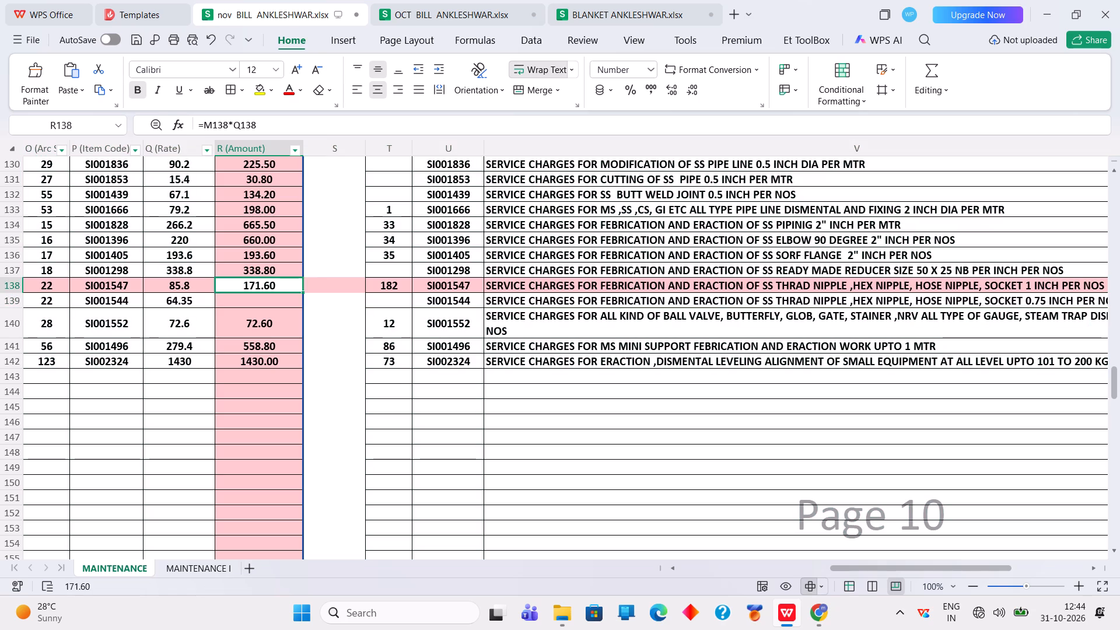
{"action": "left_click_drag", "start_coordinate": [301, 293], "coordinate": [299, 315]}
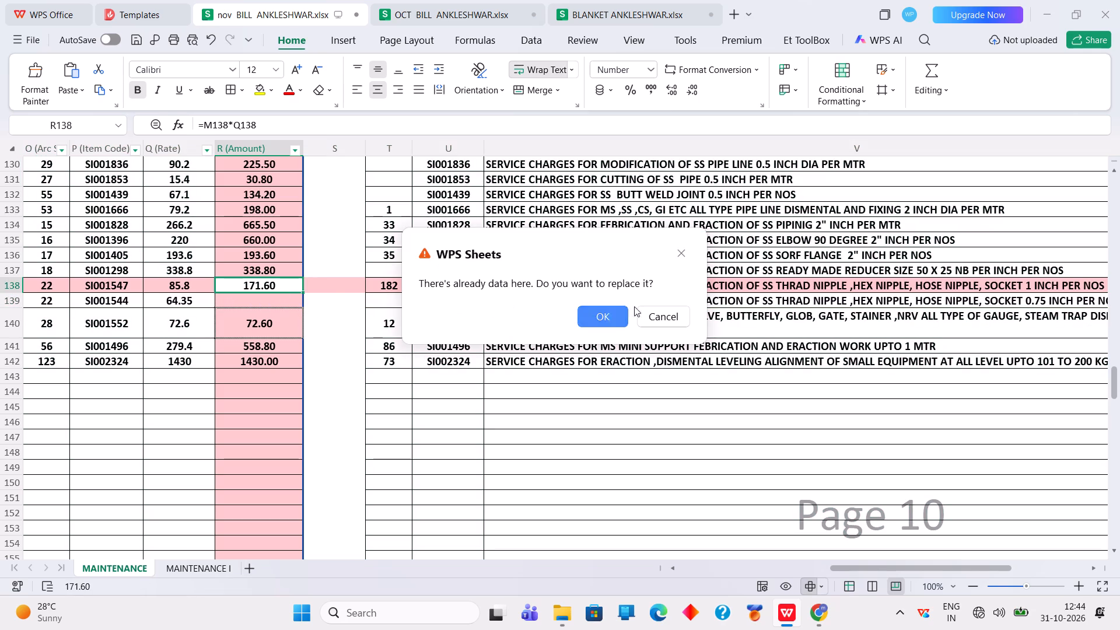
{"action": "left_click", "coordinate": [665, 318]}
{"action": "left_click", "coordinate": [281, 283]}
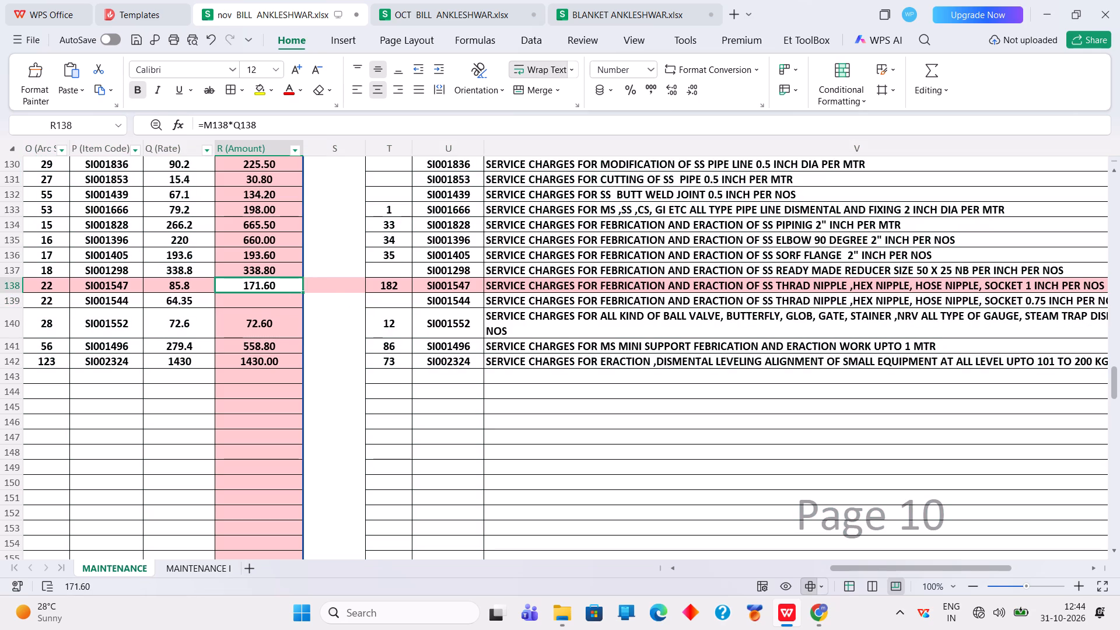
{"action": "left_click_drag", "start_coordinate": [305, 292], "coordinate": [303, 316]}
{"action": "left_click", "coordinate": [289, 334]}
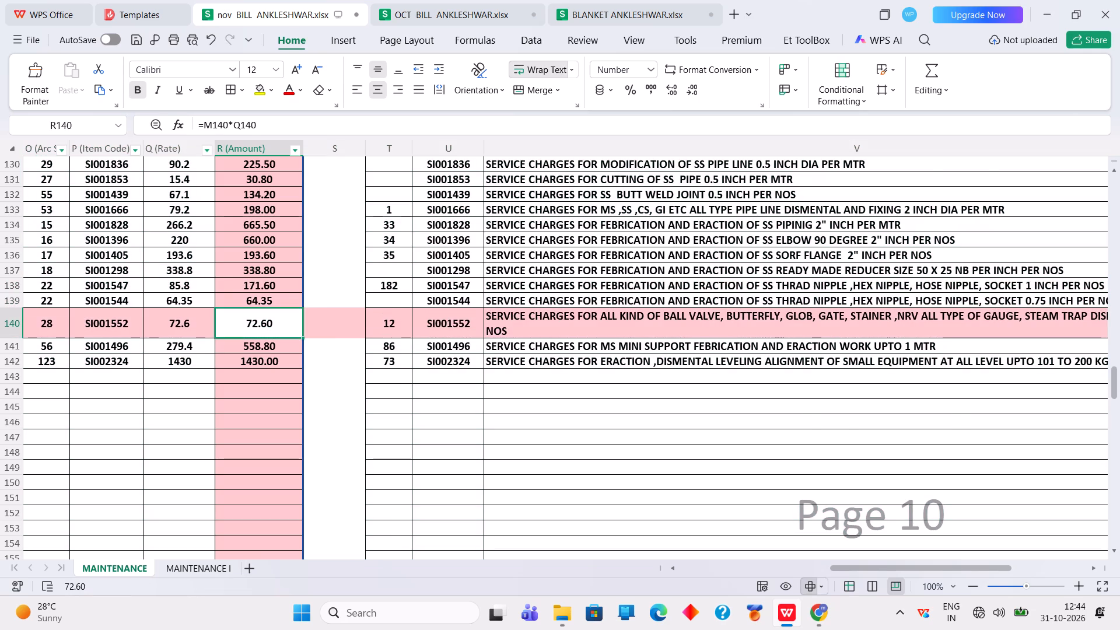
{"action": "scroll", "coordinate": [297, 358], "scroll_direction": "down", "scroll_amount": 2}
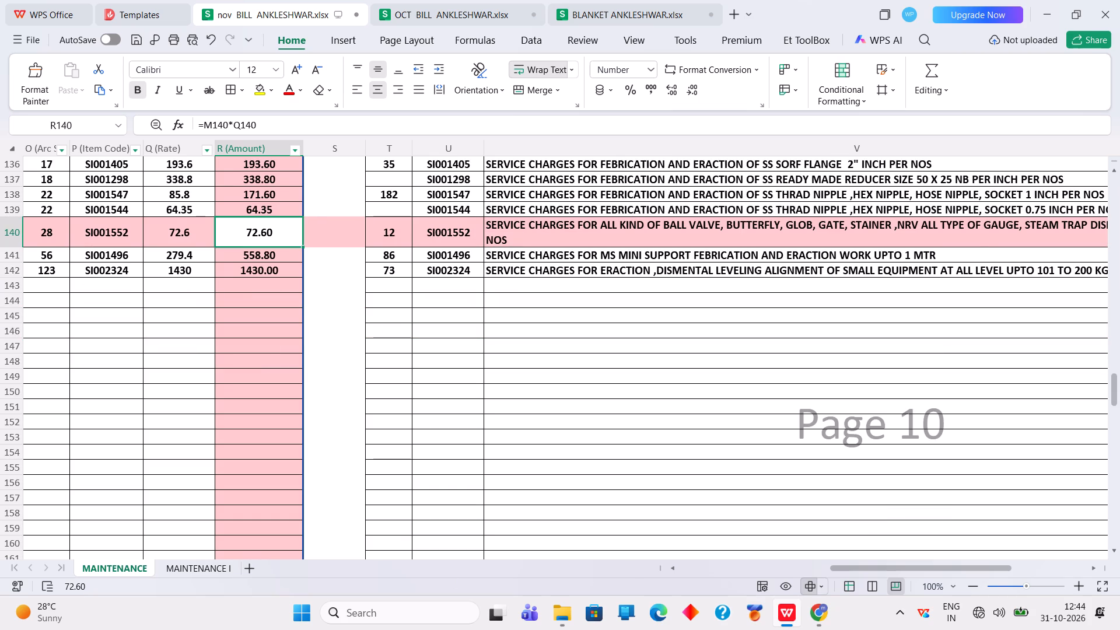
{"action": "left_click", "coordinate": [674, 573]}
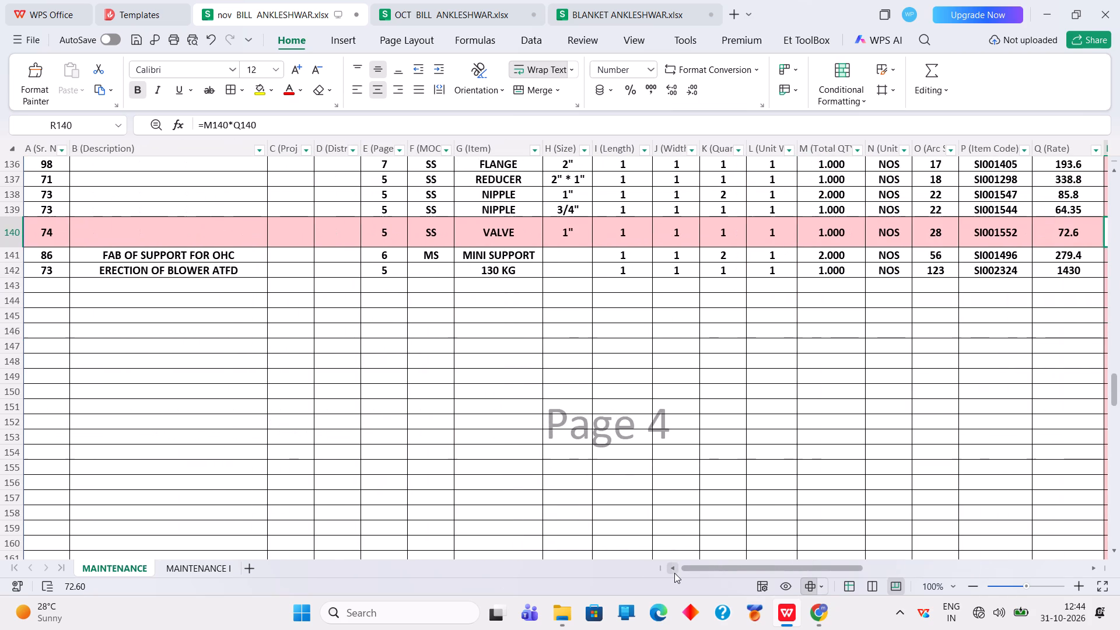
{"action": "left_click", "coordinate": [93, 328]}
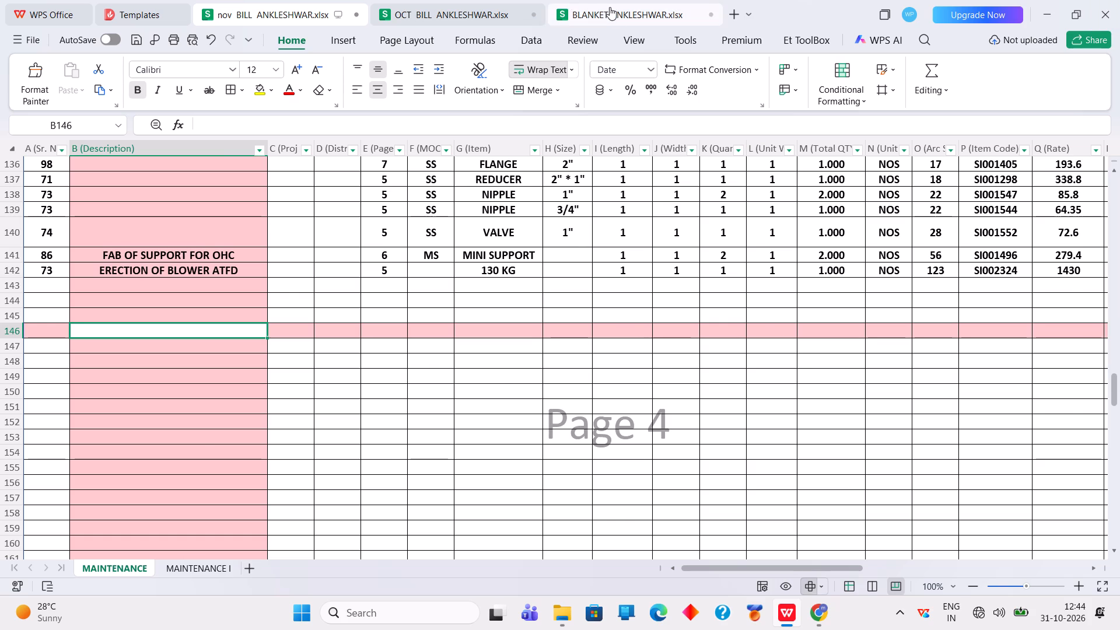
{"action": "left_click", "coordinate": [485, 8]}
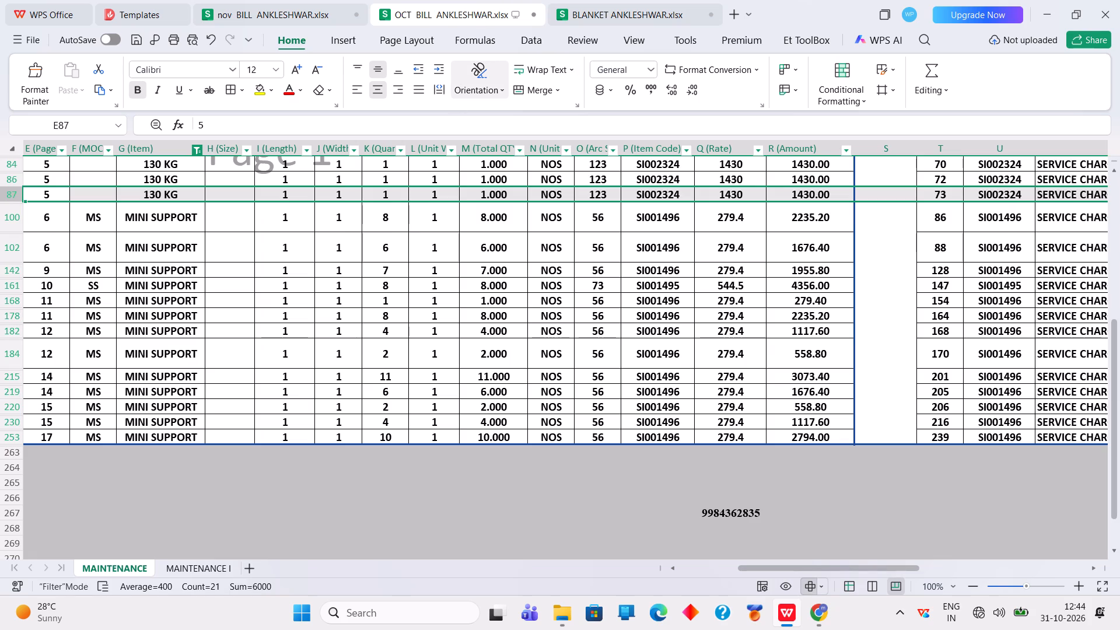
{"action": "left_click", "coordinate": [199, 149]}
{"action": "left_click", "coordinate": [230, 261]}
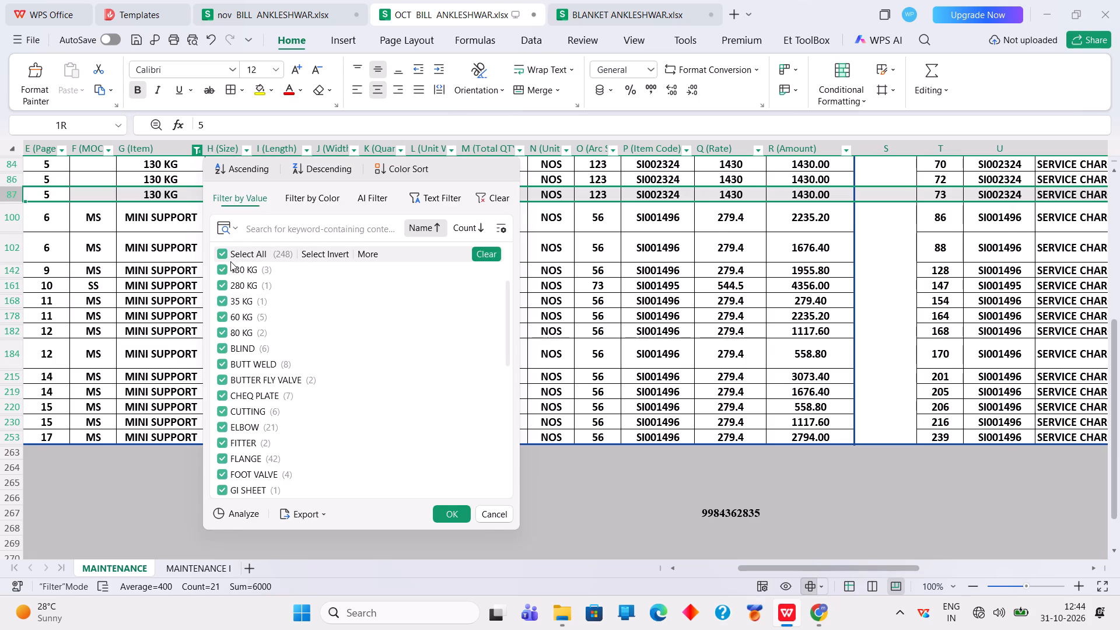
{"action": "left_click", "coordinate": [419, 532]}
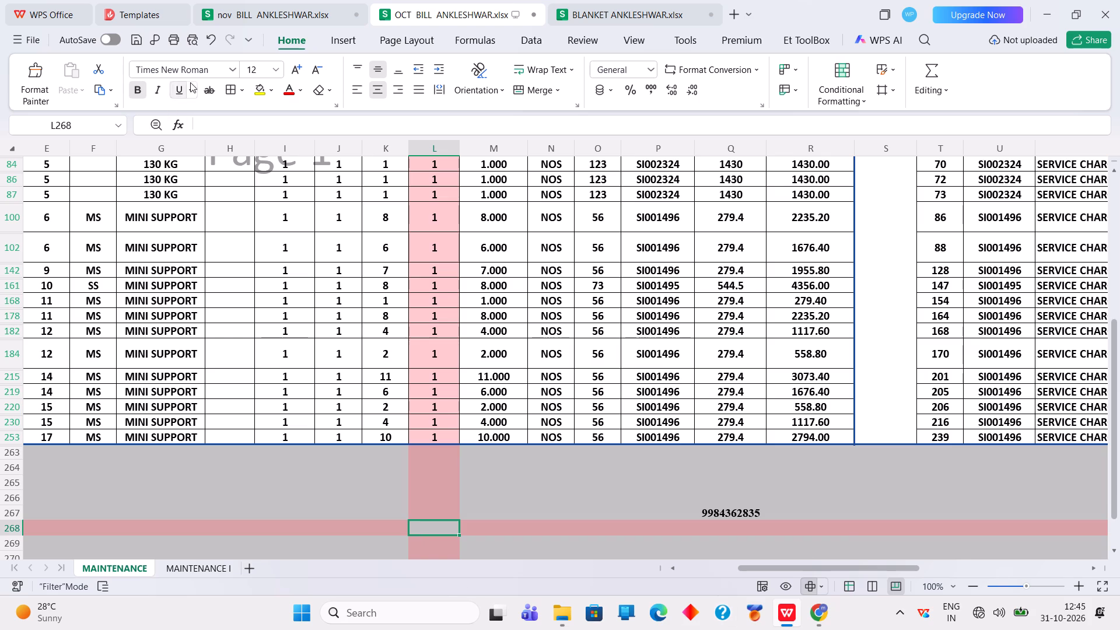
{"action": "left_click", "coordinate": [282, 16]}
Examine the FAB OF LINE rows 134 to 140 and the earlier vacuum line WVP-401 rows for entries to reuse.
{"action": "scroll", "coordinate": [513, 405], "scroll_direction": "up", "scroll_amount": 5}
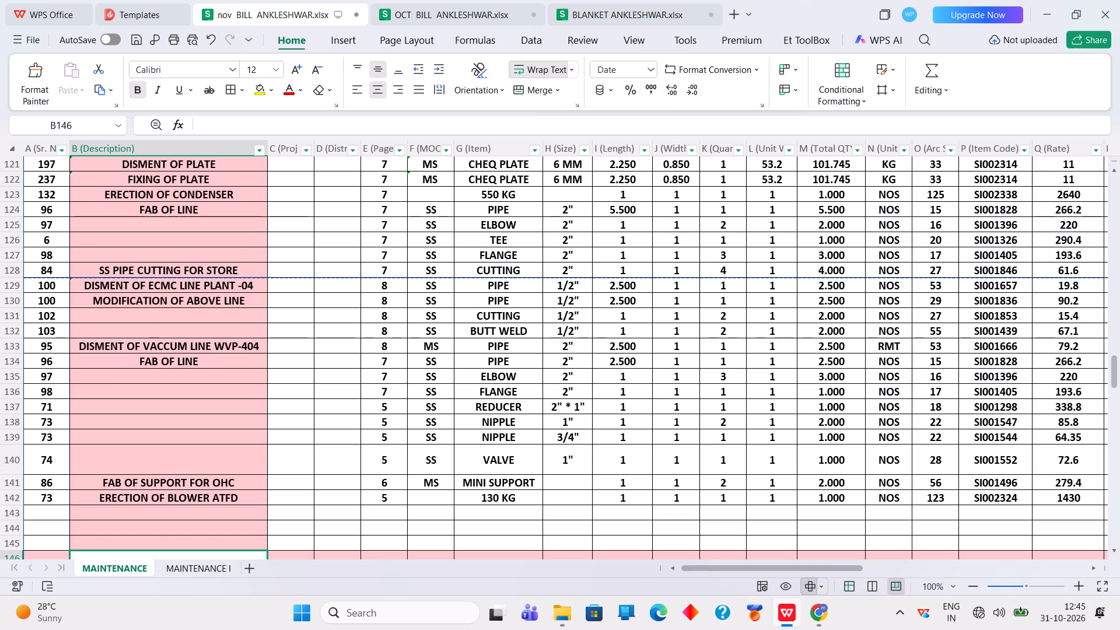
{"action": "left_click_drag", "start_coordinate": [10, 360], "coordinate": [24, 450]}
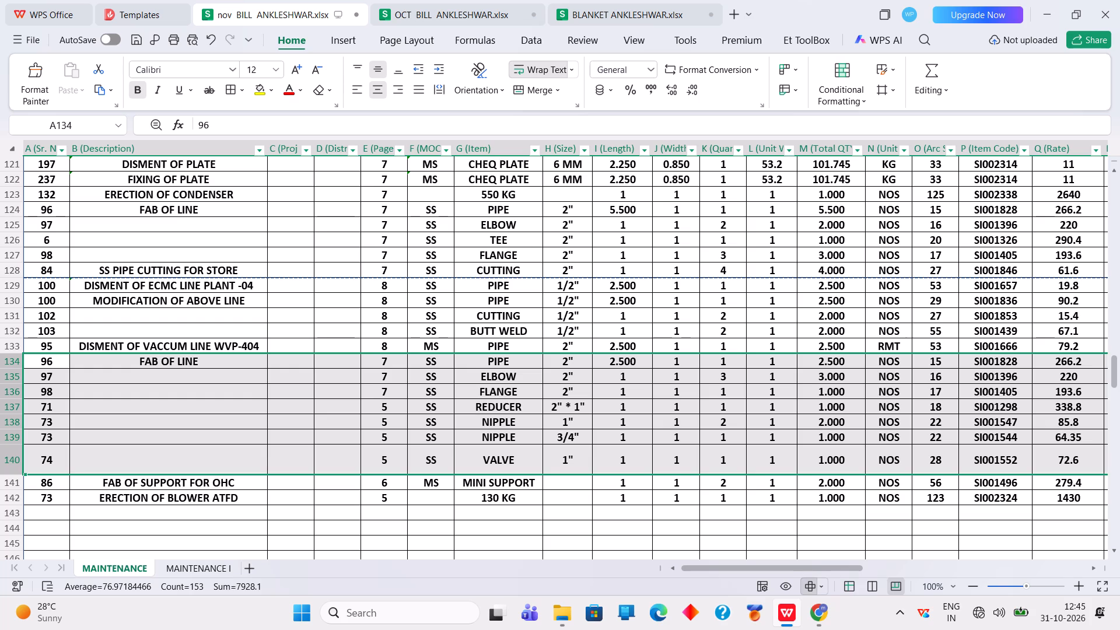
{"action": "scroll", "coordinate": [400, 377], "scroll_direction": "up", "scroll_amount": 8}
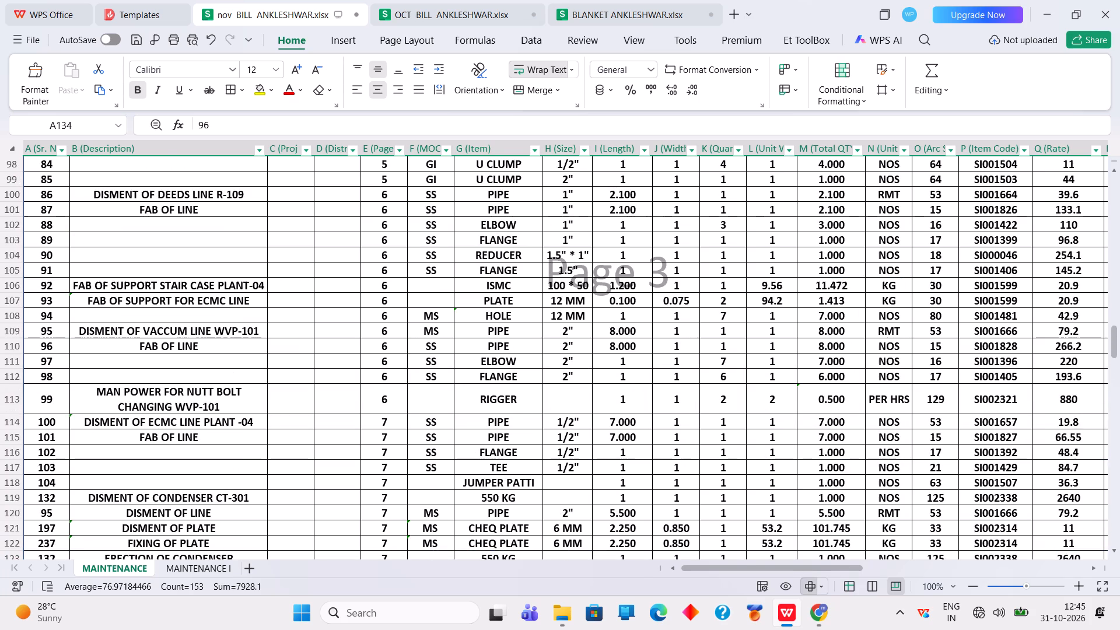
{"action": "scroll", "coordinate": [400, 378], "scroll_direction": "up", "scroll_amount": 2}
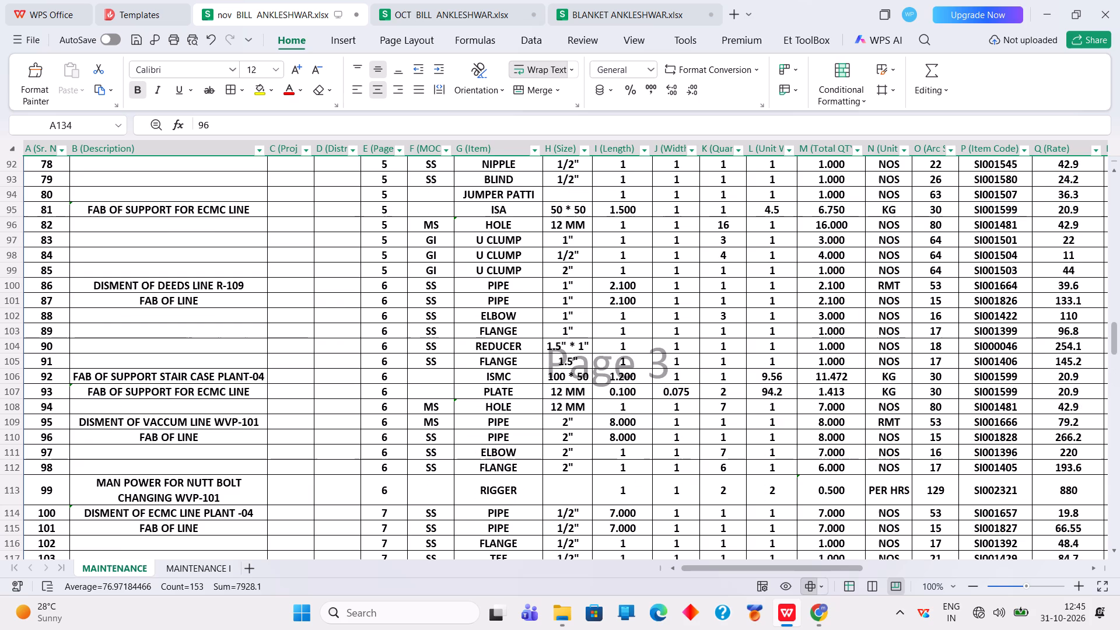
{"action": "scroll", "coordinate": [400, 378], "scroll_direction": "up", "scroll_amount": 5}
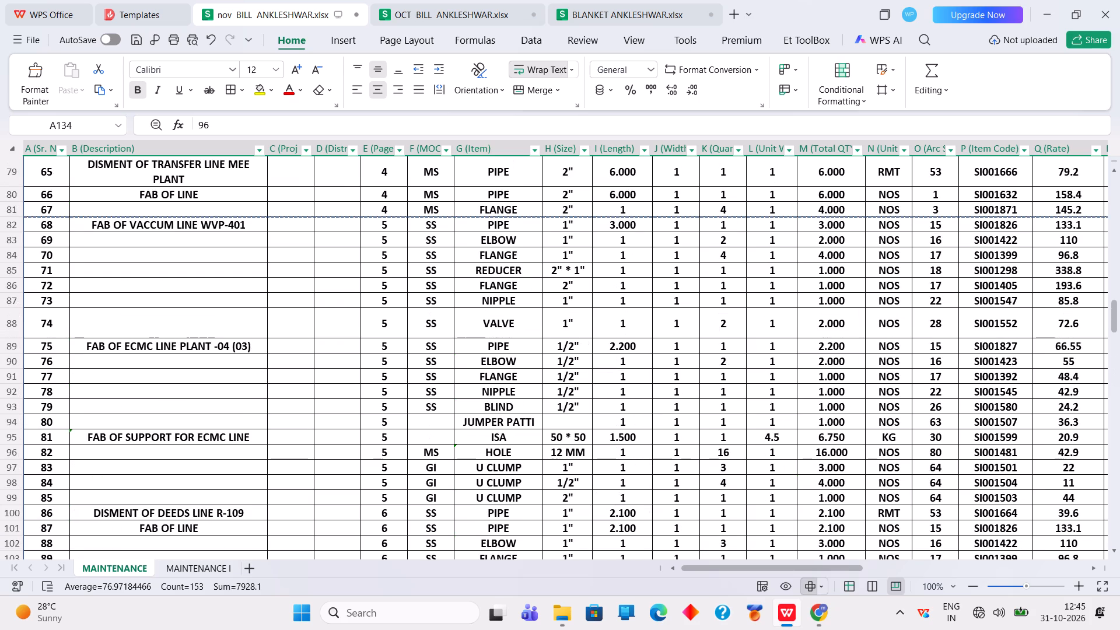
{"action": "left_click_drag", "start_coordinate": [5, 228], "coordinate": [16, 282]}
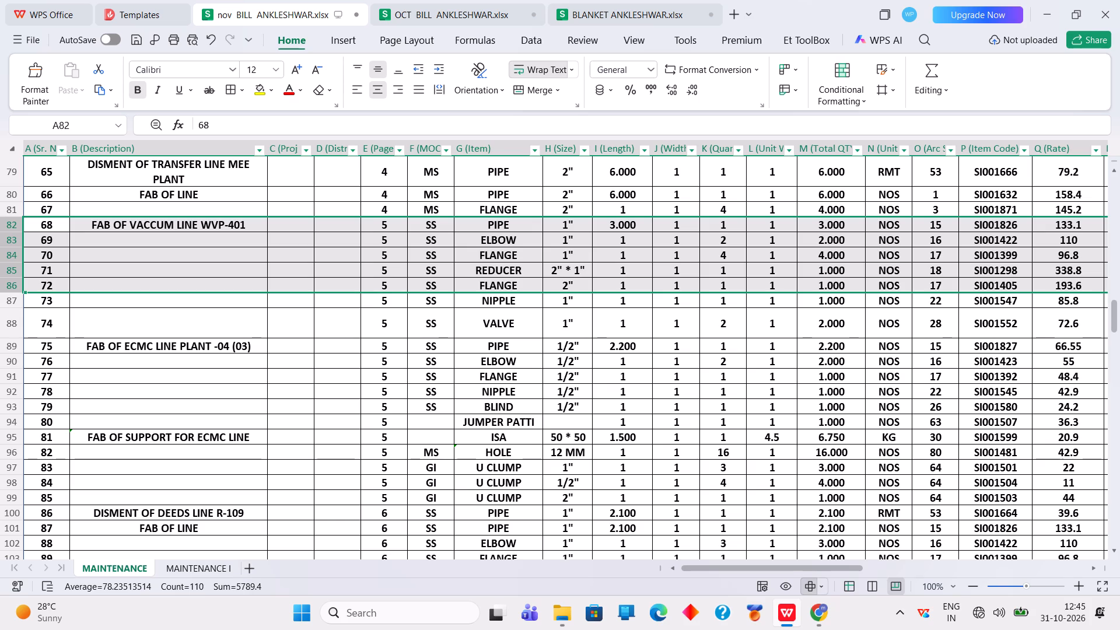
{"action": "scroll", "coordinate": [122, 374], "scroll_direction": "down", "scroll_amount": 4}
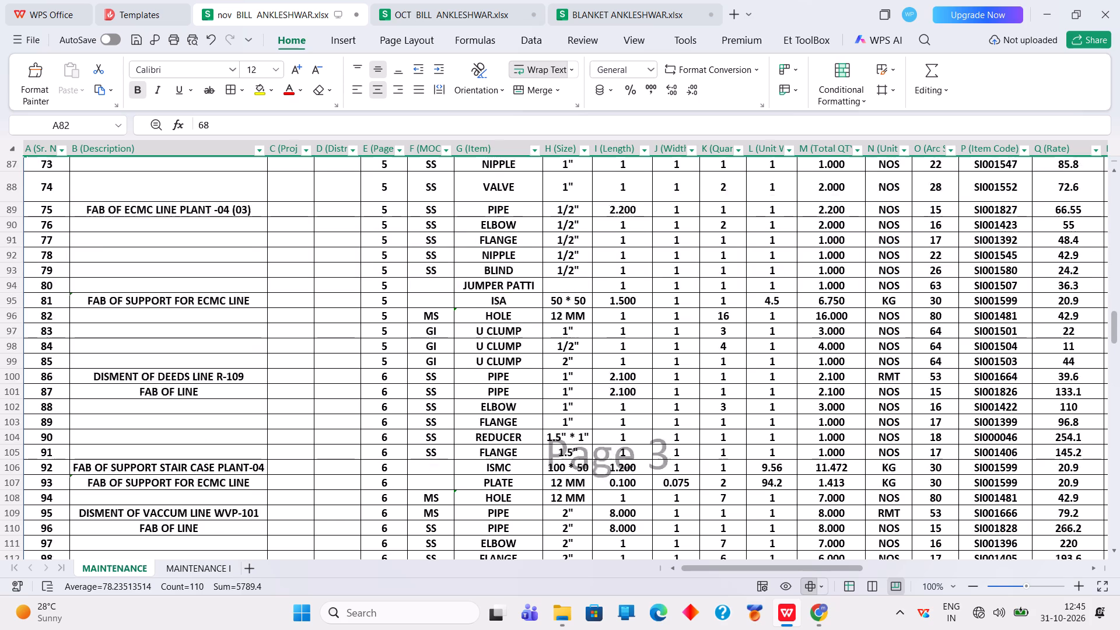
{"action": "scroll", "coordinate": [122, 374], "scroll_direction": "down", "scroll_amount": 9}
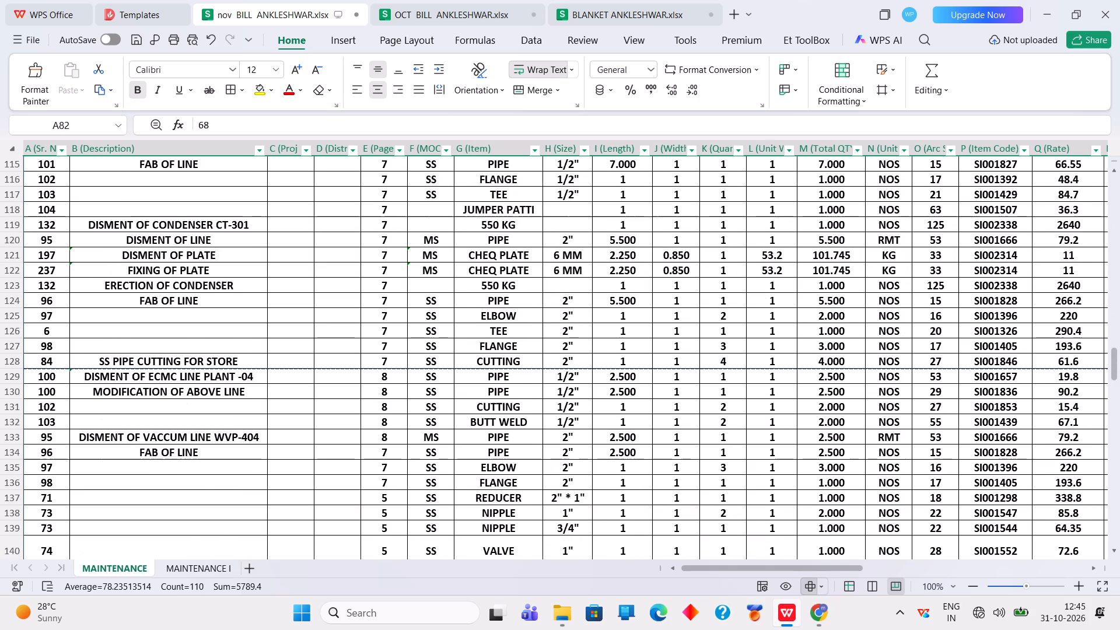
{"action": "scroll", "coordinate": [122, 374], "scroll_direction": "down", "scroll_amount": 3}
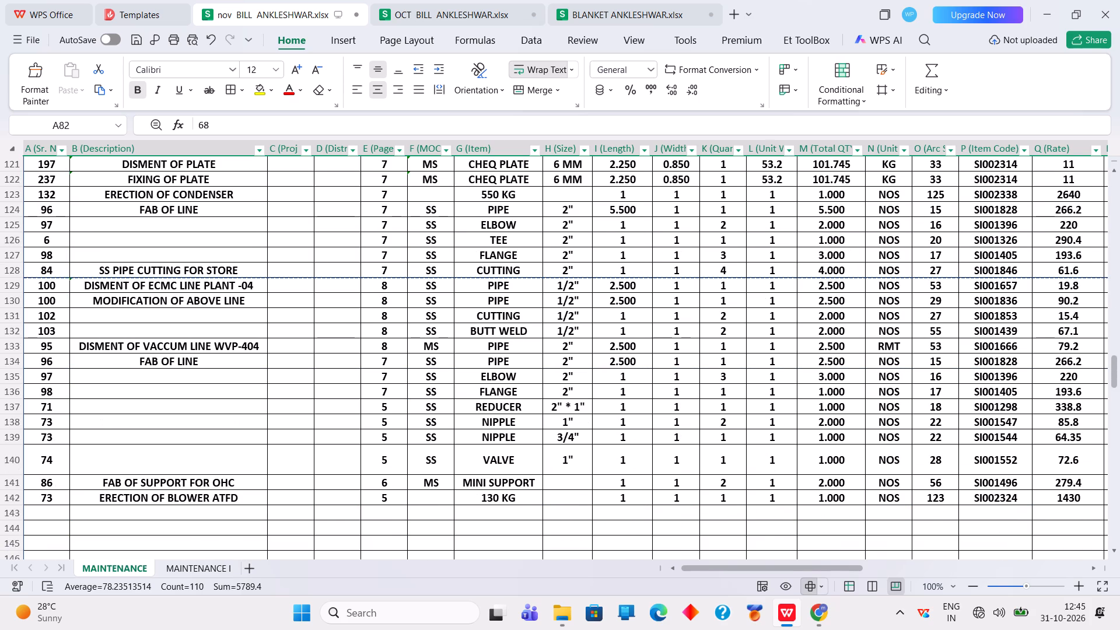
Copy the FAB OF LINE rows 134 to 138, PIPE through 1" NIPPLE, and paste them starting at row 145.
{"action": "left_click_drag", "start_coordinate": [14, 318], "coordinate": [24, 373]}
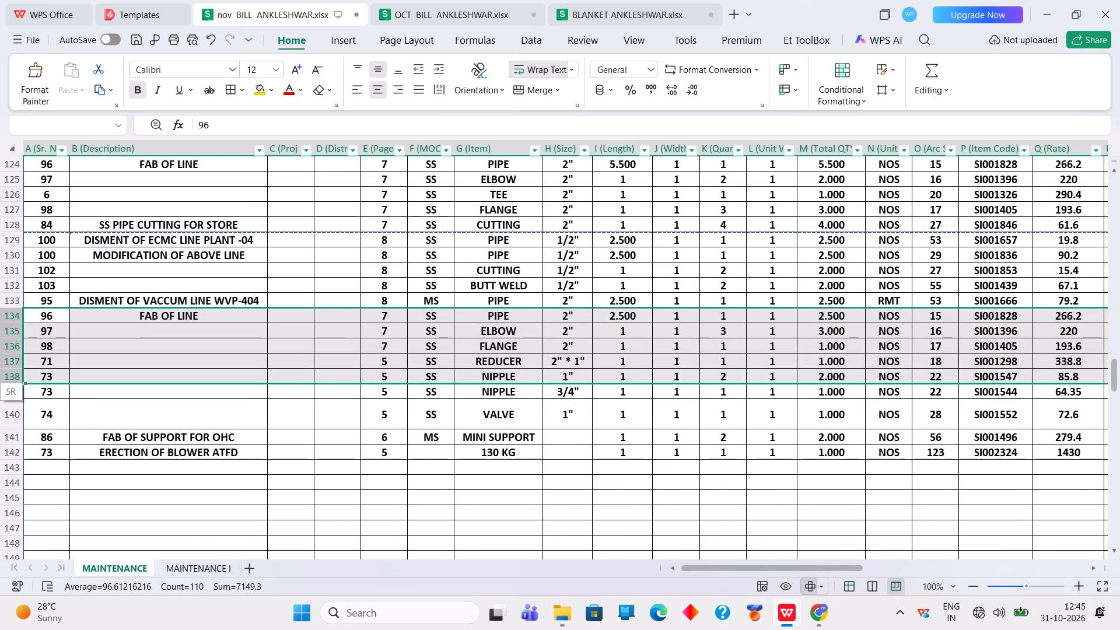
{"action": "left_click_drag", "start_coordinate": [24, 373], "coordinate": [26, 376]}
{"action": "right_click", "coordinate": [34, 359]}
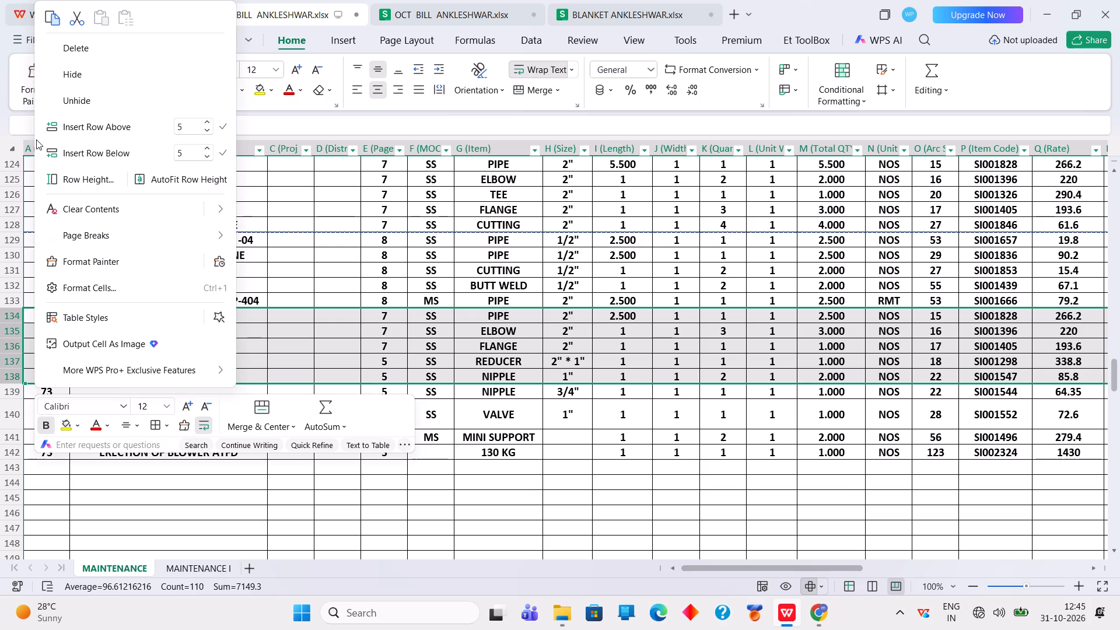
{"action": "left_click", "coordinate": [50, 15]}
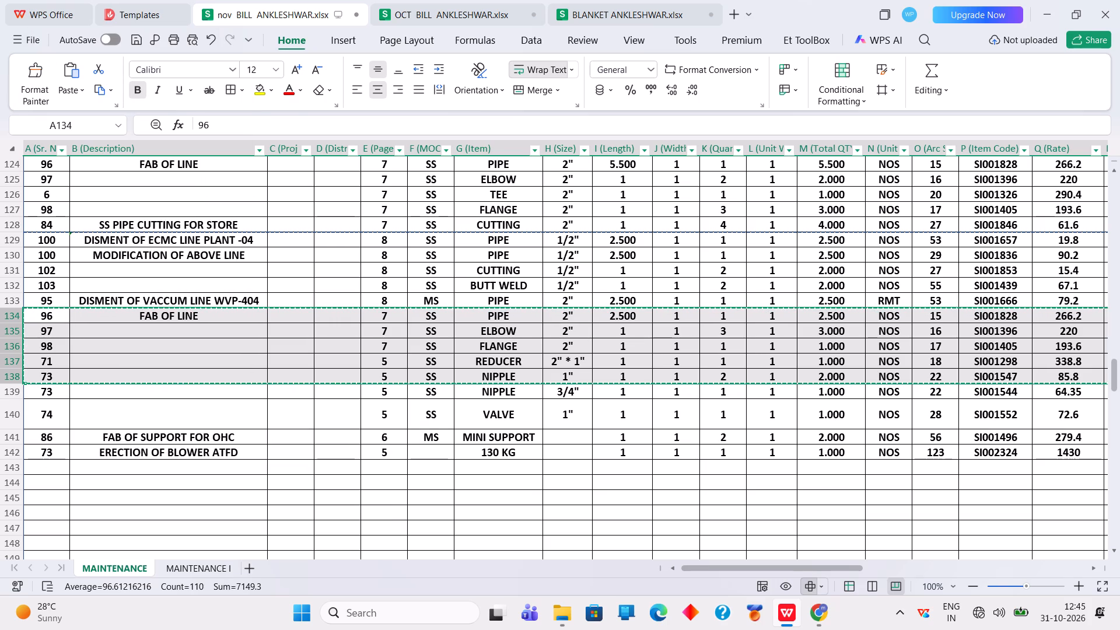
{"action": "left_click", "coordinate": [10, 484]}
{"action": "right_click", "coordinate": [10, 484]}
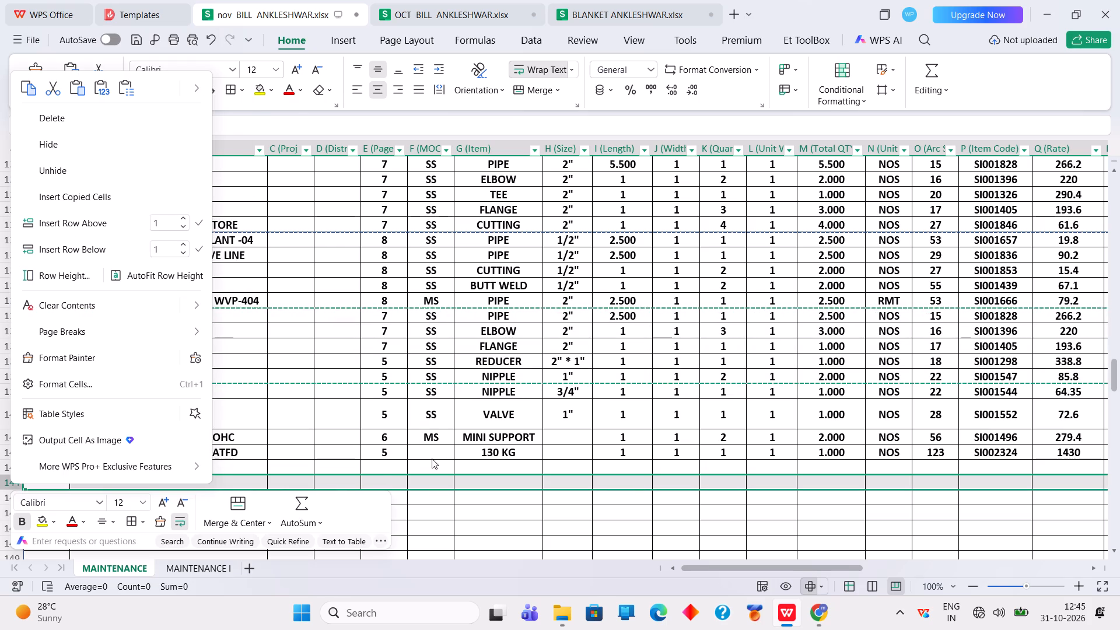
{"action": "left_click", "coordinate": [422, 489]}
{"action": "left_click", "coordinate": [17, 502]}
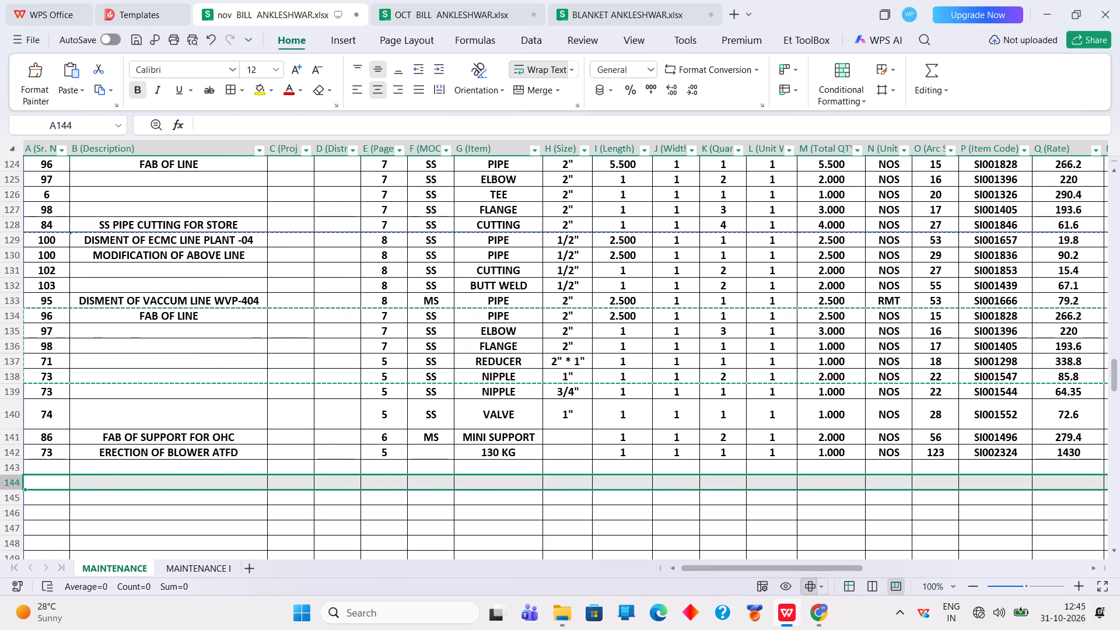
{"action": "left_click", "coordinate": [12, 496]}
{"action": "right_click", "coordinate": [12, 496]}
{"action": "left_click", "coordinate": [73, 100]}
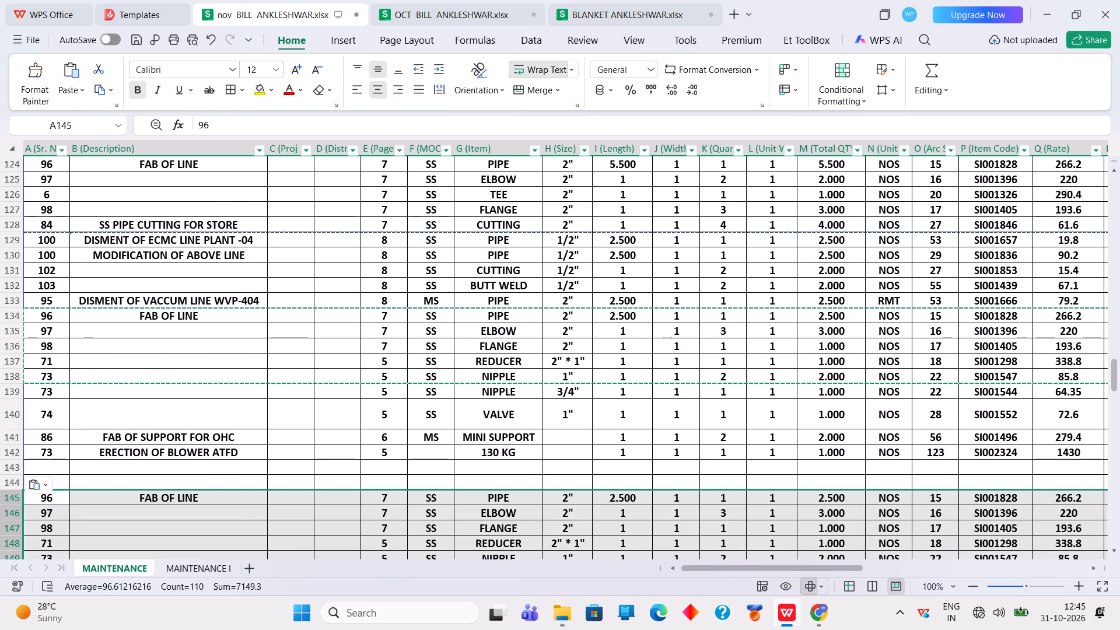
Copy the 2" FLANGE row 147 and paste it into the empty rows 143 and 144.
{"action": "left_click", "coordinate": [16, 529]}
{"action": "right_click", "coordinate": [16, 529]}
{"action": "left_click", "coordinate": [39, 158]}
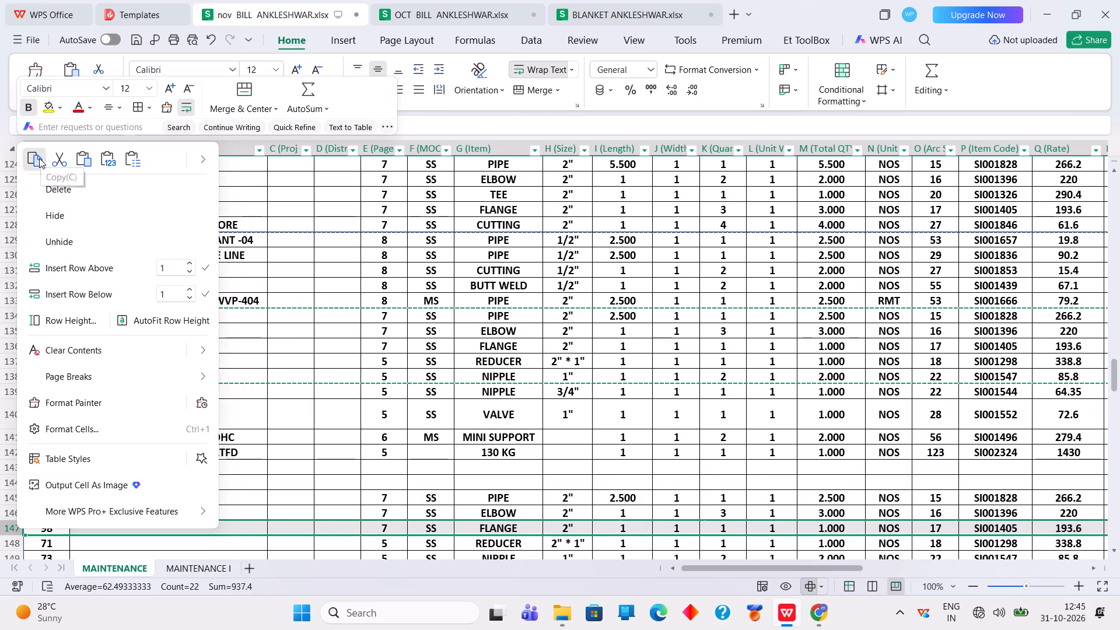
{"action": "left_click_drag", "start_coordinate": [17, 467], "coordinate": [19, 477]}
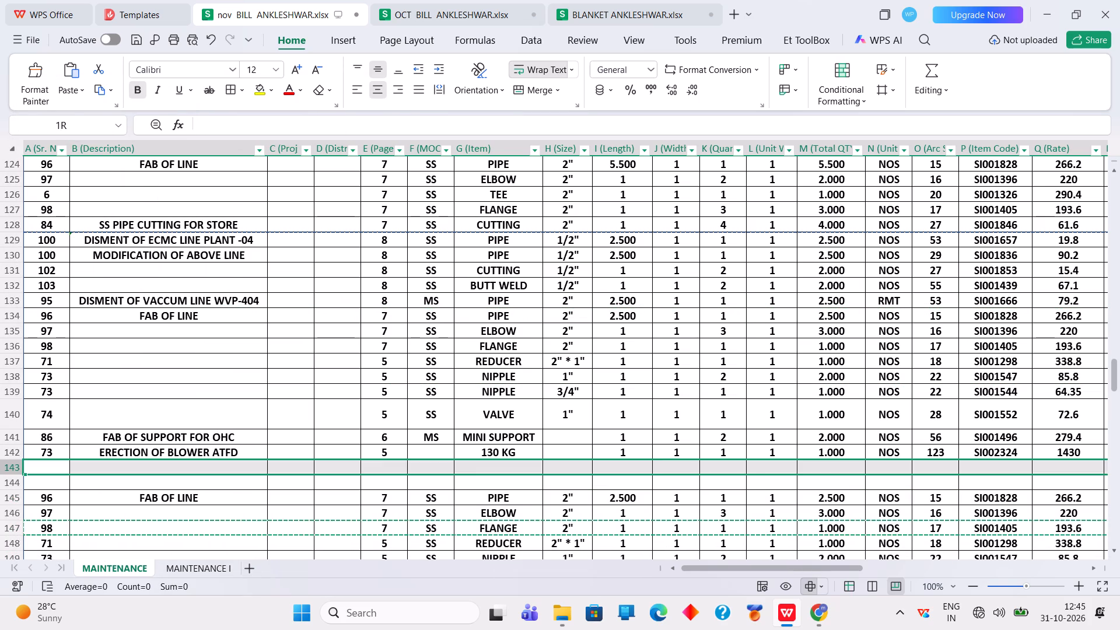
{"action": "left_click_drag", "start_coordinate": [19, 477], "coordinate": [20, 481]}
{"action": "right_click", "coordinate": [19, 476]}
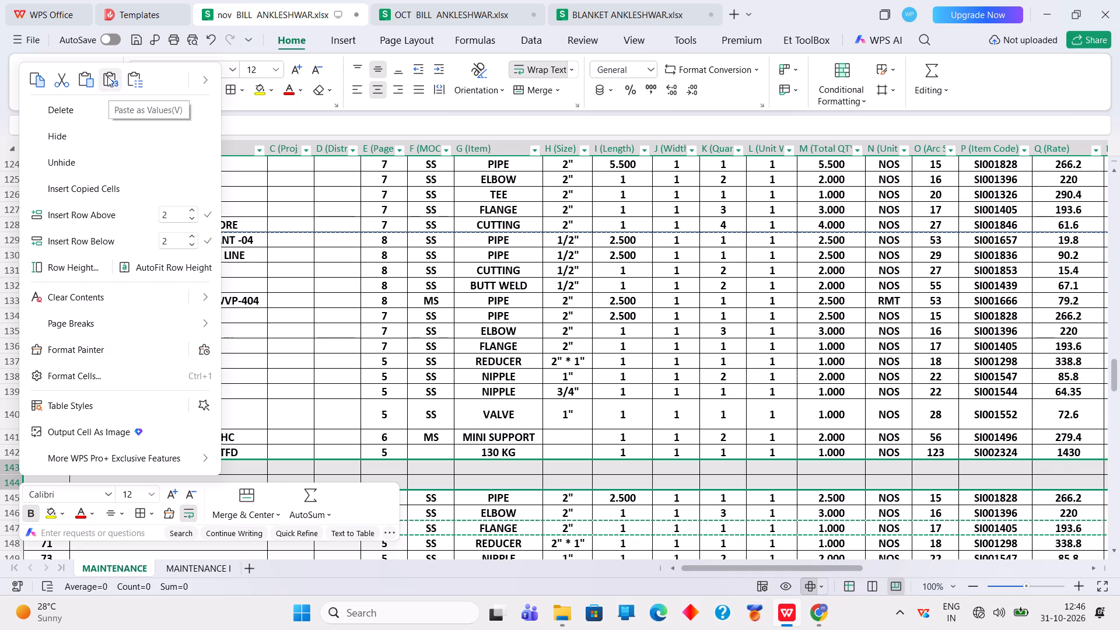
{"action": "left_click", "coordinate": [87, 79]}
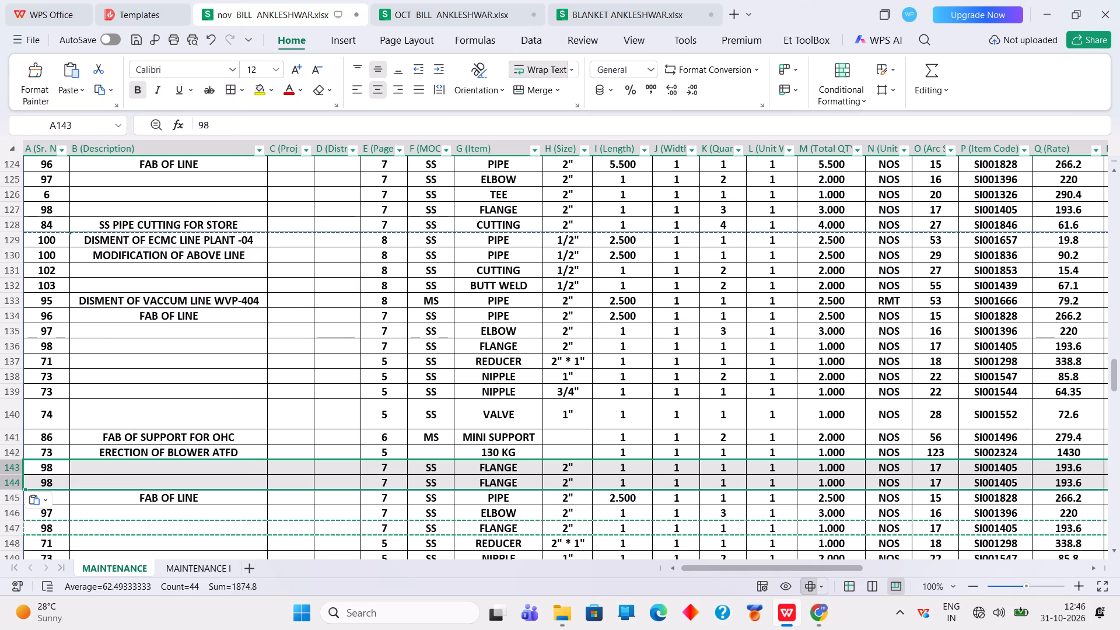
Set the size of the FLANGE in row 144 to 1".
{"action": "left_click", "coordinate": [178, 474]}
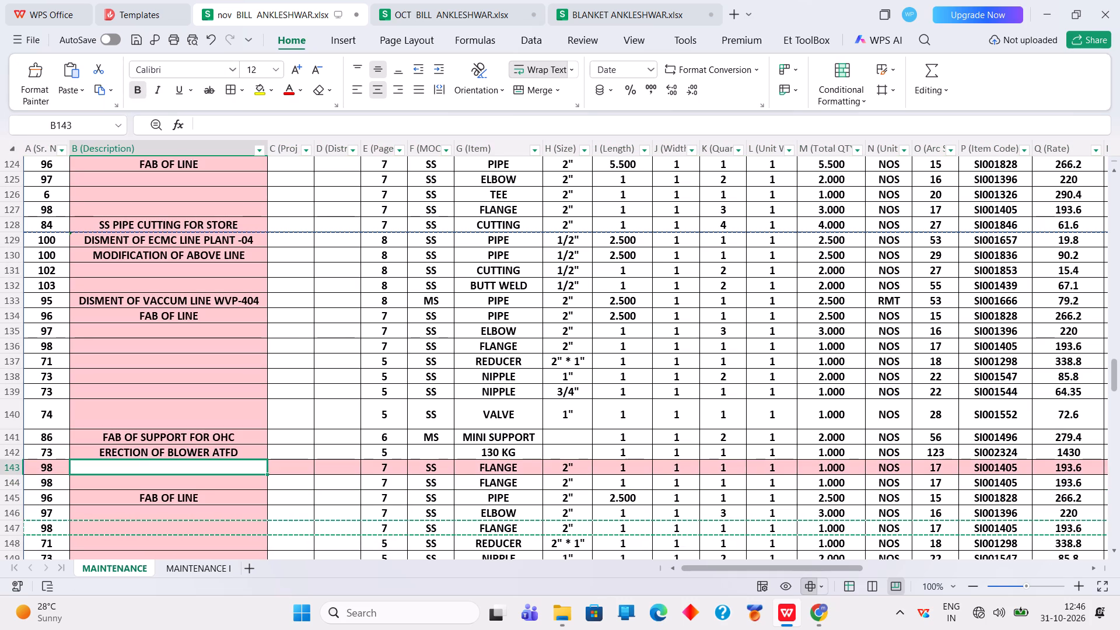
{"action": "left_click", "coordinate": [562, 468]}
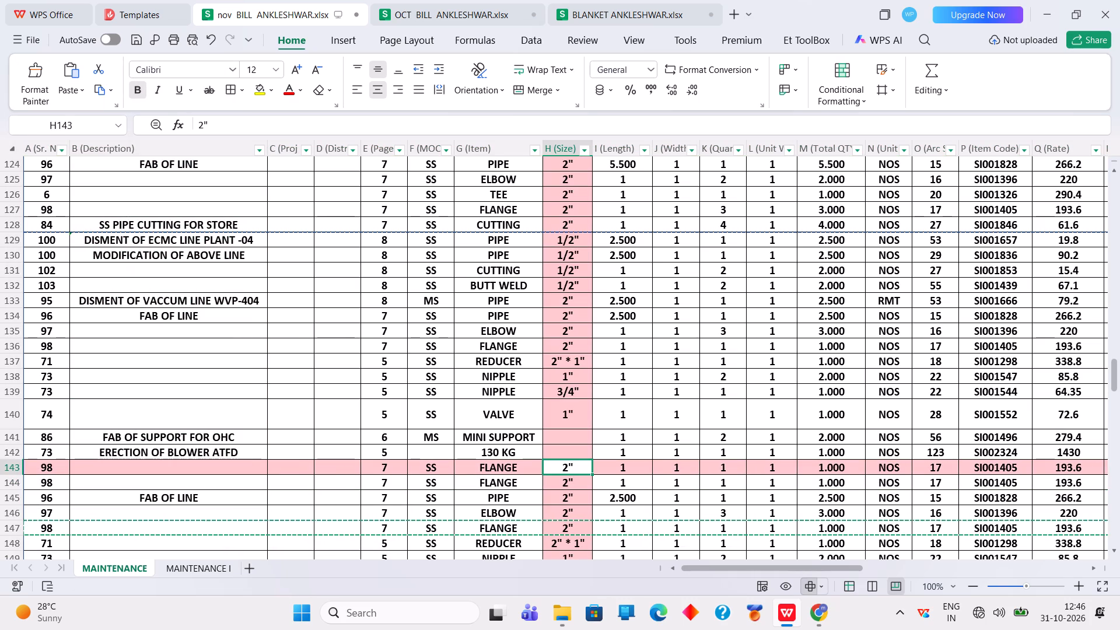
{"action": "left_click", "coordinate": [580, 484]}
{"action": "type", "text": "1\""}
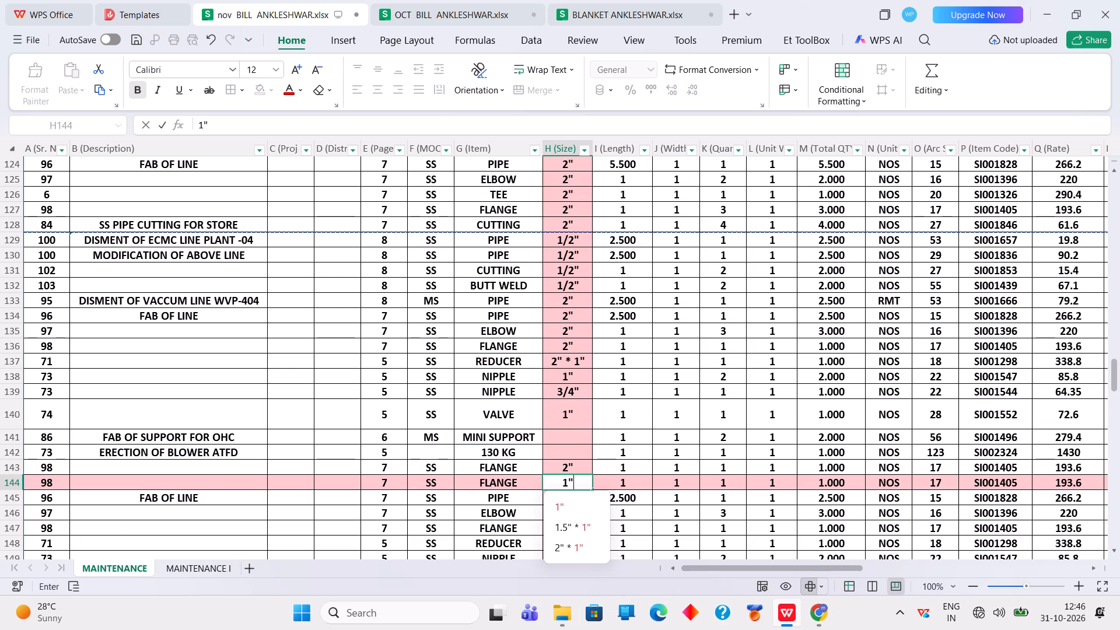
{"action": "left_click", "coordinate": [201, 473]}
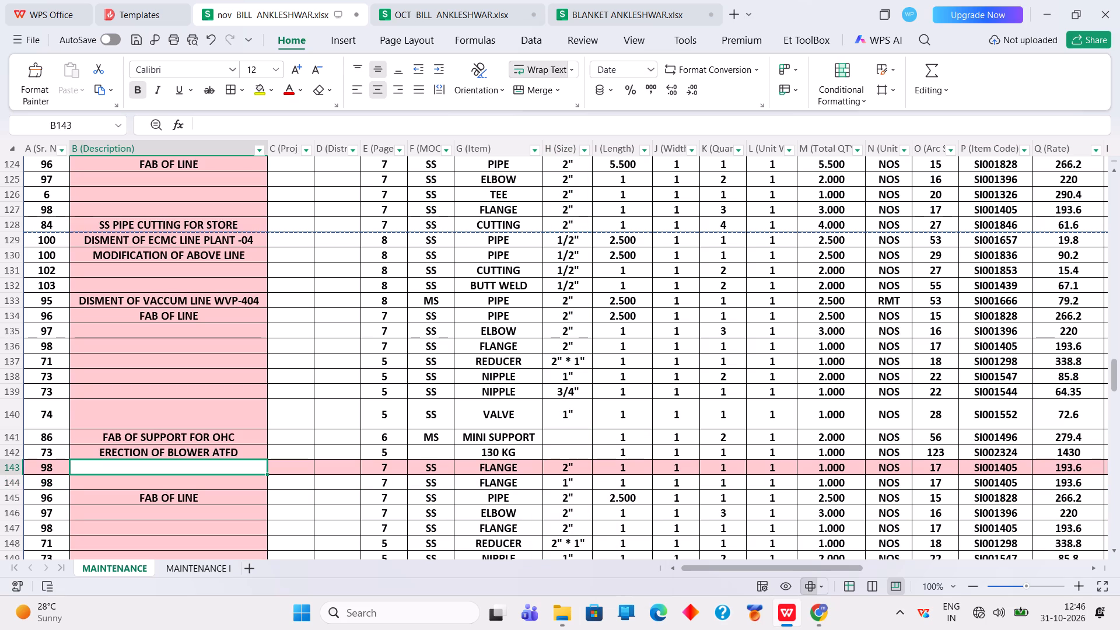
Fill page number 8 from row 133 down to row 142 as identical copies instead of a series.
{"action": "left_click", "coordinate": [386, 304]}
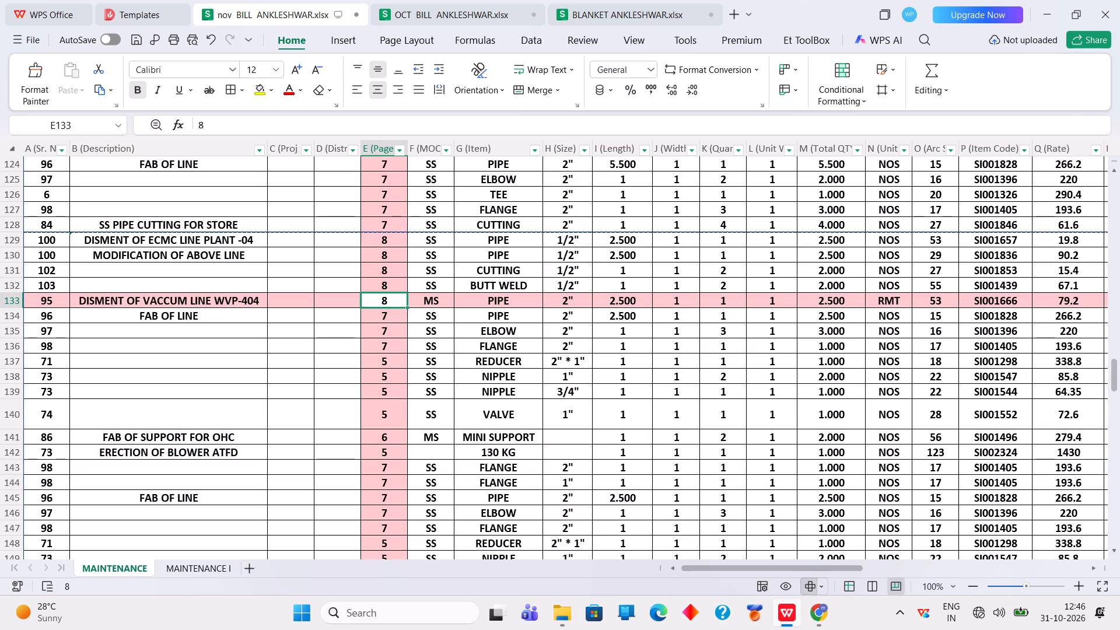
{"action": "left_click_drag", "start_coordinate": [409, 308], "coordinate": [418, 442]}
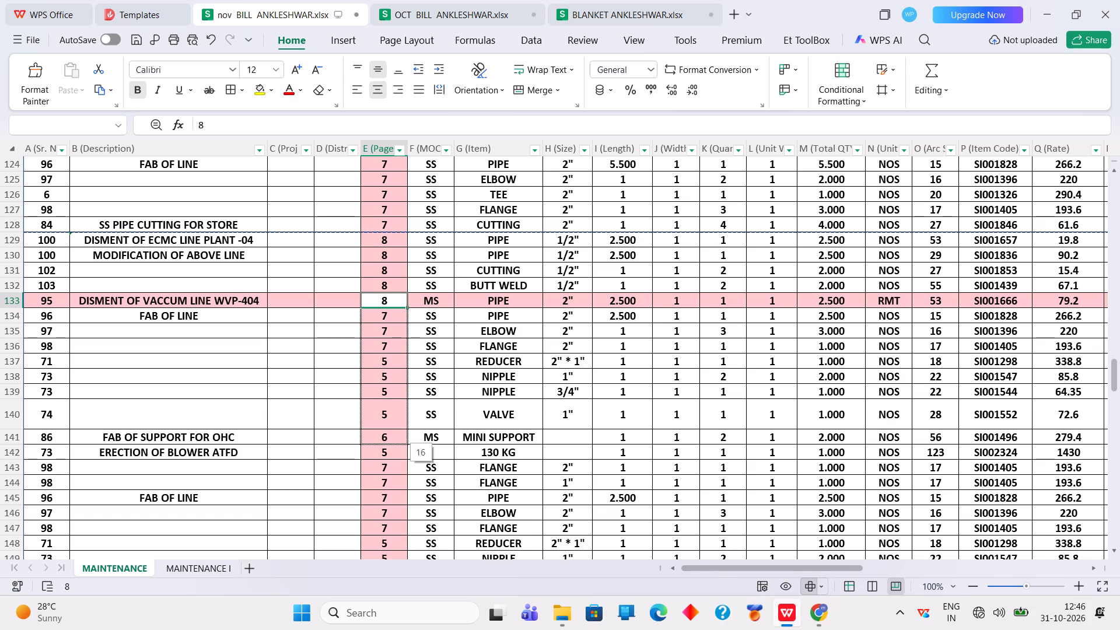
{"action": "left_click_drag", "start_coordinate": [418, 442], "coordinate": [422, 460]}
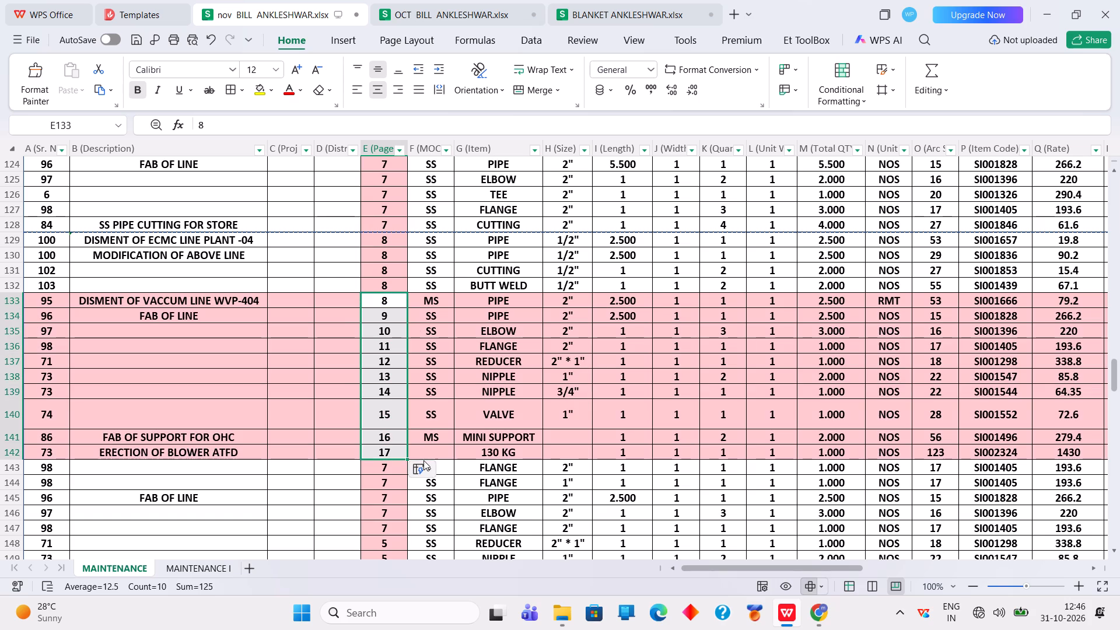
{"action": "left_click", "coordinate": [436, 466]}
{"action": "left_click", "coordinate": [438, 477]}
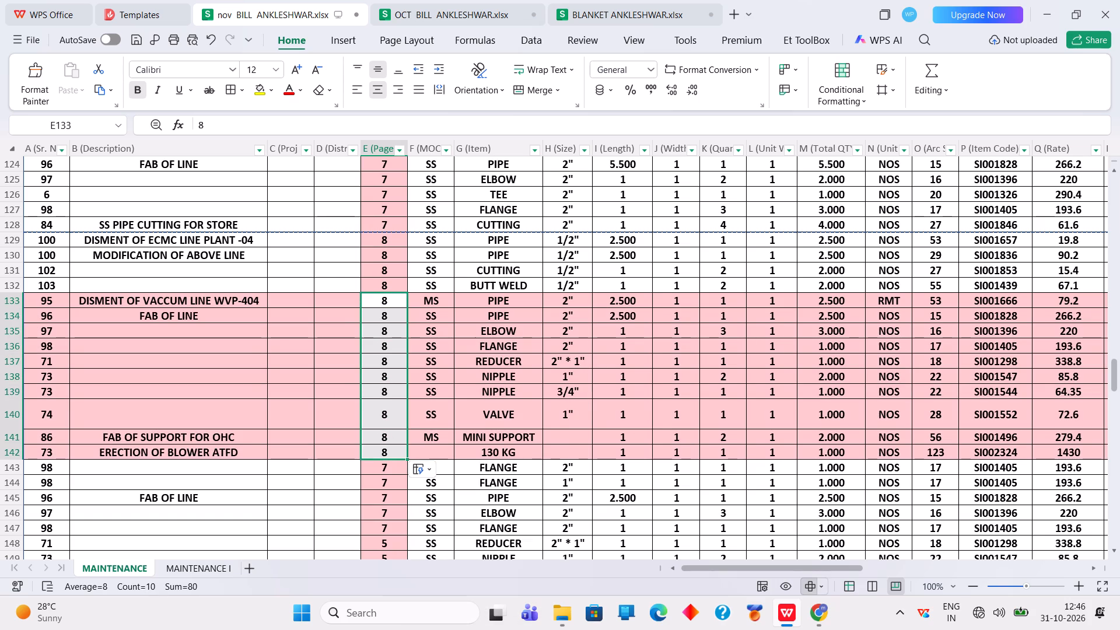
Renumber the Sr. No. column by filling the series from 99 in row 113 down to 140 in row 154.
{"action": "scroll", "coordinate": [61, 204], "scroll_direction": "up", "scroll_amount": 7}
{"action": "left_click", "coordinate": [57, 320]}
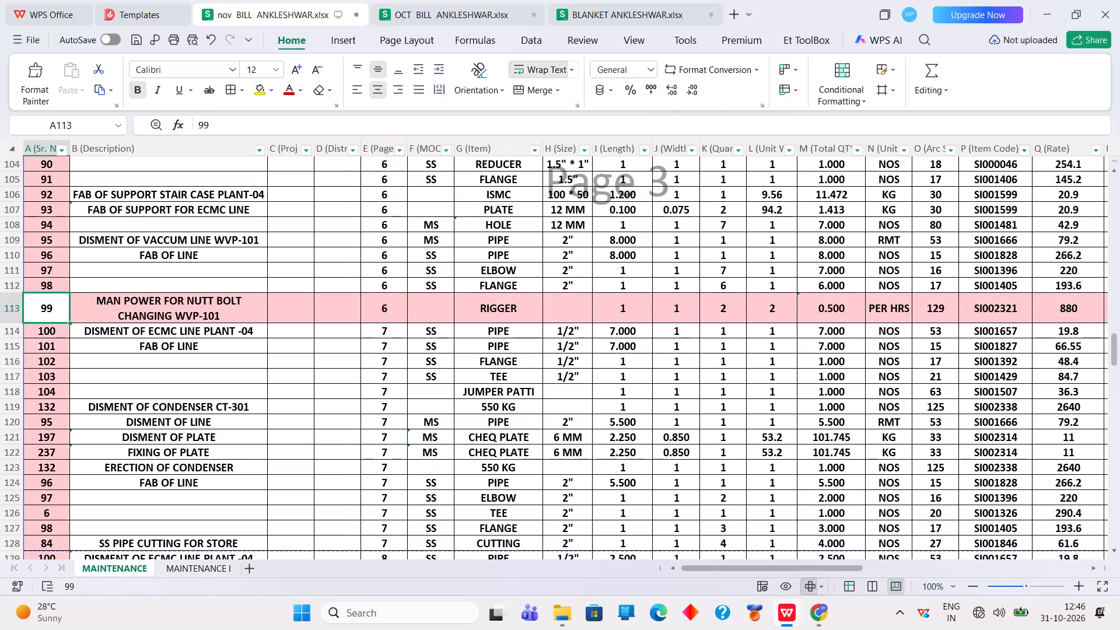
{"action": "left_click_drag", "start_coordinate": [68, 323], "coordinate": [61, 596]}
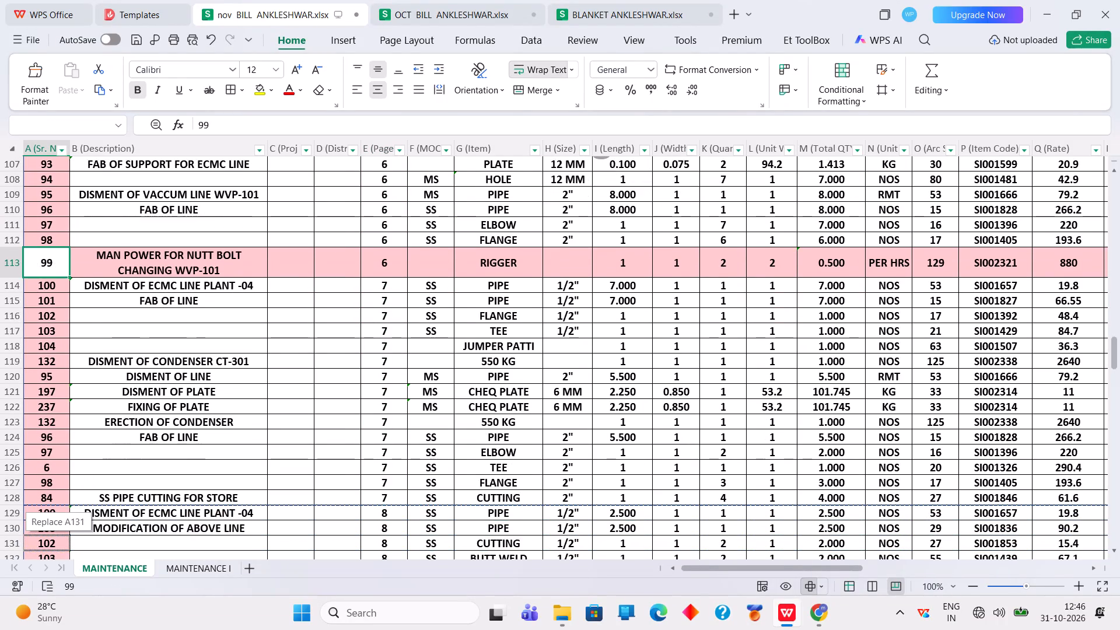
{"action": "left_click_drag", "start_coordinate": [61, 596], "coordinate": [79, 591]}
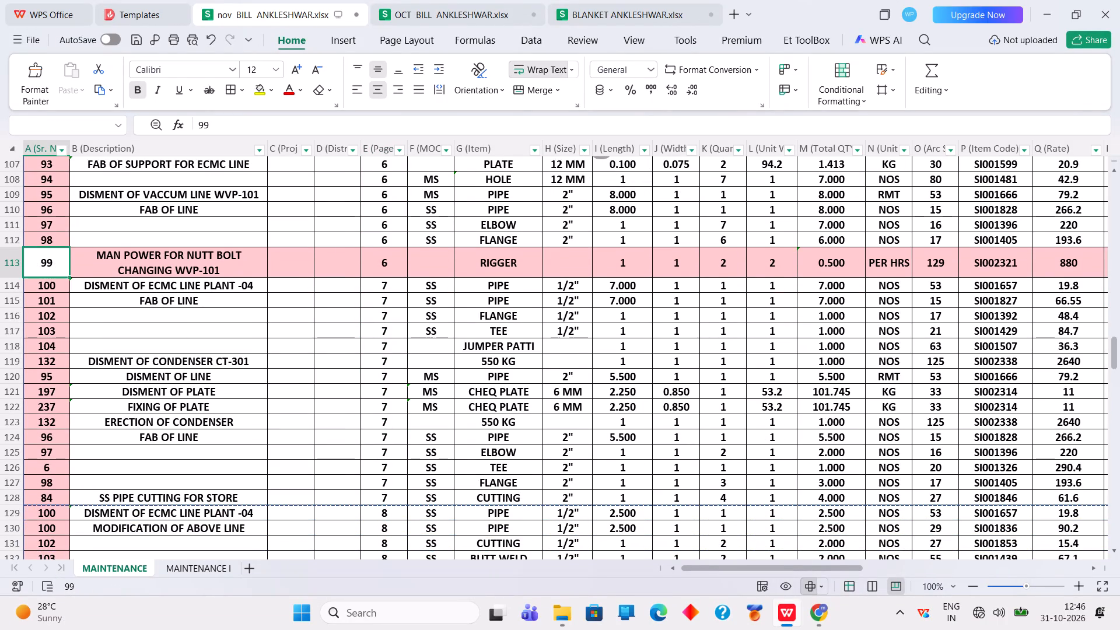
{"action": "left_click_drag", "start_coordinate": [70, 279], "coordinate": [64, 535]}
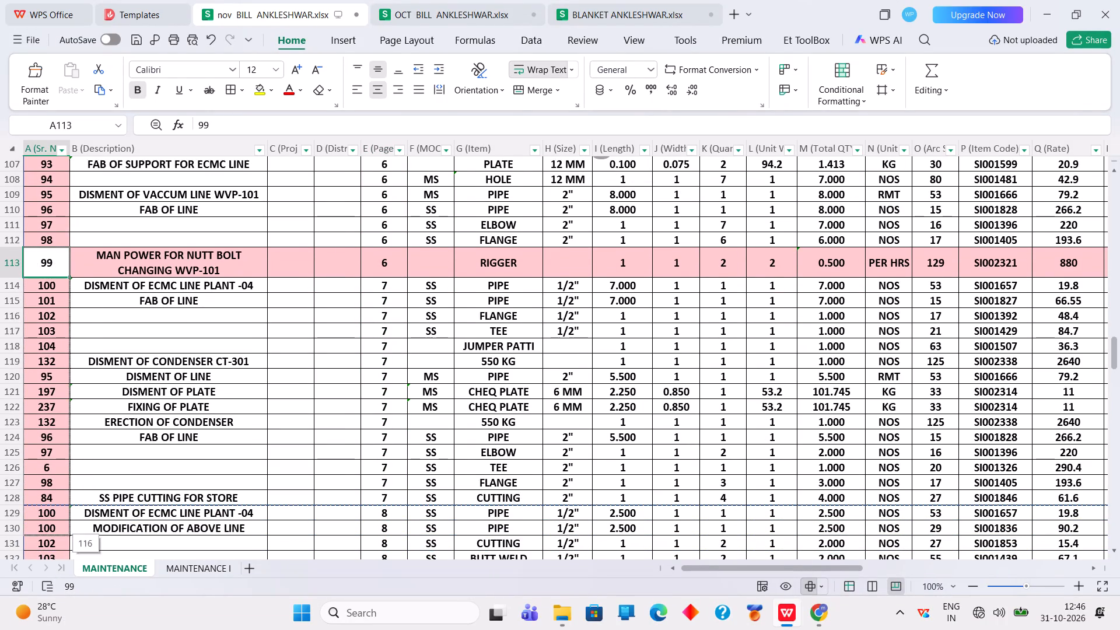
{"action": "left_click_drag", "start_coordinate": [64, 535], "coordinate": [66, 594]}
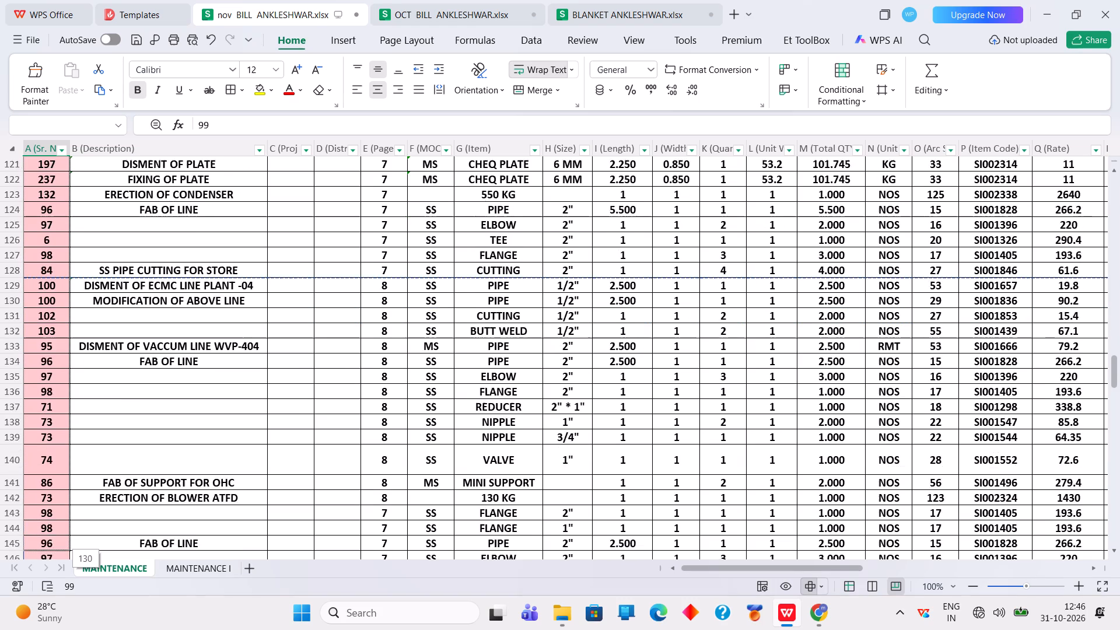
{"action": "left_click_drag", "start_coordinate": [66, 594], "coordinate": [80, 531]}
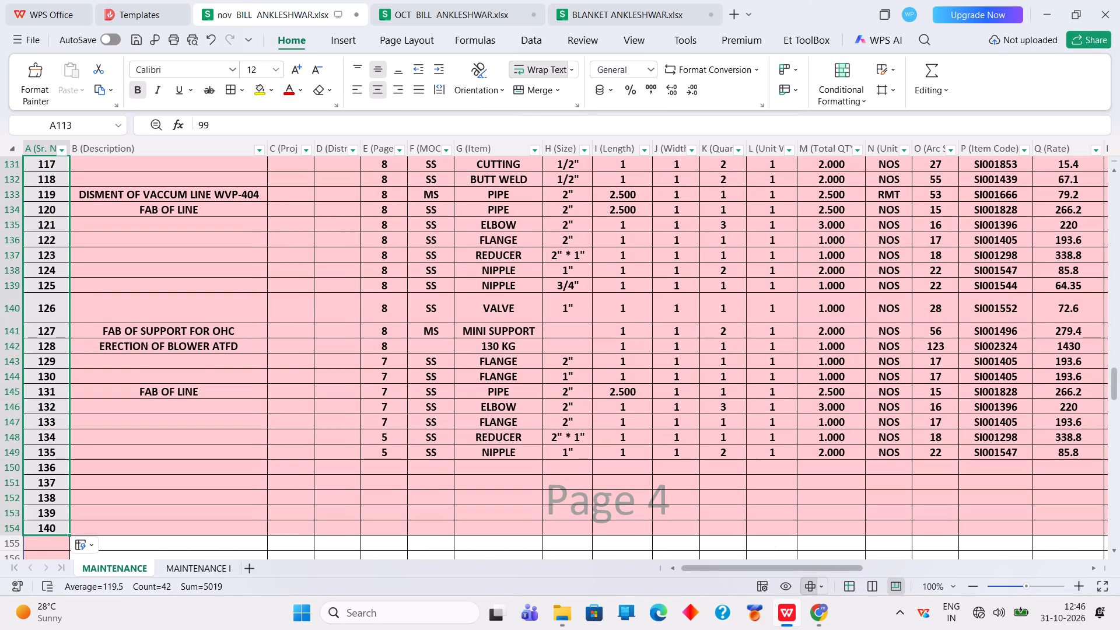
{"action": "left_click", "coordinate": [83, 454]}
Enter the description DISMENT OF MANIFOLD R-307 for the 2" FLANGE in row 143.
{"action": "left_click", "coordinate": [181, 373]}
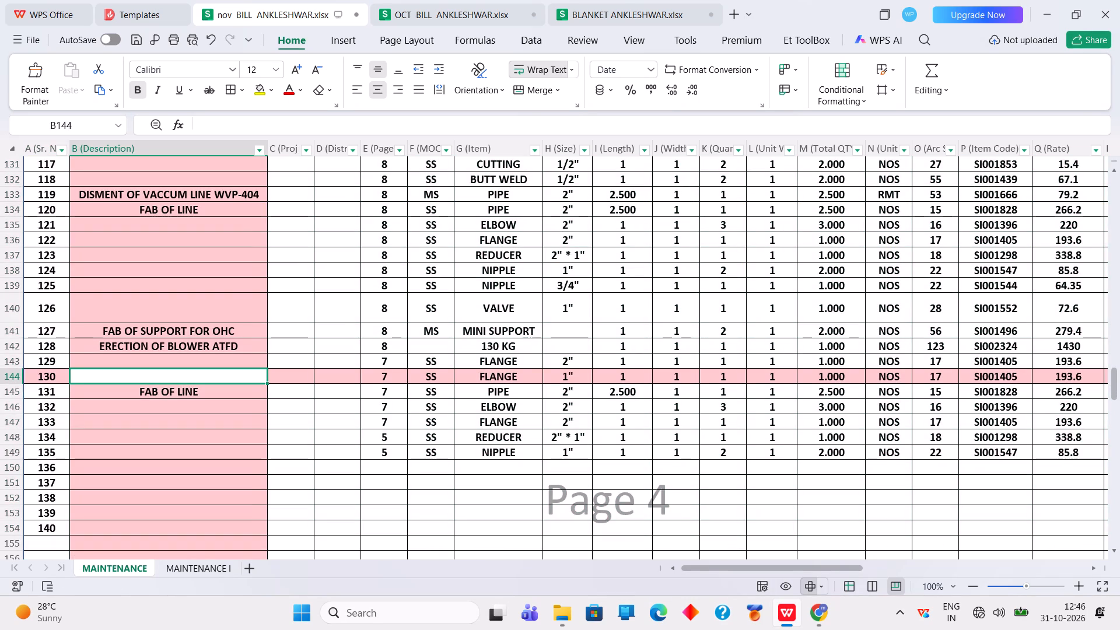
{"action": "left_click", "coordinate": [176, 362]}
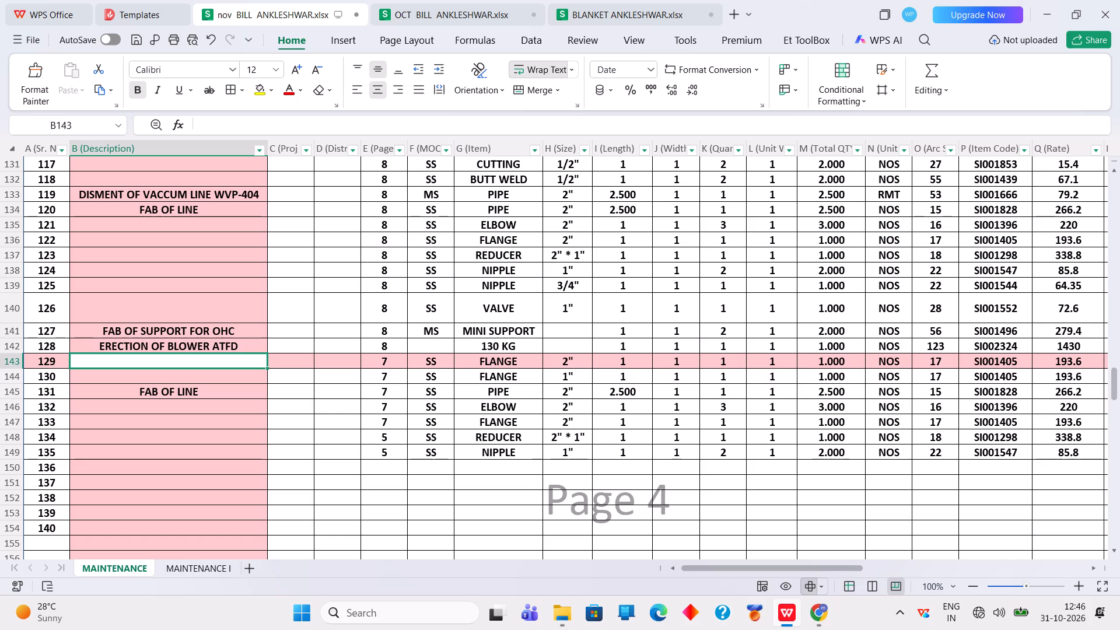
{"action": "key", "text": "d"}
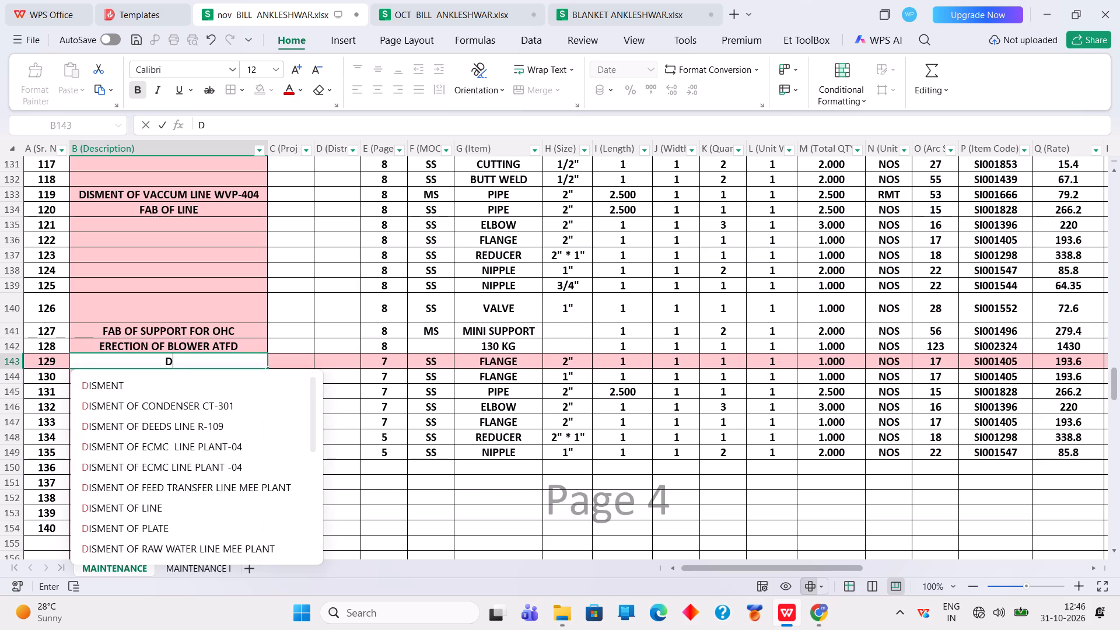
{"action": "type", "text": "IS"}
{"action": "type", "text": "MENT"}
{"action": "key", "text": "space"}
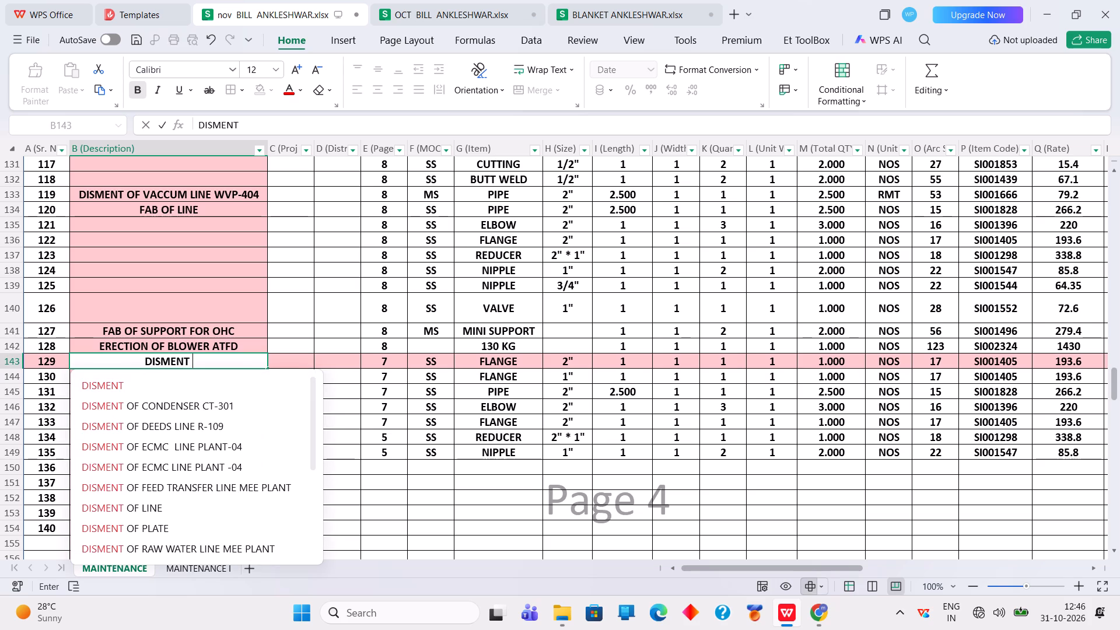
{"action": "type", "text": "OF MA"}
{"action": "type", "text": "NIFOLD"}
{"action": "key", "text": "space"}
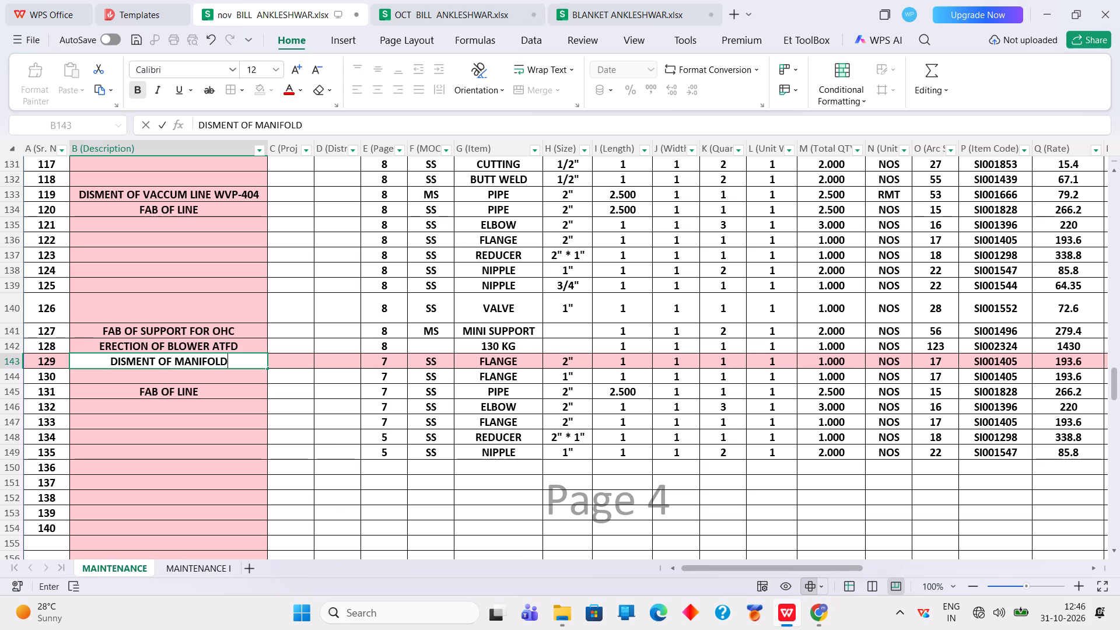
{"action": "key", "text": "r"}
{"action": "type", "text": "-307"}
{"action": "key", "text": "Return"}
Change the description of the PIPE in row 145 to FAB OF MANIFOLD.
{"action": "key", "text": "Return"}
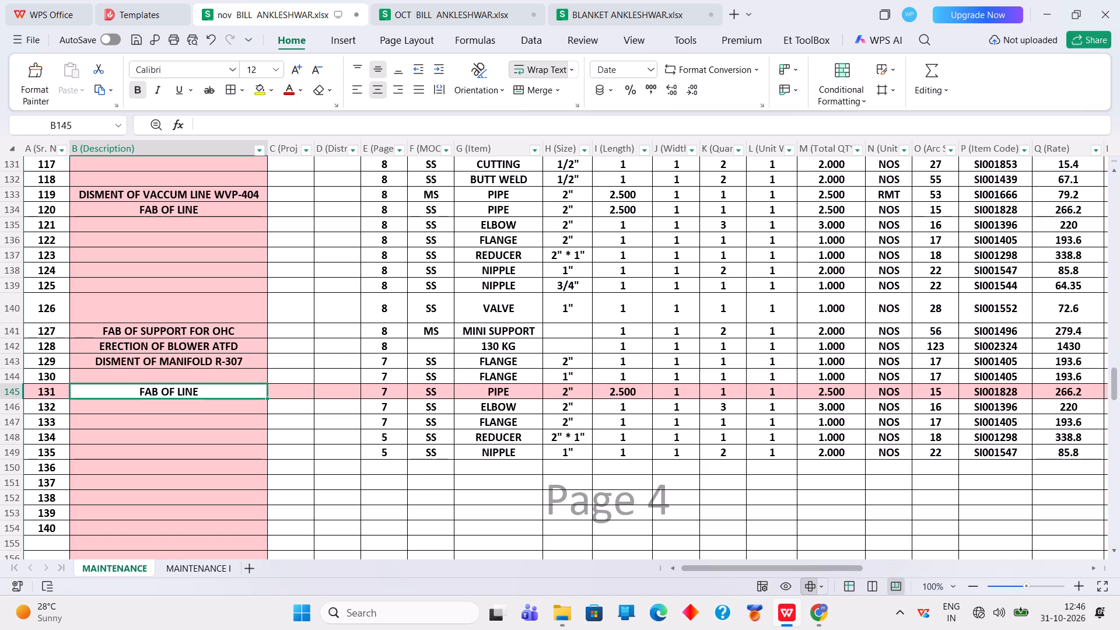
{"action": "left_click_drag", "start_coordinate": [257, 120], "coordinate": [233, 126]}
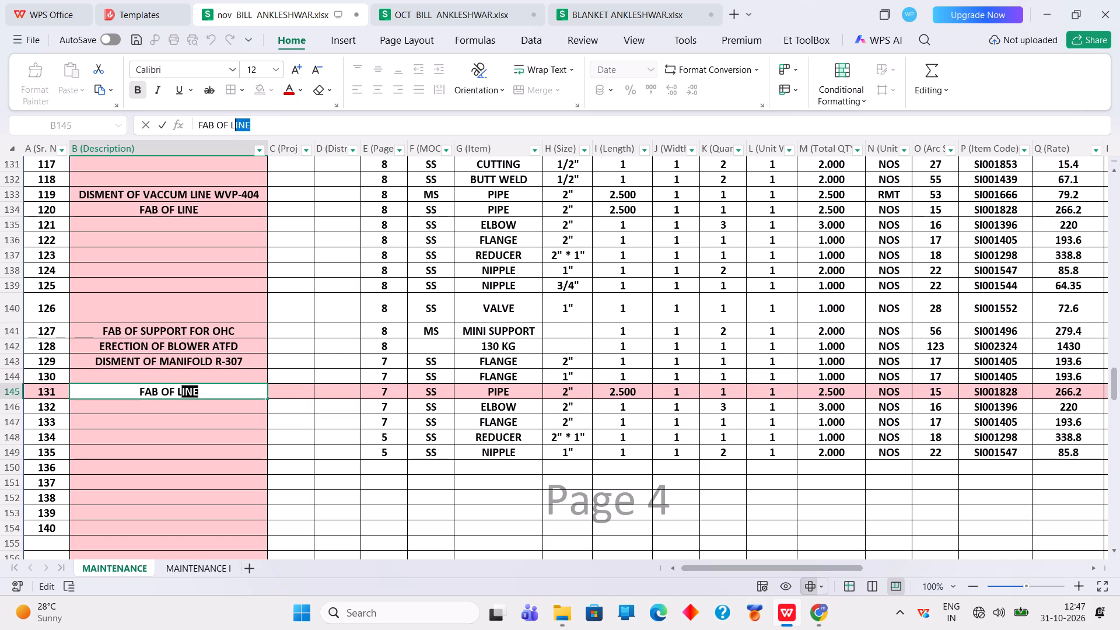
{"action": "left_click_drag", "start_coordinate": [233, 126], "coordinate": [230, 126]}
{"action": "type", "text": "MA"}
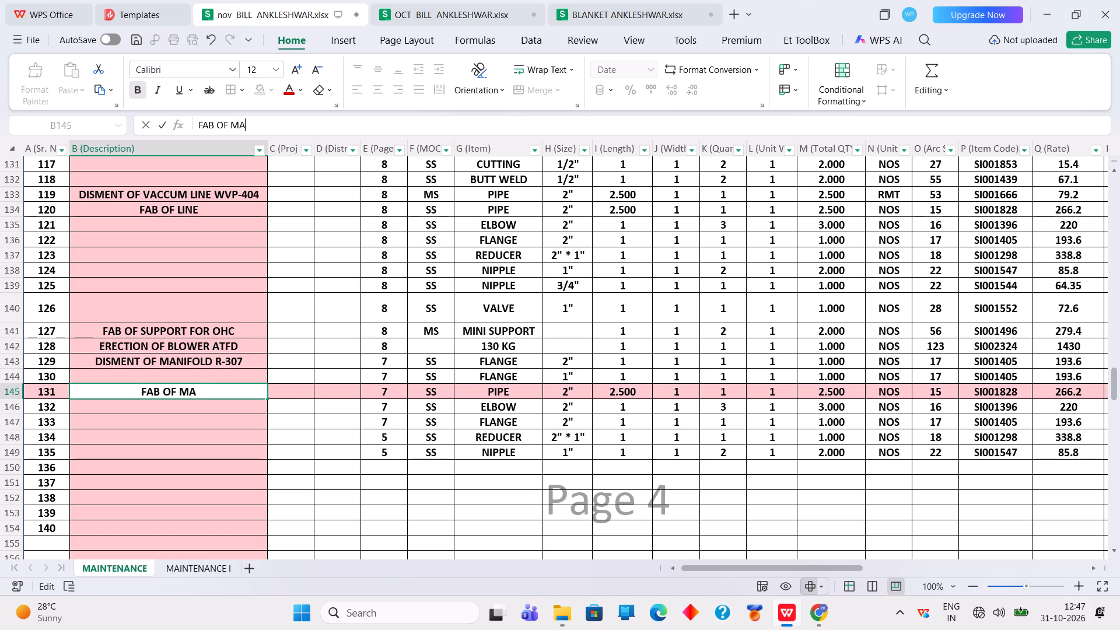
{"action": "type", "text": "NIFOLD"}
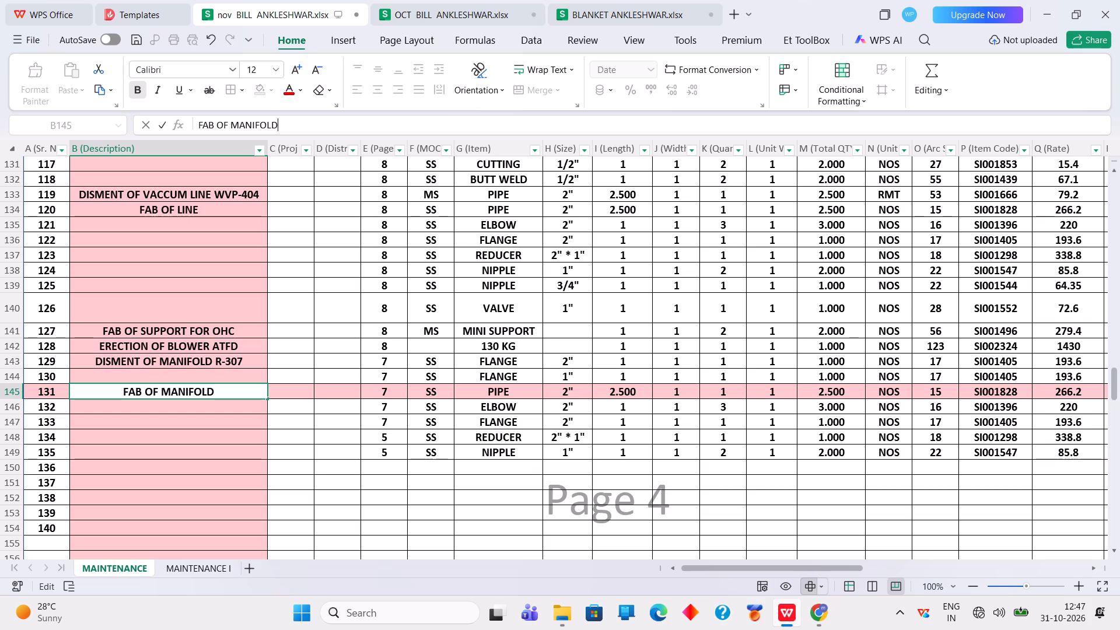
{"action": "left_click", "coordinate": [549, 372]}
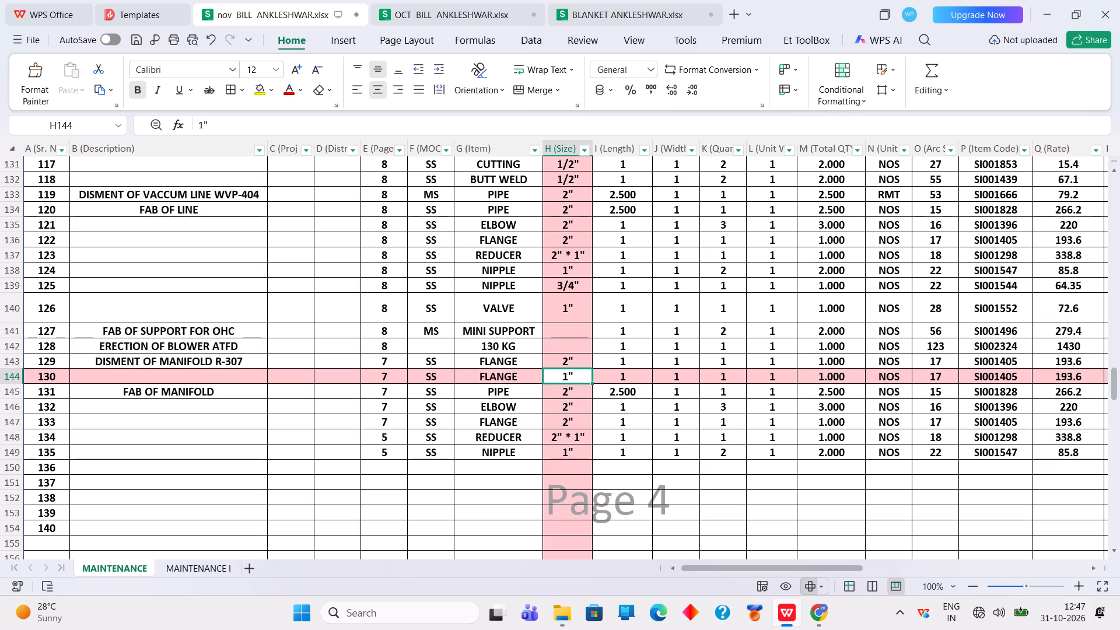
Switch to the BLANKET ANKLESHWAR workbook and filter the arc code column to show only code 26 instead of 22.
{"action": "left_click", "coordinate": [465, 3]}
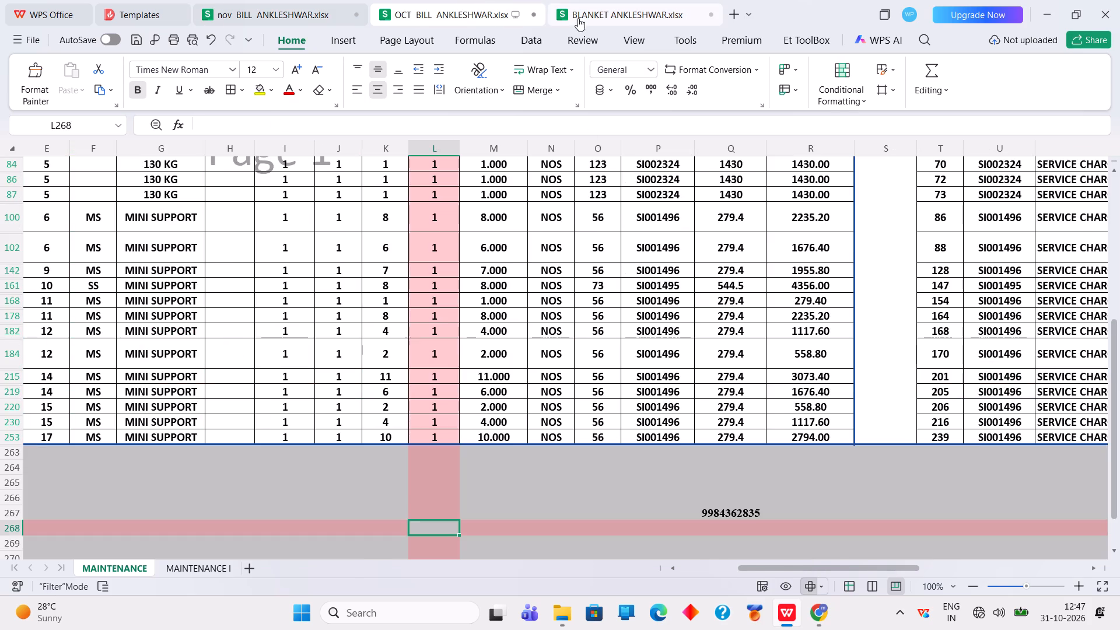
{"action": "left_click", "coordinate": [592, 13]}
{"action": "left_click", "coordinate": [79, 187]}
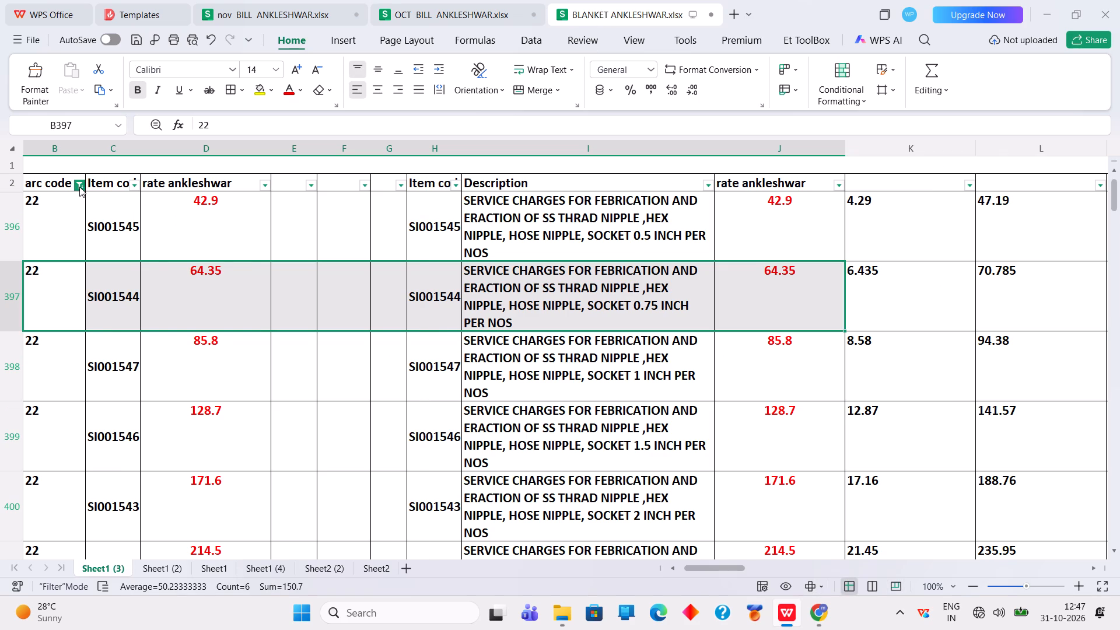
{"action": "left_click", "coordinate": [110, 303]}
{"action": "left_click", "coordinate": [125, 367]}
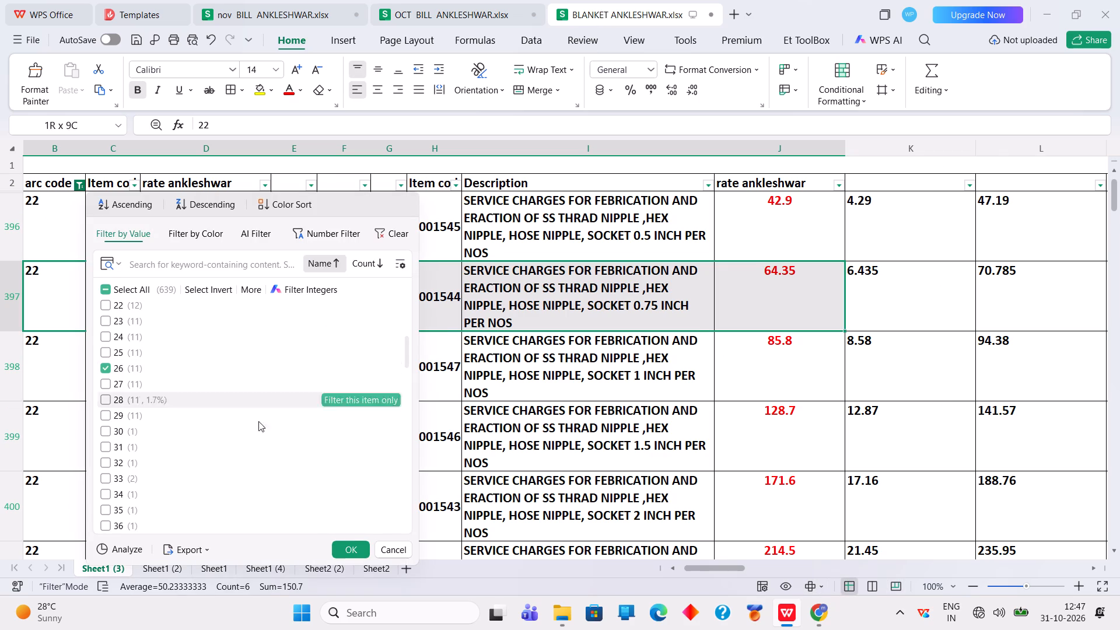
{"action": "left_click", "coordinate": [355, 548]}
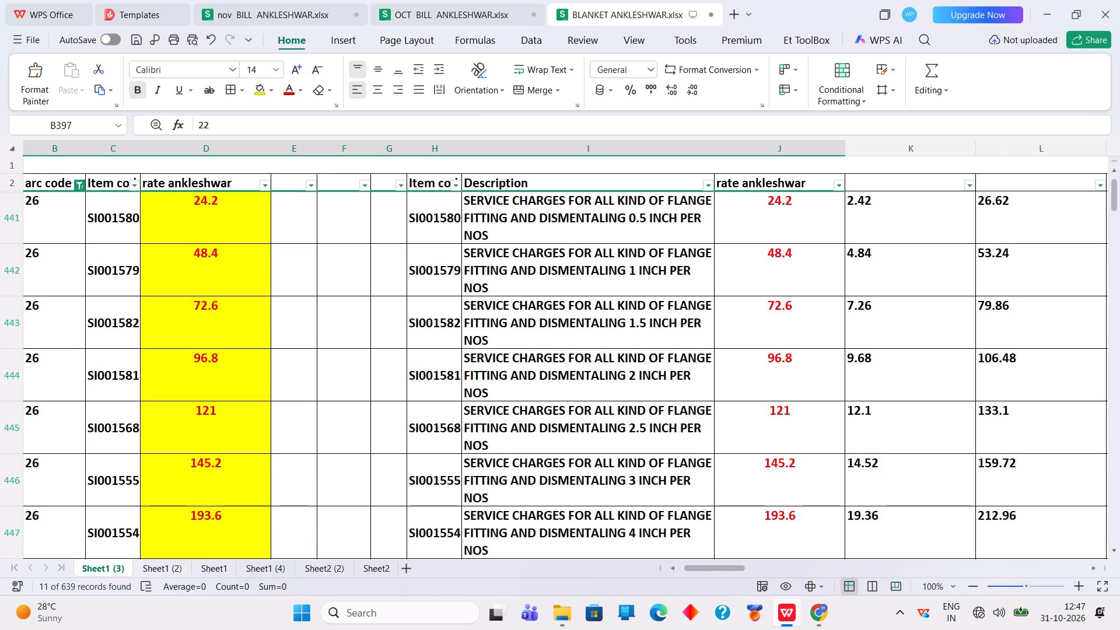
Copy the 1 inch flange fitting and dismantling rate entry into the November bill's row 144, starting at the Arc column.
{"action": "left_click_drag", "start_coordinate": [47, 279], "coordinate": [800, 269]}
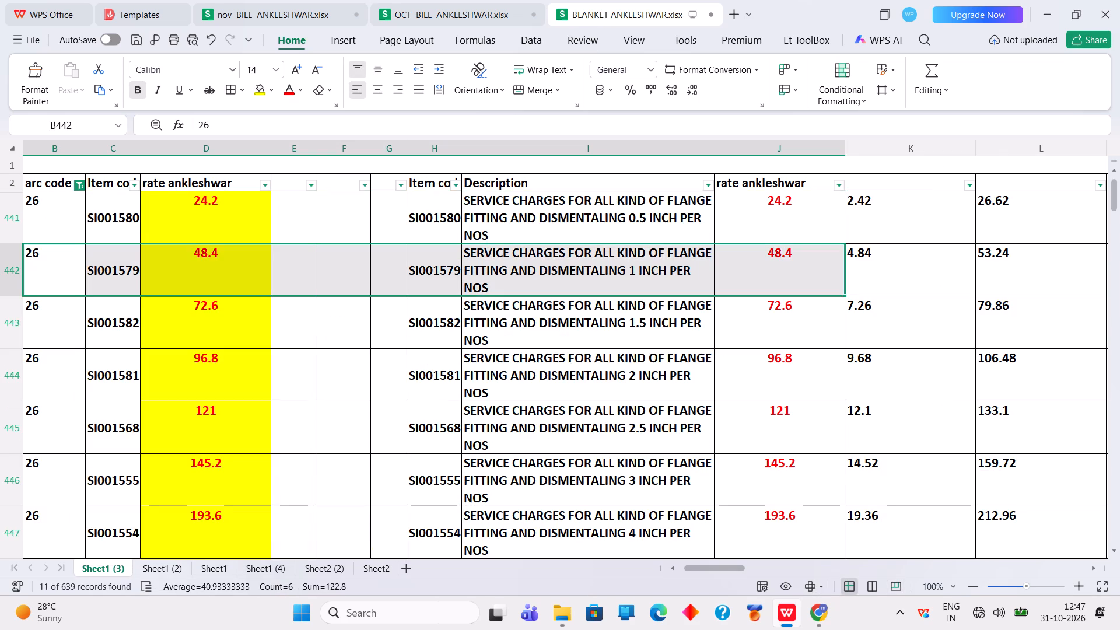
{"action": "right_click", "coordinate": [800, 269]}
{"action": "left_click", "coordinate": [819, 15]}
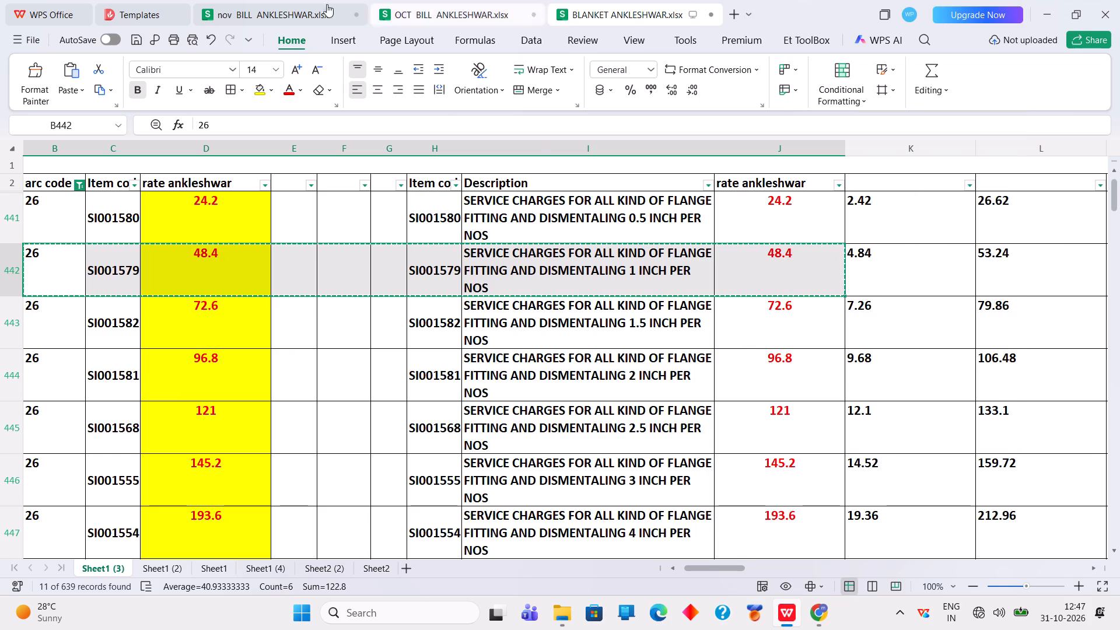
{"action": "left_click", "coordinate": [266, 0]}
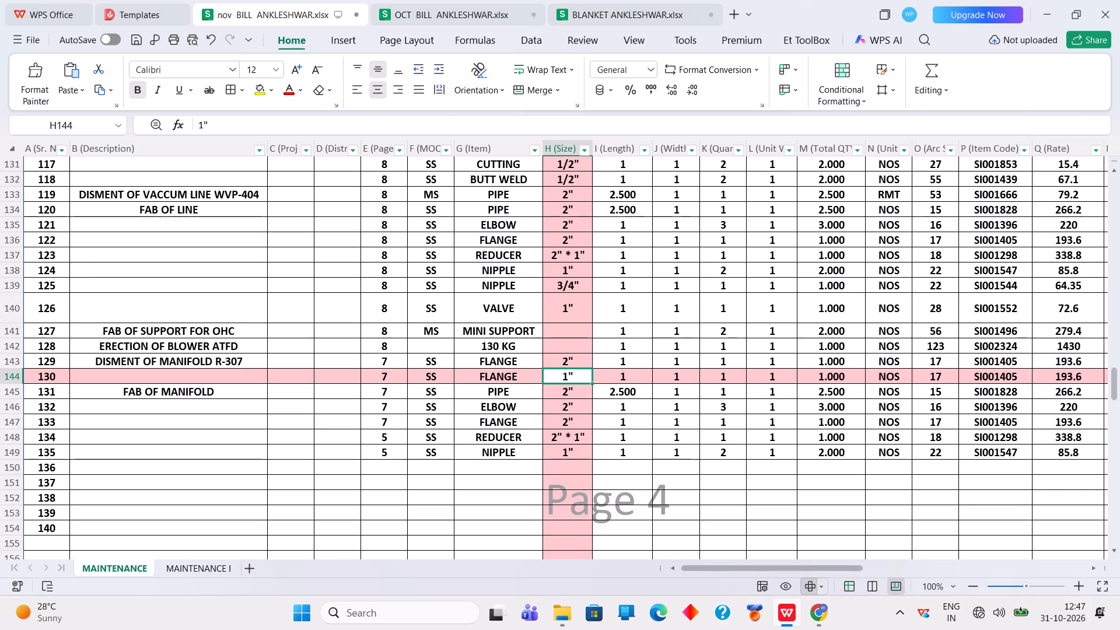
{"action": "right_click", "coordinate": [942, 375]}
{"action": "left_click", "coordinate": [828, 22]}
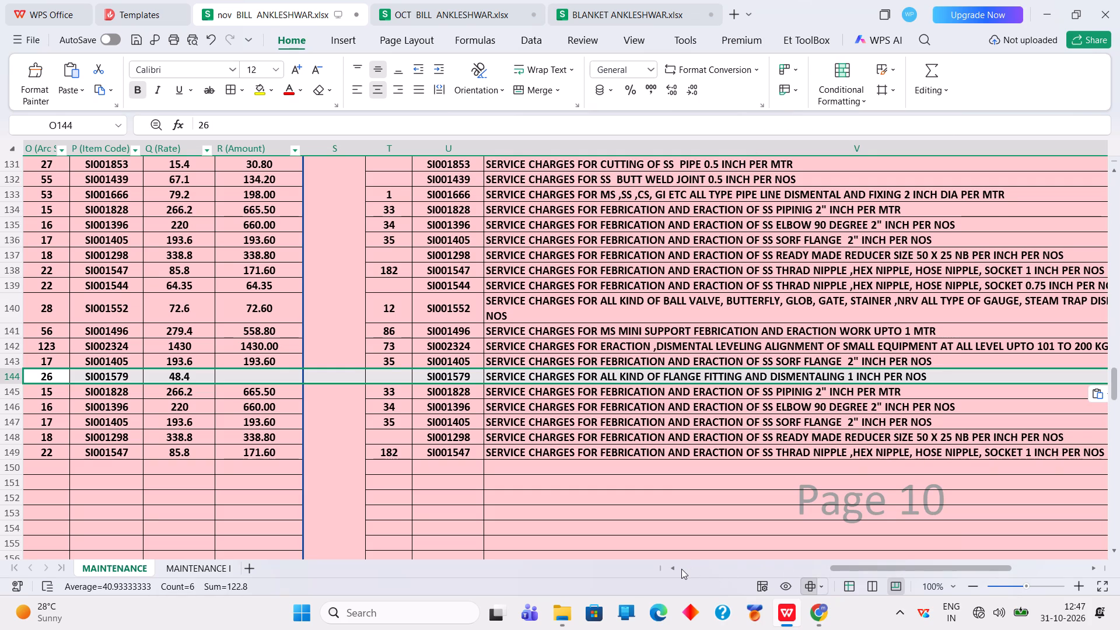
Copy the 2 inch flange fitting and dismantling entry from the BLANKET workbook into the November bill's row 143, starting at the Arc column.
{"action": "left_click", "coordinate": [674, 569]}
{"action": "double_click", "coordinate": [674, 569]}
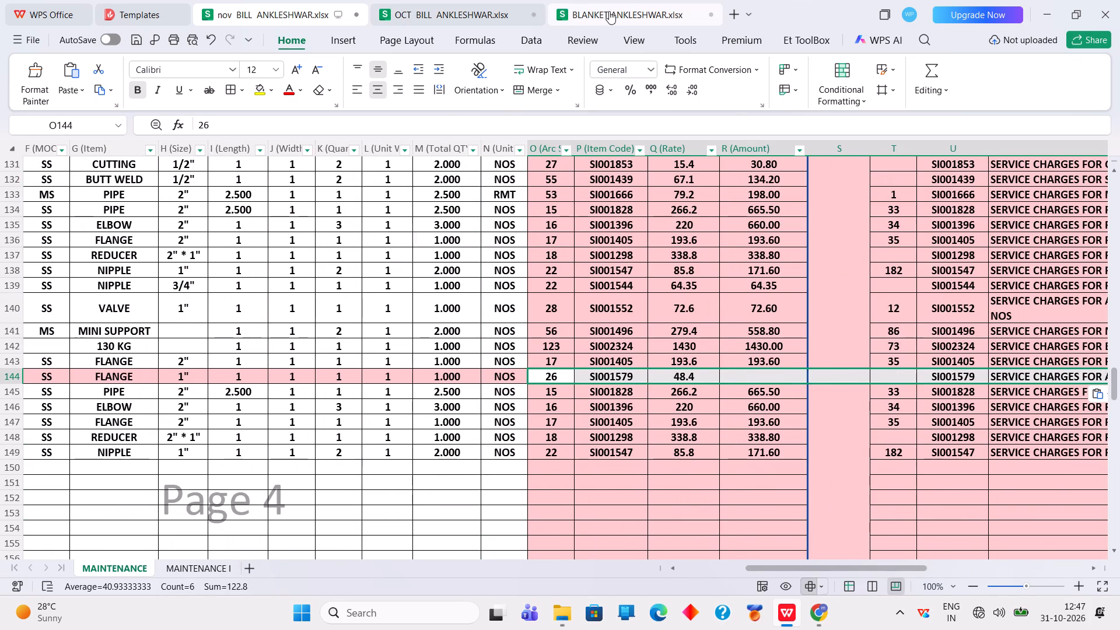
{"action": "left_click", "coordinate": [620, 13]}
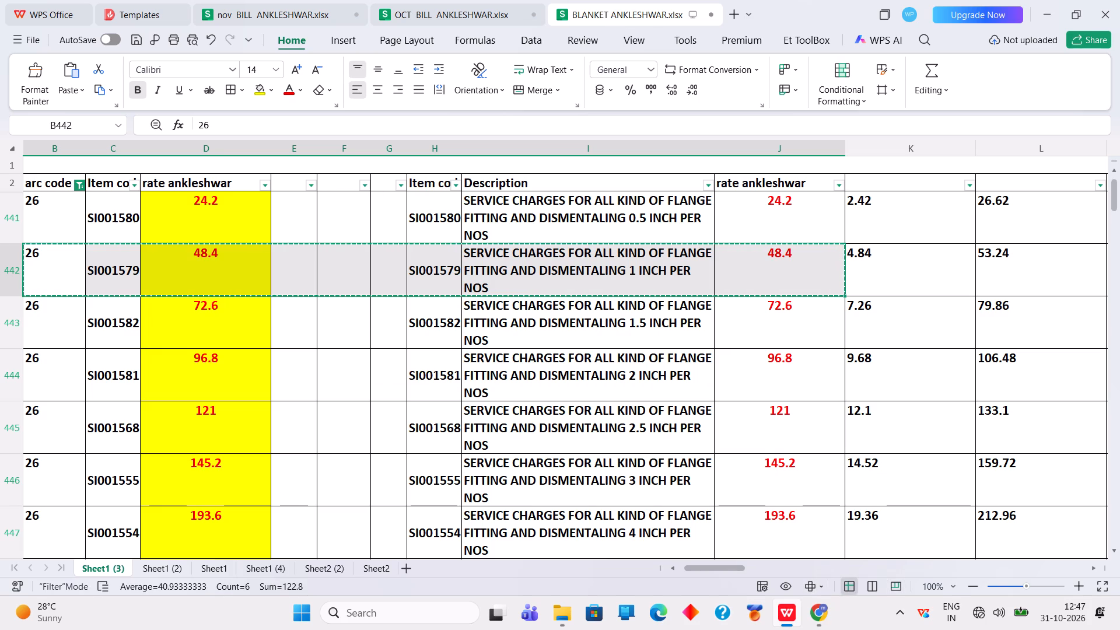
{"action": "left_click", "coordinate": [55, 376]}
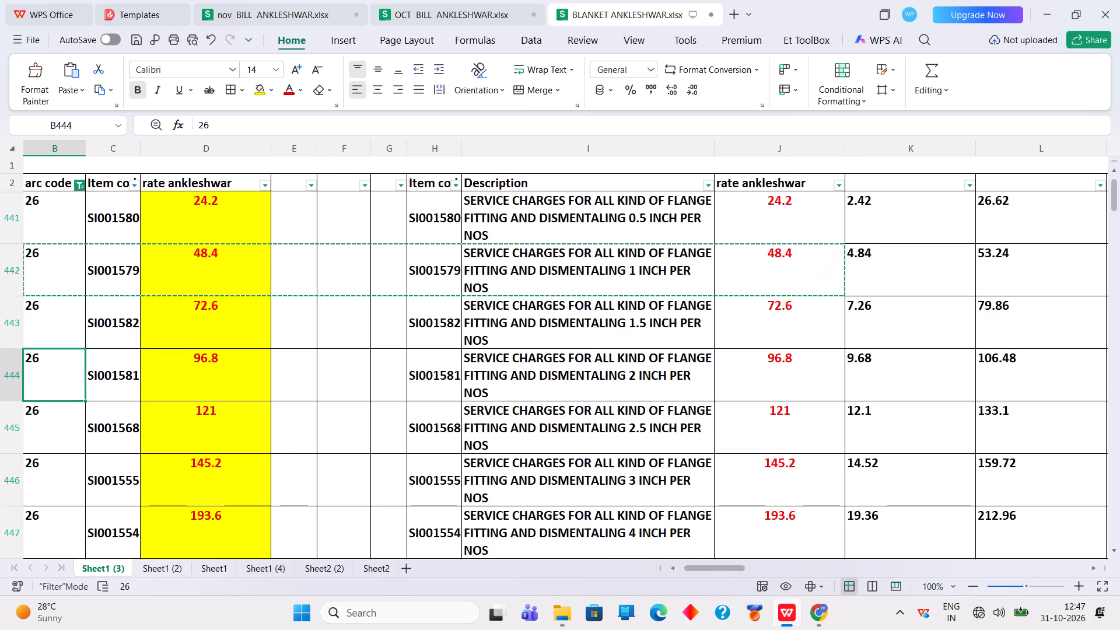
{"action": "left_click_drag", "start_coordinate": [47, 376], "coordinate": [769, 377]}
{"action": "right_click", "coordinate": [769, 377]}
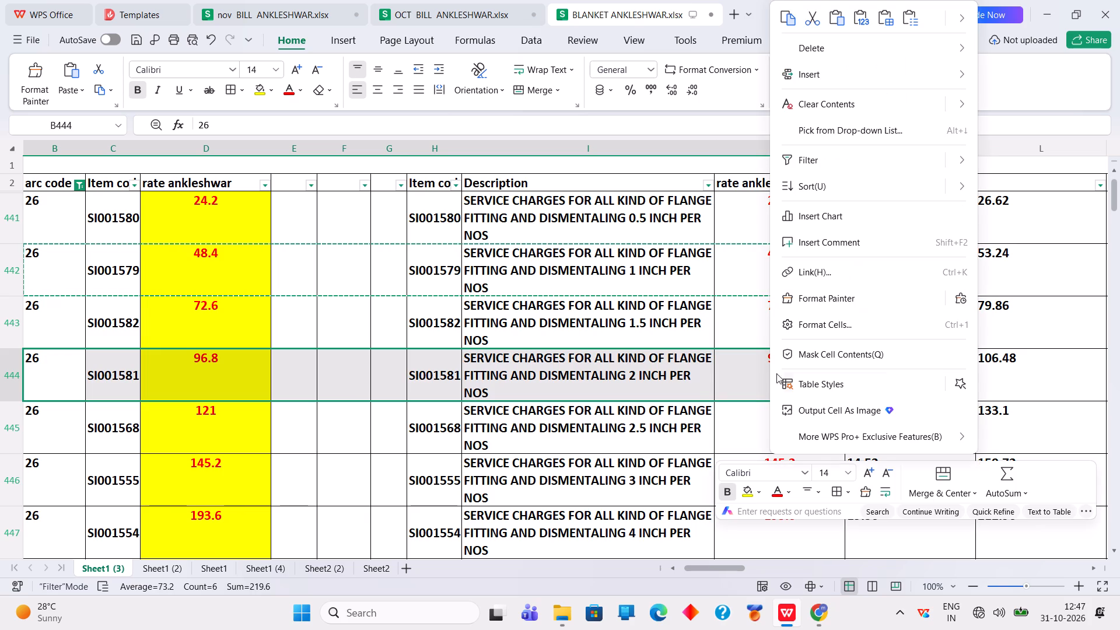
{"action": "left_click", "coordinate": [785, 25]}
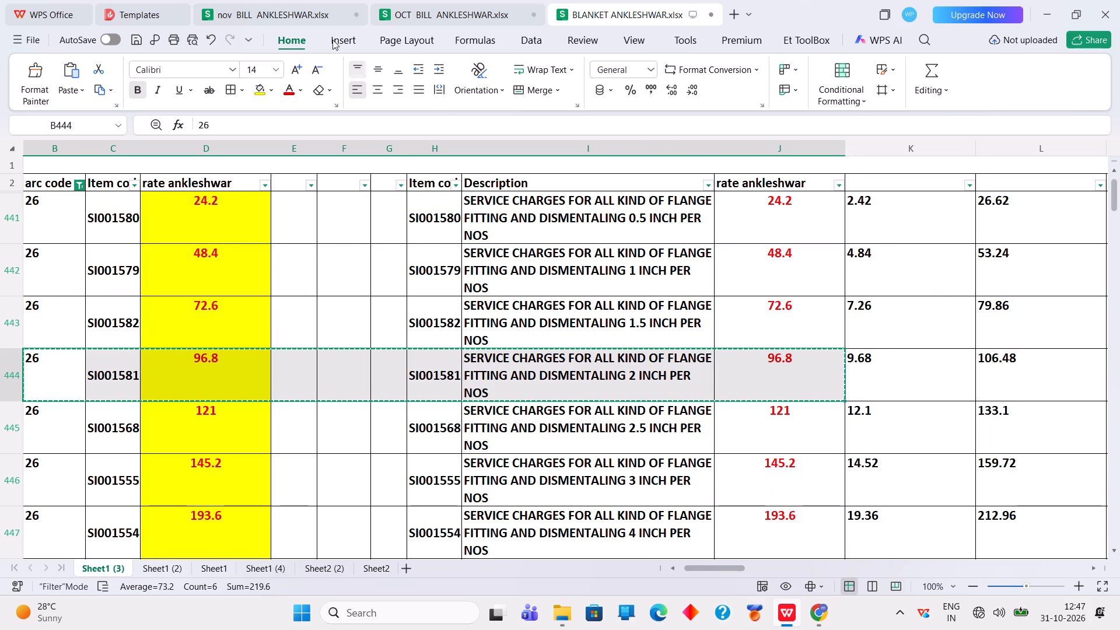
{"action": "left_click", "coordinate": [281, 4]}
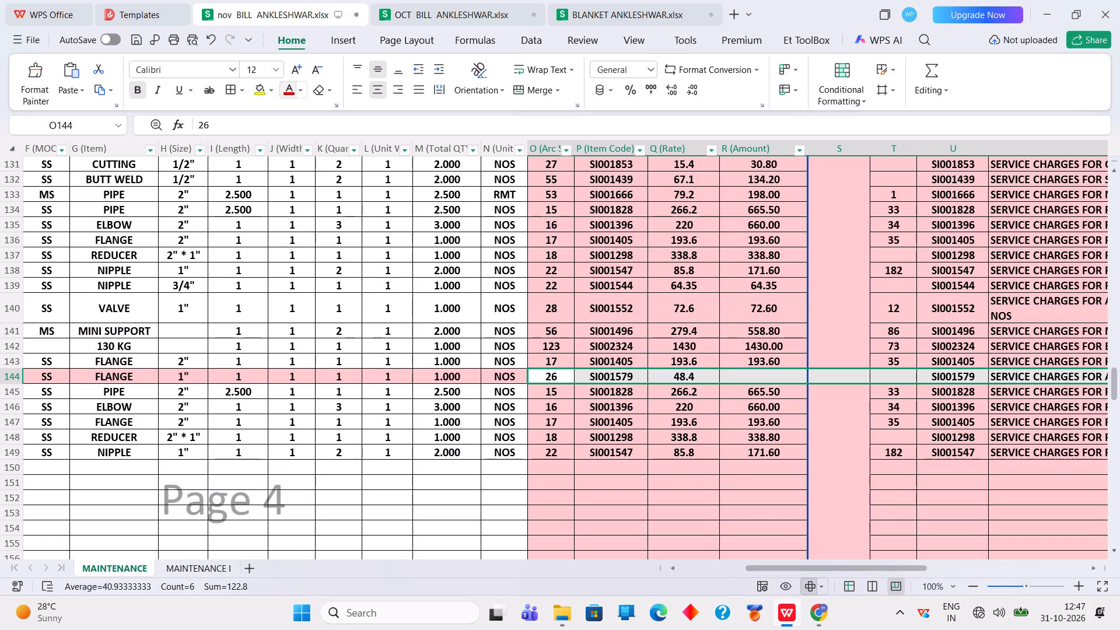
{"action": "right_click", "coordinate": [545, 358]}
{"action": "left_click", "coordinate": [633, 17]}
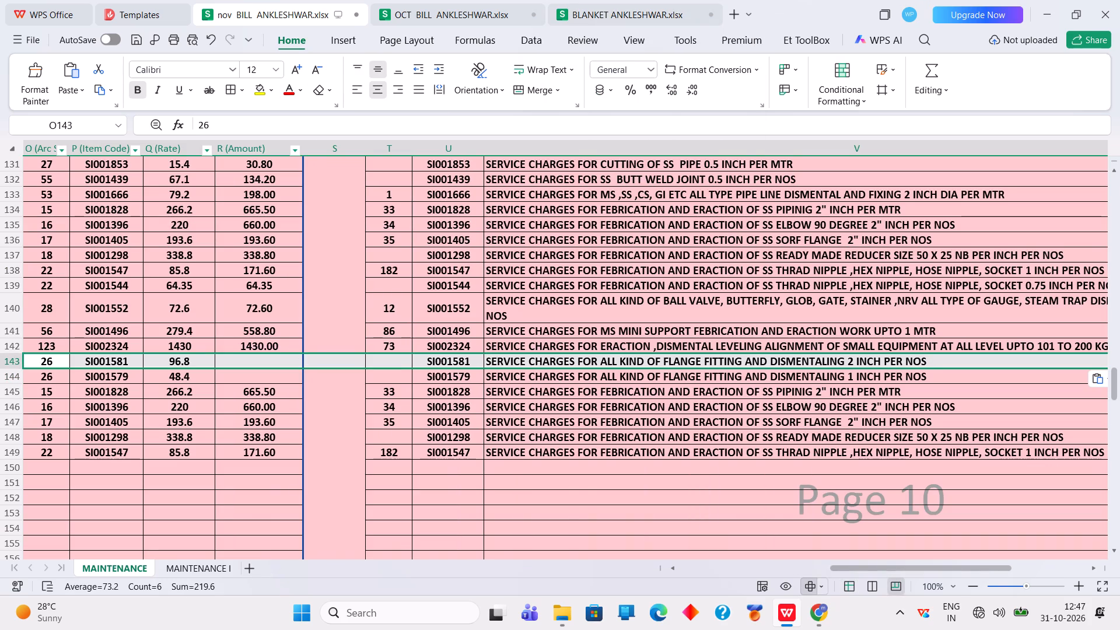
Fill the Amount formula from row 142 down through rows 143 and 144.
{"action": "left_click", "coordinate": [289, 350]}
{"action": "left_click_drag", "start_coordinate": [303, 353], "coordinate": [299, 379]}
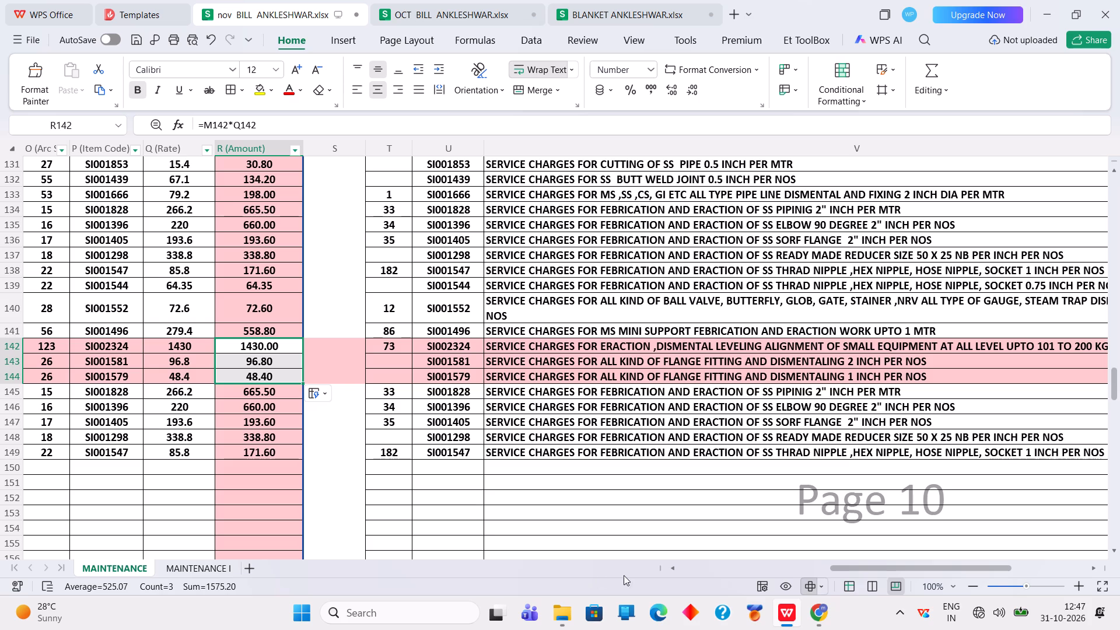
Set the quantity of the 2" FLANGE in row 143 to 4 and the 1" FLANGE in row 144 to 1.
{"action": "left_click", "coordinate": [676, 569]}
{"action": "double_click", "coordinate": [676, 569]}
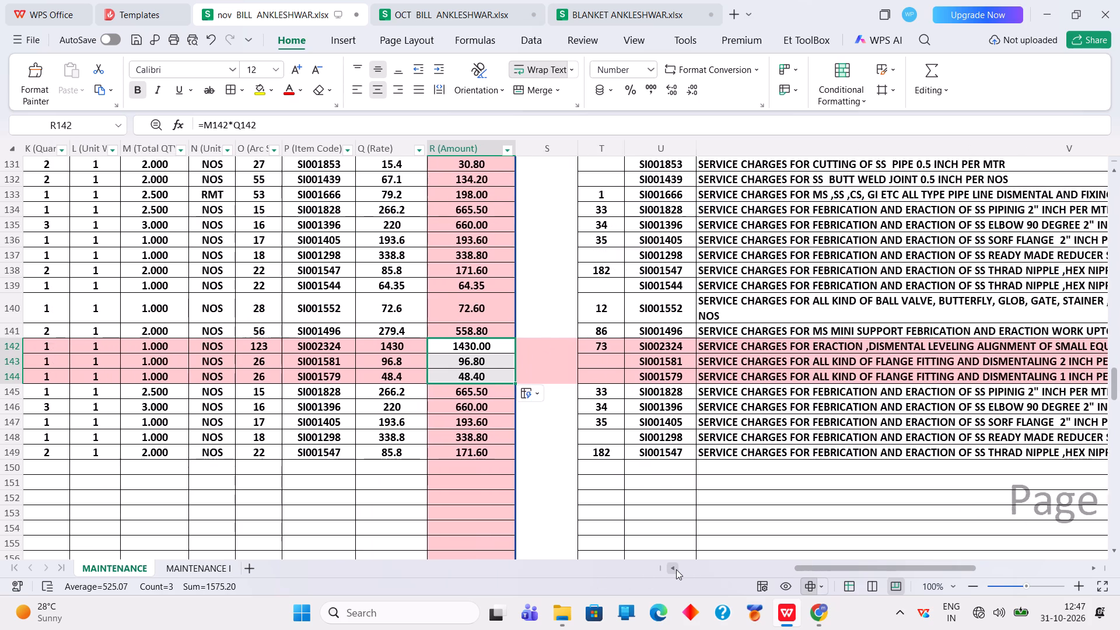
{"action": "left_click", "coordinate": [676, 570]}
{"action": "triple_click", "coordinate": [676, 570]}
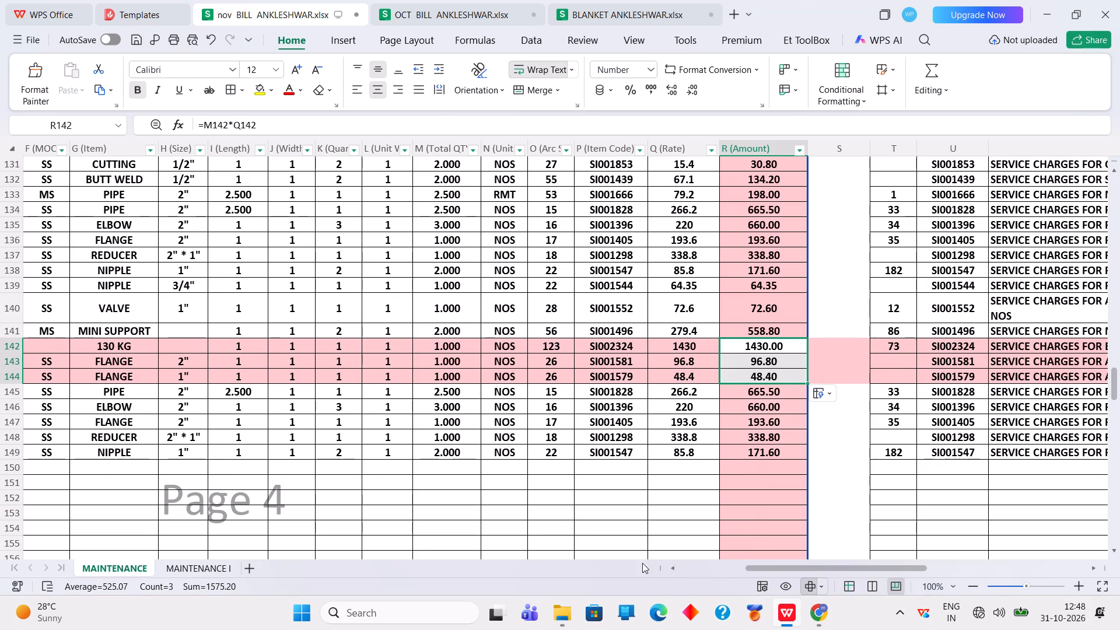
{"action": "left_click", "coordinate": [674, 572]}
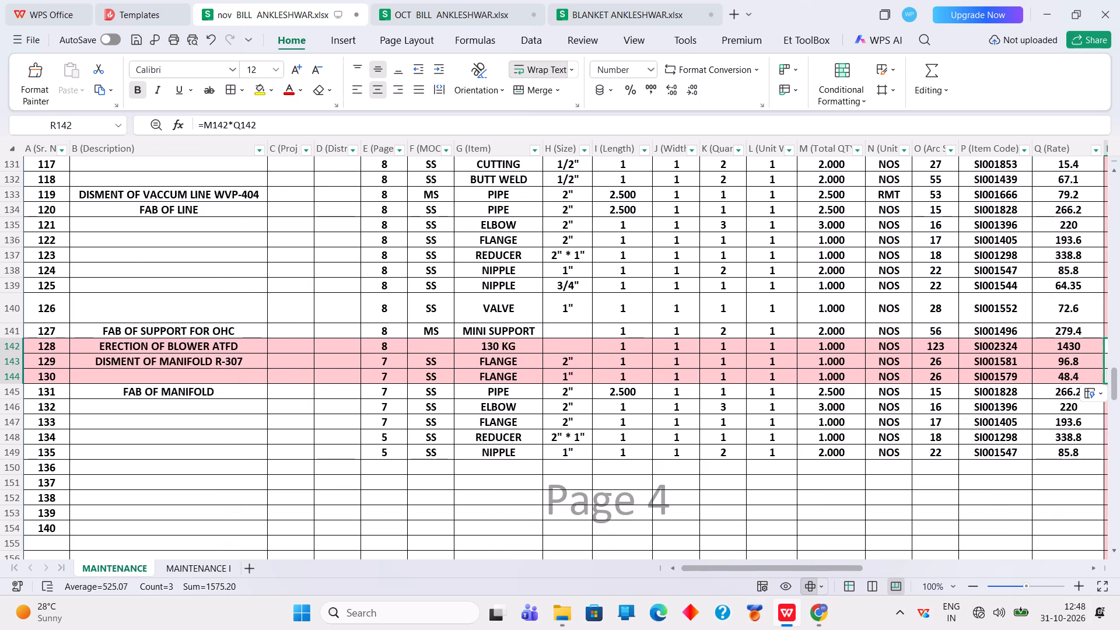
{"action": "left_click", "coordinate": [730, 361]}
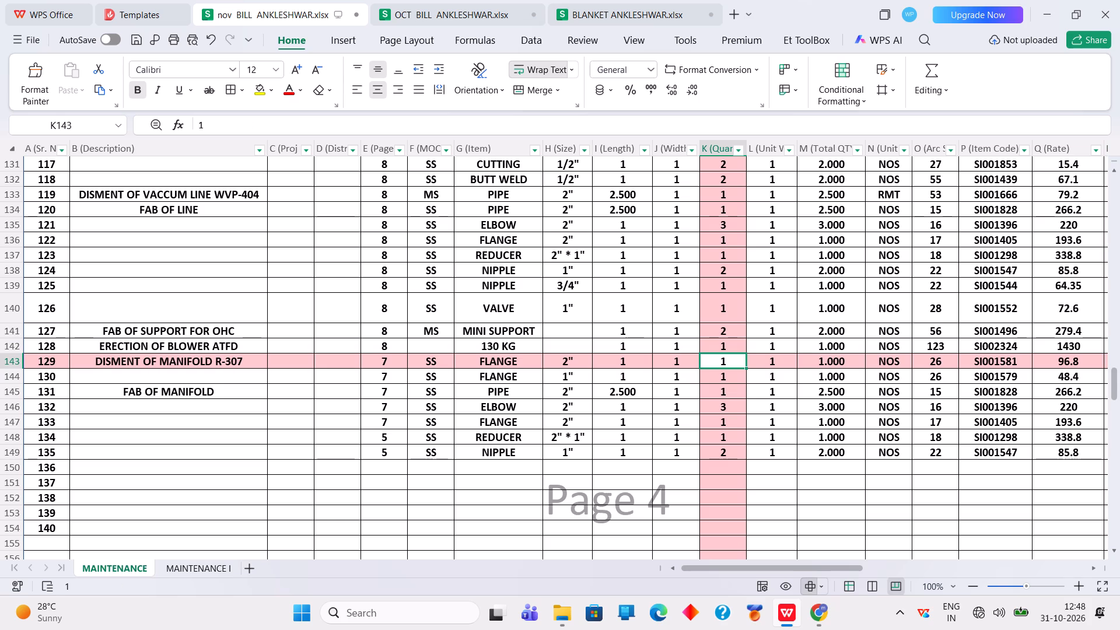
{"action": "key", "text": "4"}
{"action": "key", "text": "Return"}
{"action": "key", "text": "1"}
{"action": "key", "text": "Return"}
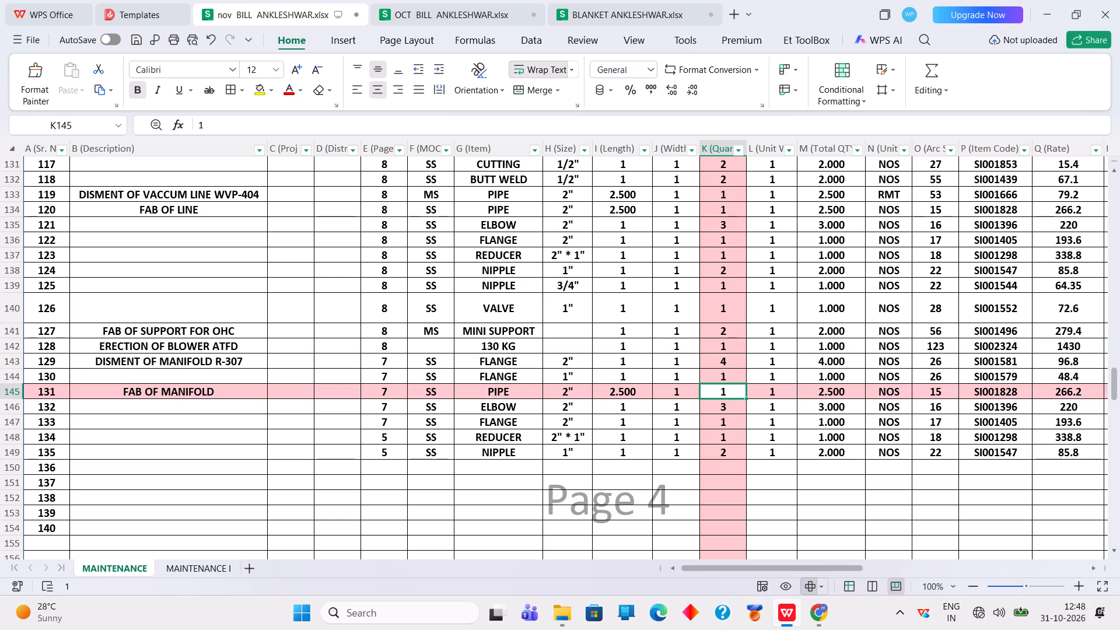
Set the length of the FAB OF MANIFOLD PIPE in row 145 to 0.7.
{"action": "left_click", "coordinate": [637, 393]}
{"action": "type", "text": ".7"}
{"action": "key", "text": "Return"}
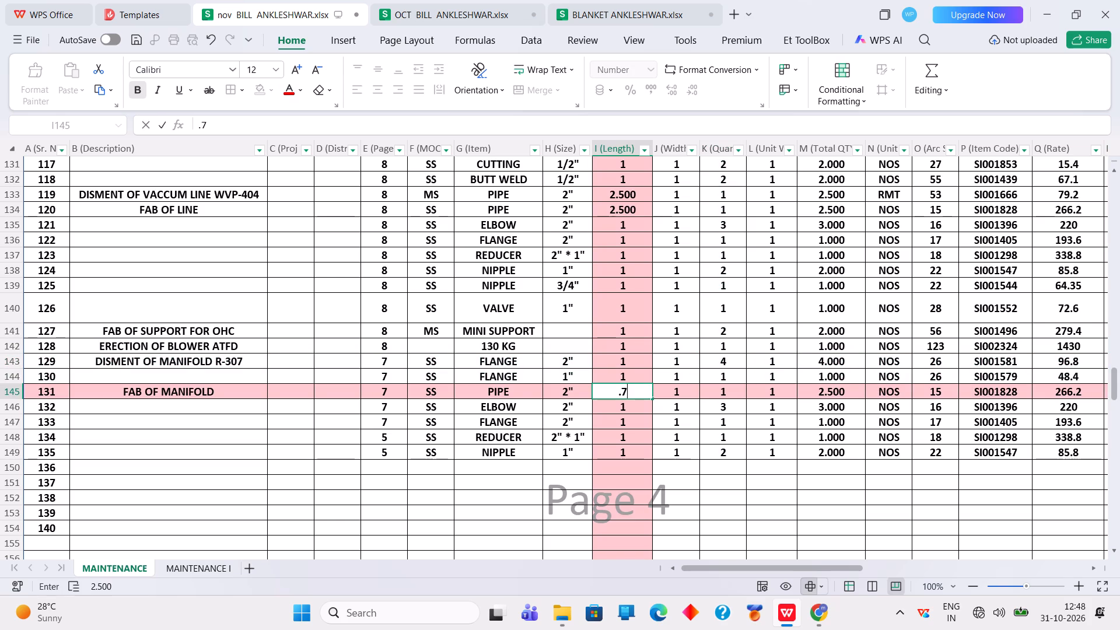
Insert one blank row above the REDUCER in row 148.
{"action": "left_click", "coordinate": [490, 440]}
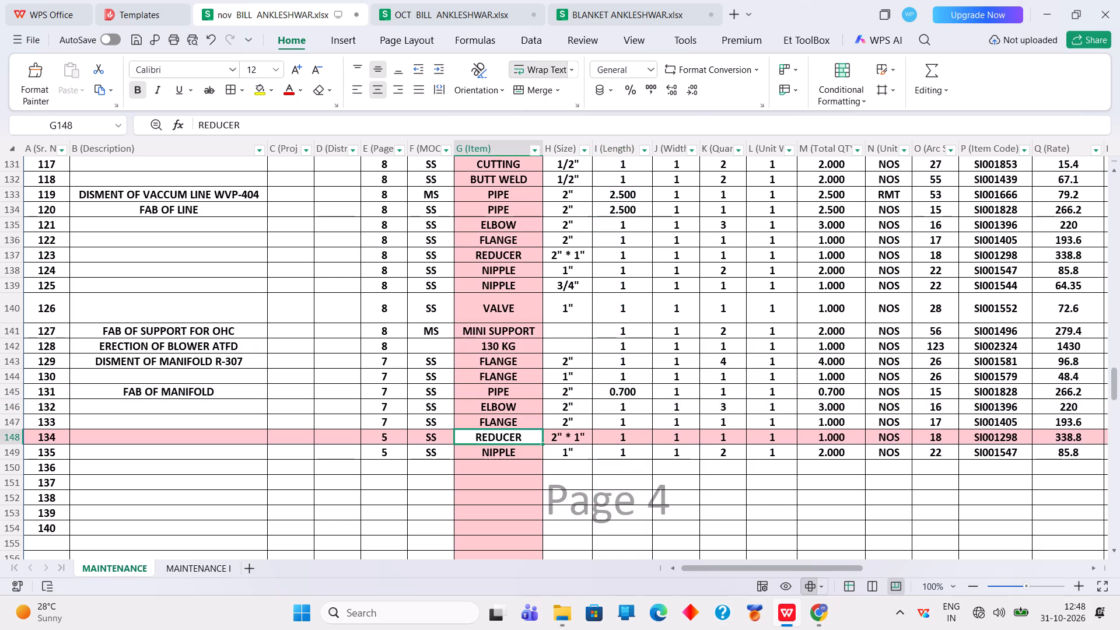
{"action": "right_click", "coordinate": [491, 440]}
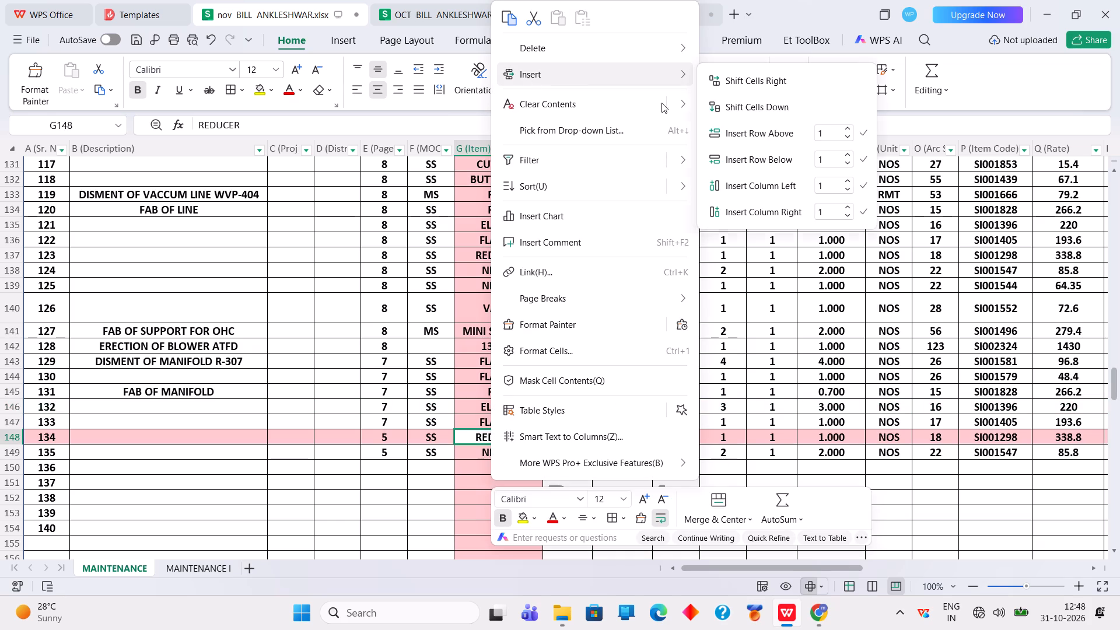
{"action": "left_click", "coordinate": [759, 129]}
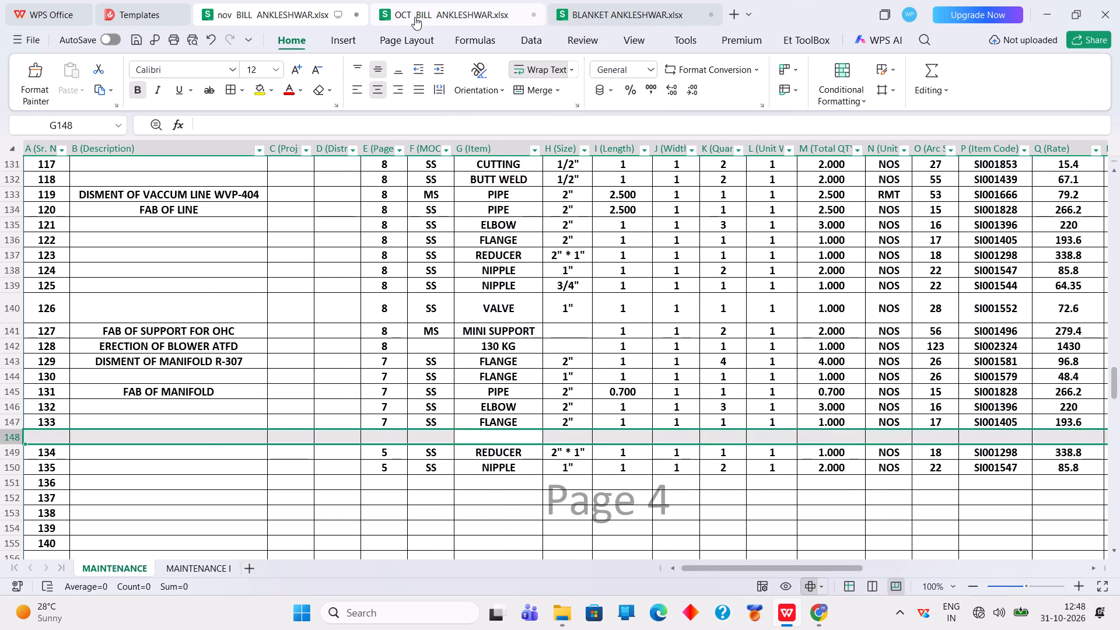
In the OCT bill, clear the Item column filter by selecting all items.
{"action": "left_click", "coordinate": [415, 17]}
{"action": "scroll", "coordinate": [250, 268], "scroll_direction": "up", "scroll_amount": 5}
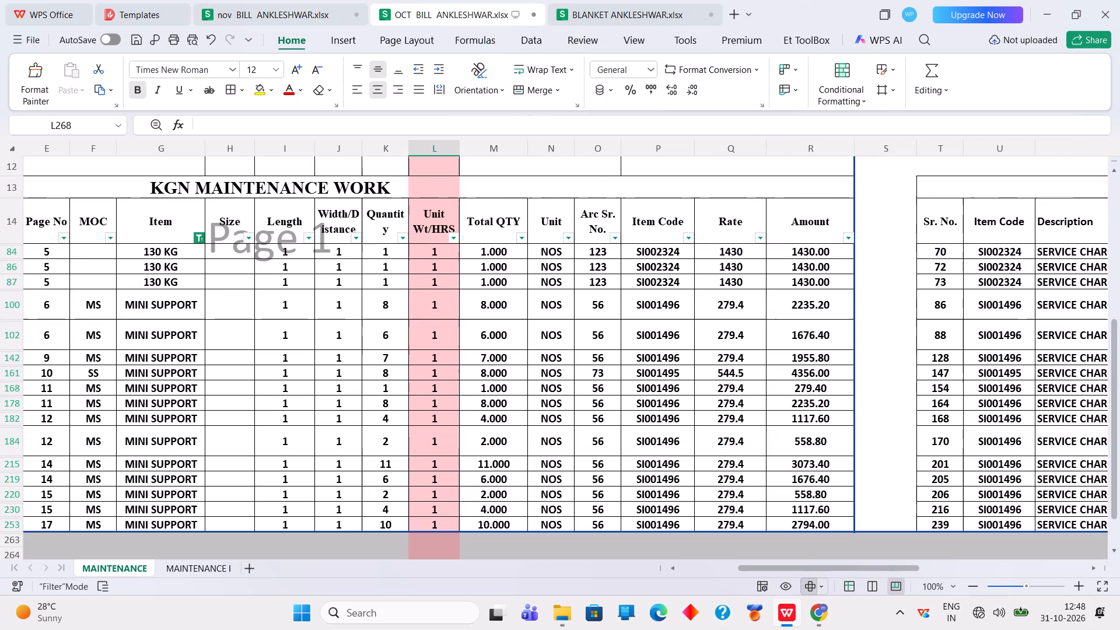
{"action": "left_click", "coordinate": [198, 318]}
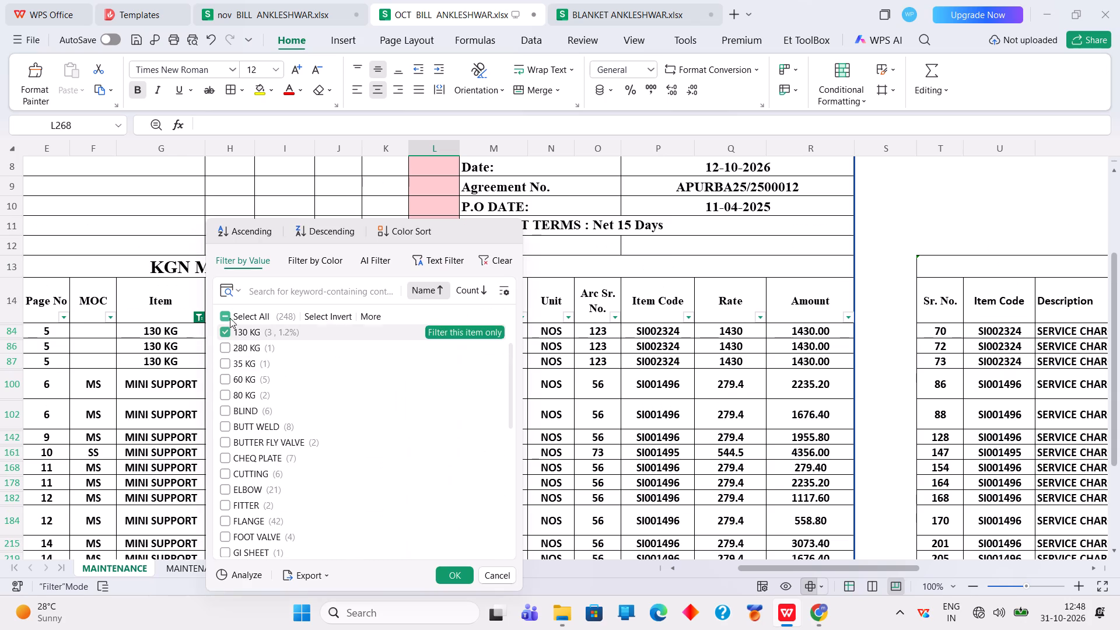
{"action": "left_click", "coordinate": [228, 318]}
{"action": "left_click", "coordinate": [461, 568]}
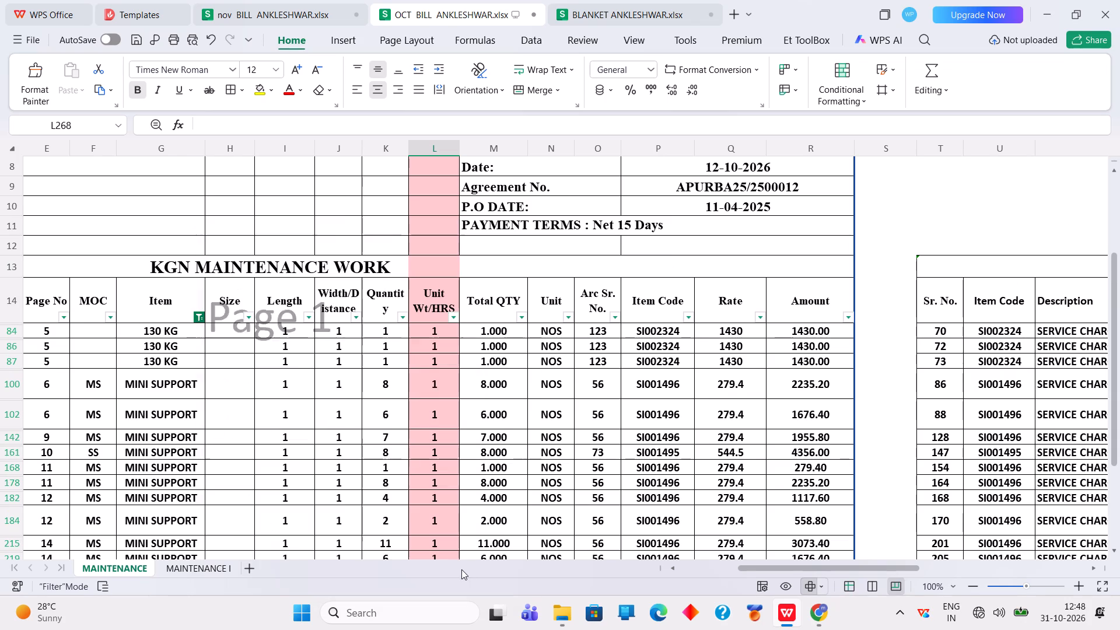
{"action": "left_click", "coordinate": [246, 317]}
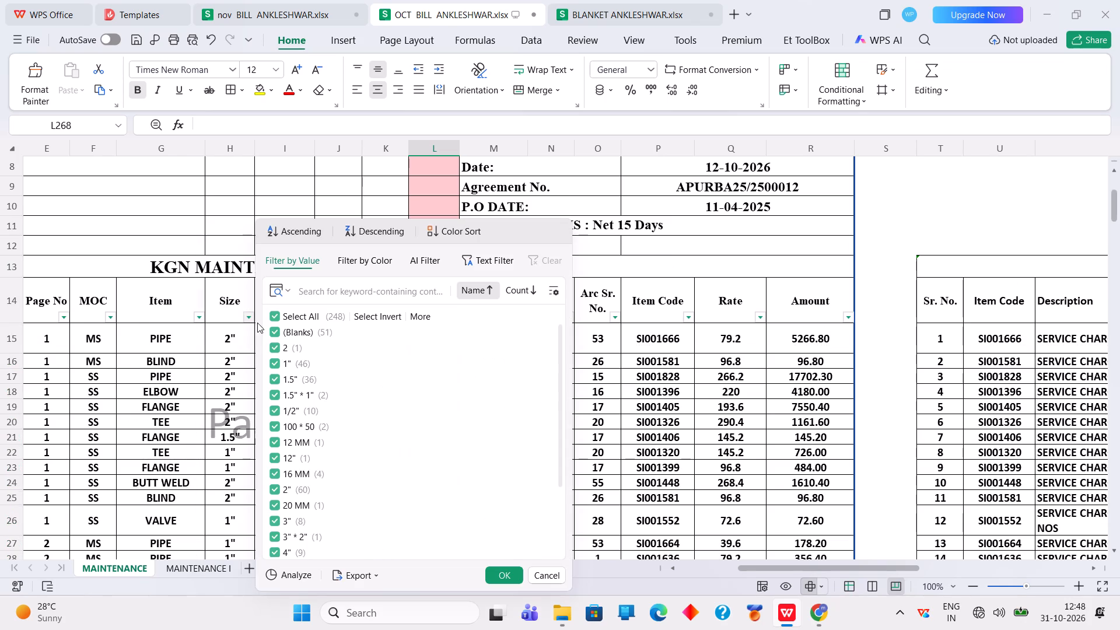
{"action": "left_click", "coordinate": [217, 429]}
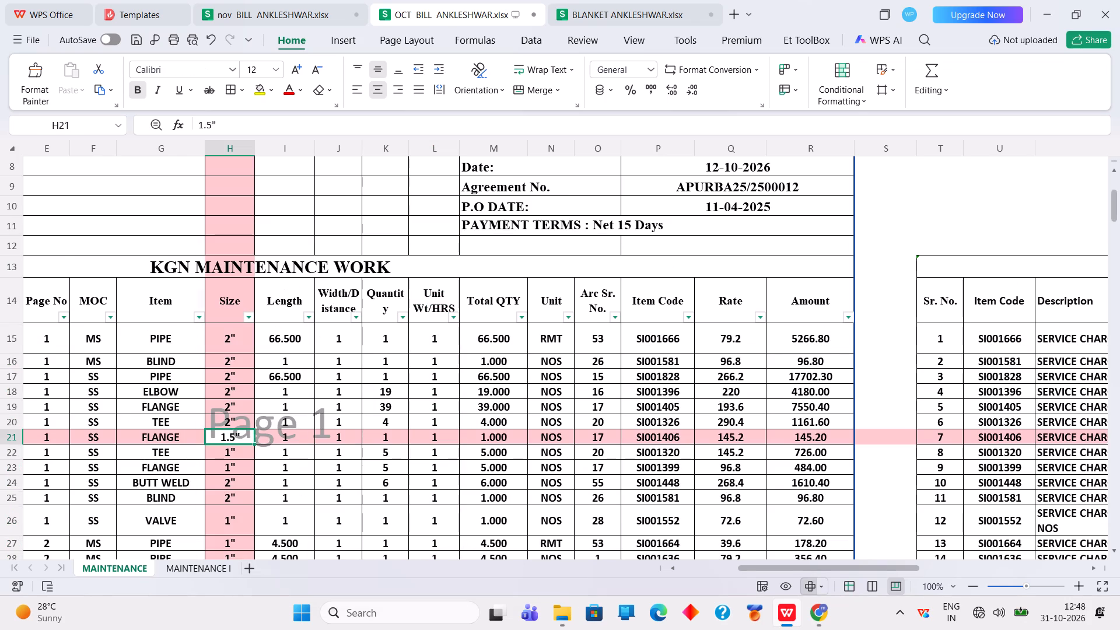
Copy the SS 2" TEE line in row 20 of the OCT bill into blank row 148 of the nov bill.
{"action": "left_click", "coordinate": [4, 425]}
{"action": "right_click", "coordinate": [4, 425]}
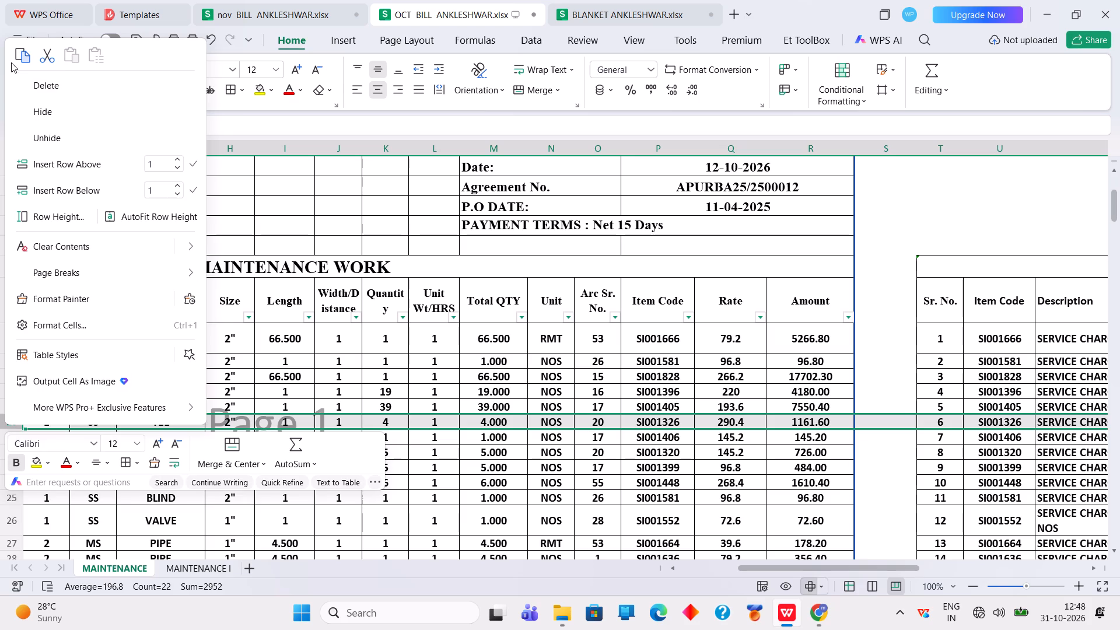
{"action": "left_click", "coordinate": [16, 58]}
{"action": "left_click", "coordinate": [310, 2]}
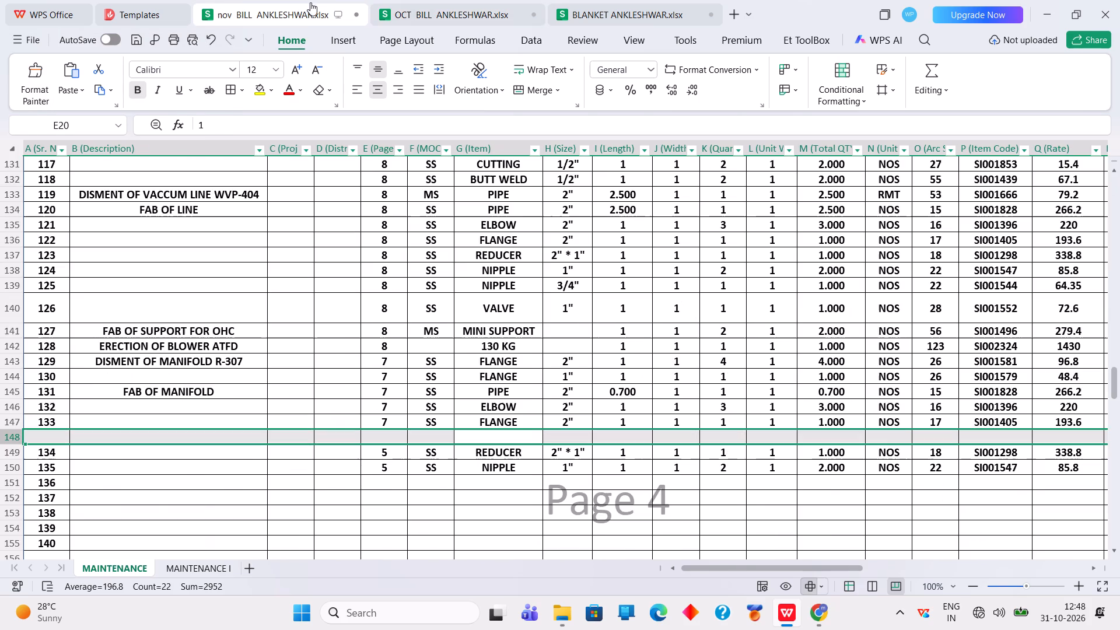
{"action": "left_click", "coordinate": [8, 437]}
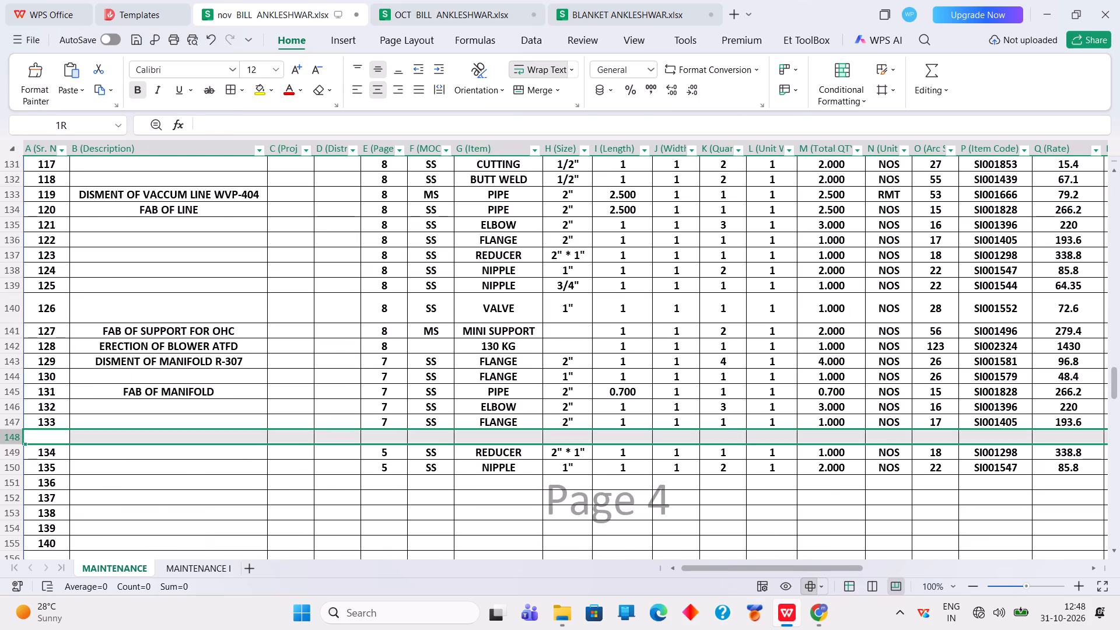
{"action": "right_click", "coordinate": [8, 437]}
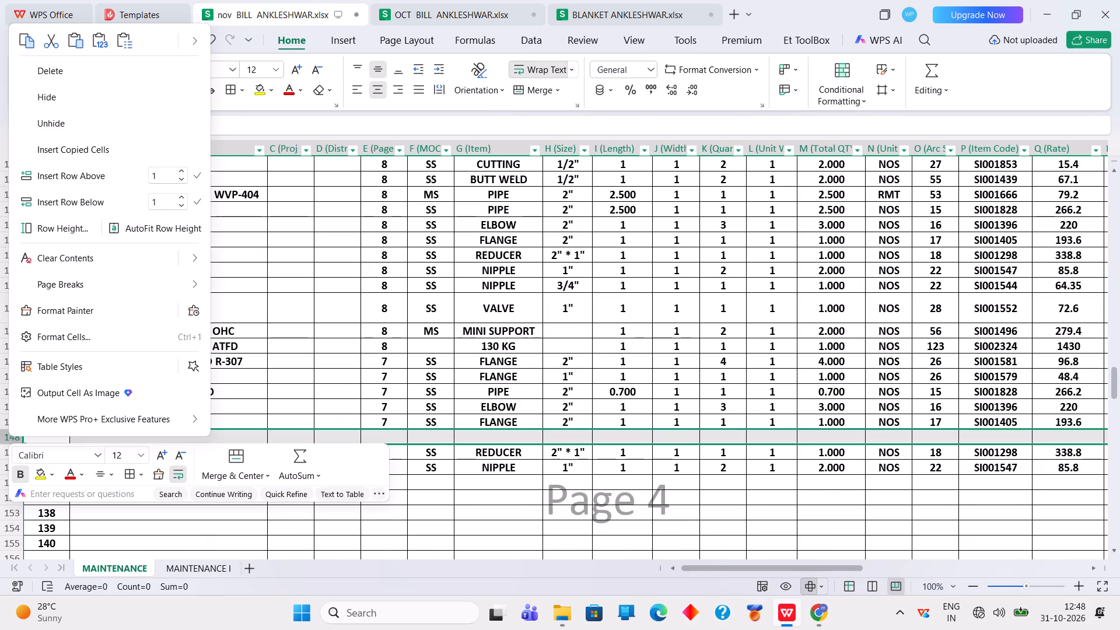
{"action": "left_click", "coordinate": [68, 38]}
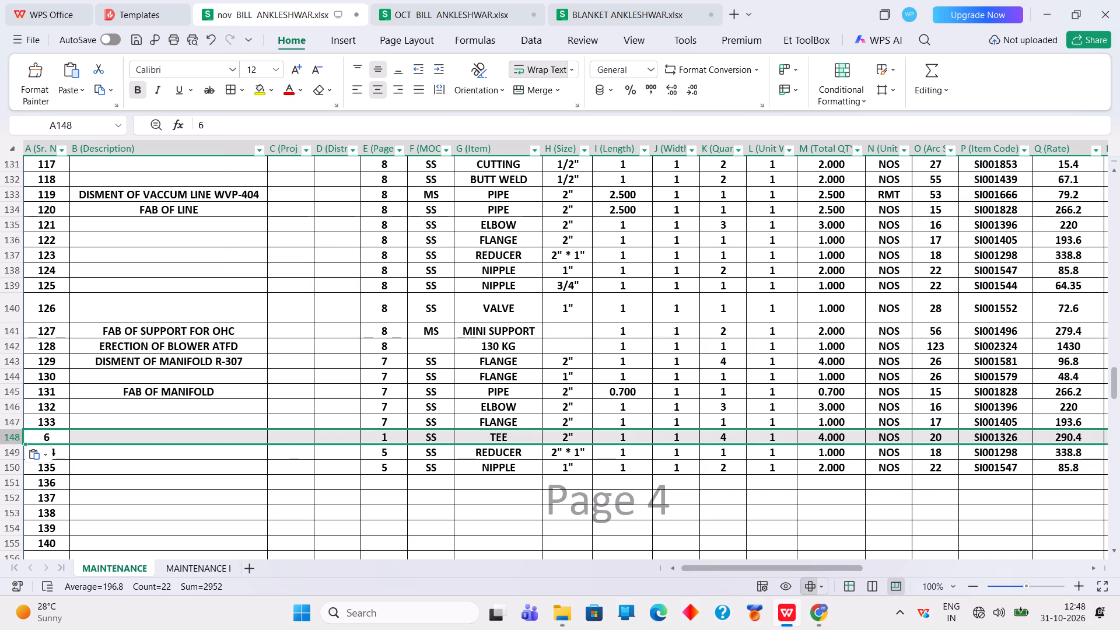
Copy the SS 1" FLANGE line in row 23 of the OCT bill over the NIPPLE line in row 150 of the nov bill.
{"action": "left_click", "coordinate": [444, 9]}
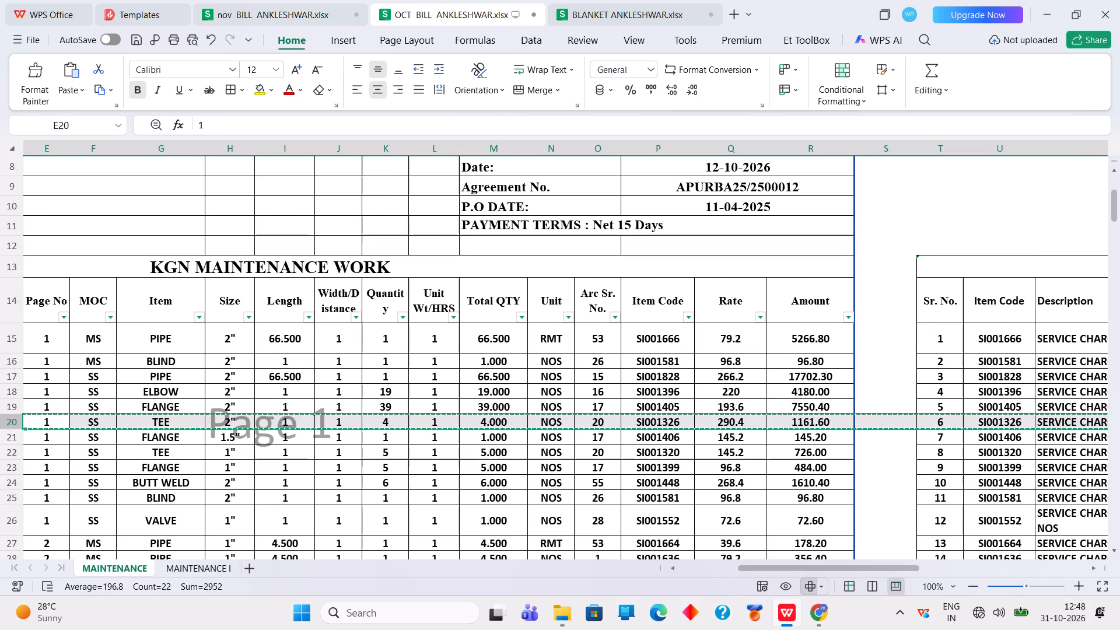
{"action": "left_click", "coordinate": [29, 470]}
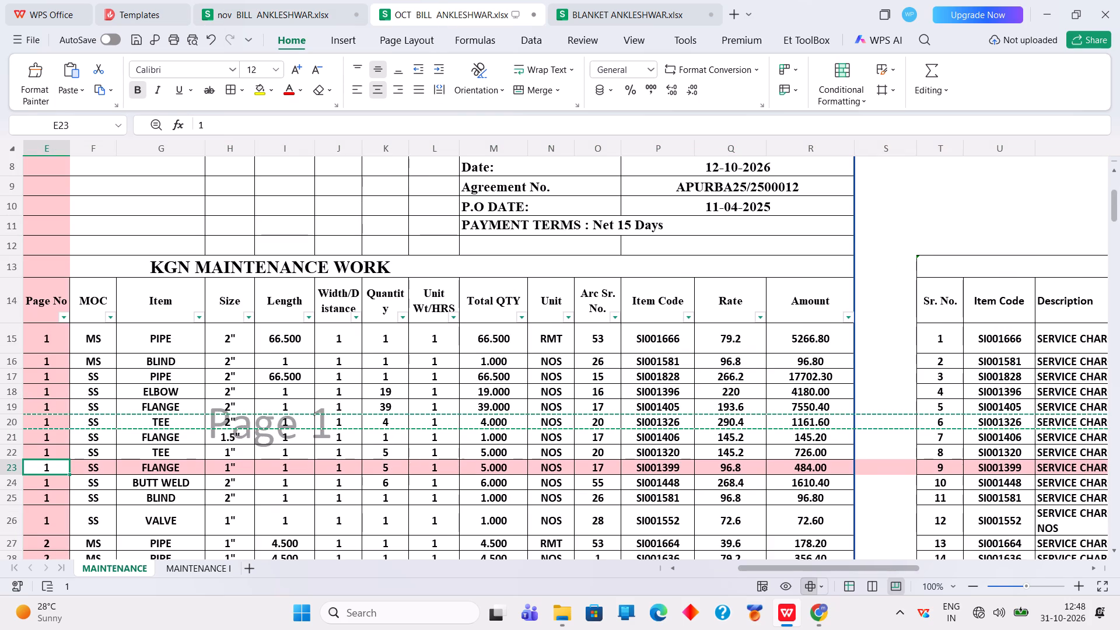
{"action": "left_click", "coordinate": [15, 468]}
{"action": "right_click", "coordinate": [15, 468]}
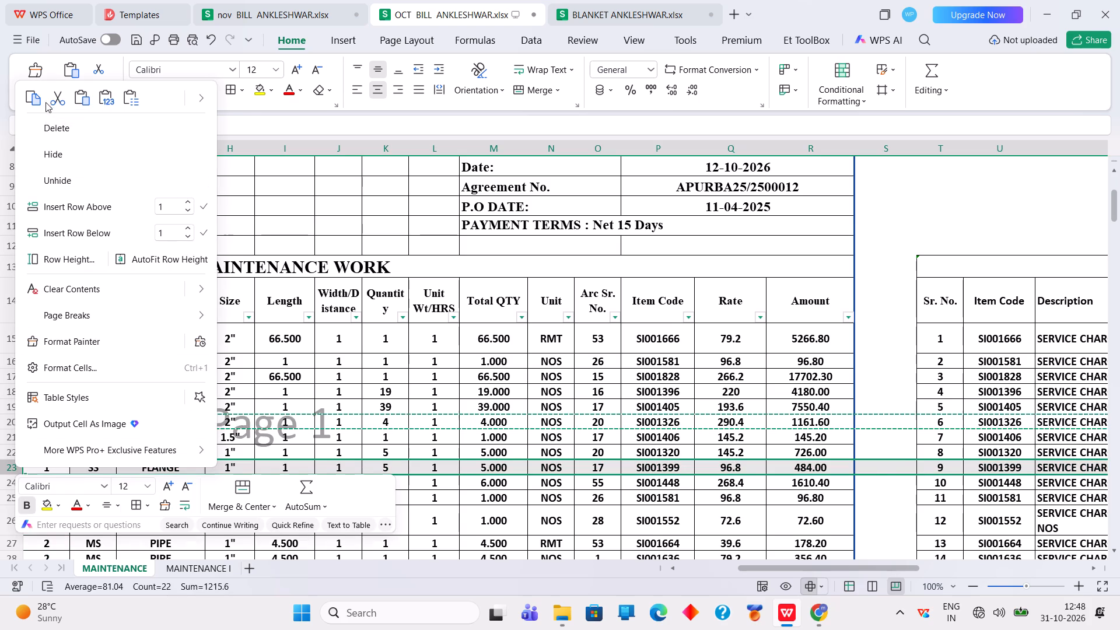
{"action": "left_click", "coordinate": [35, 97]}
{"action": "left_click", "coordinate": [293, 11]}
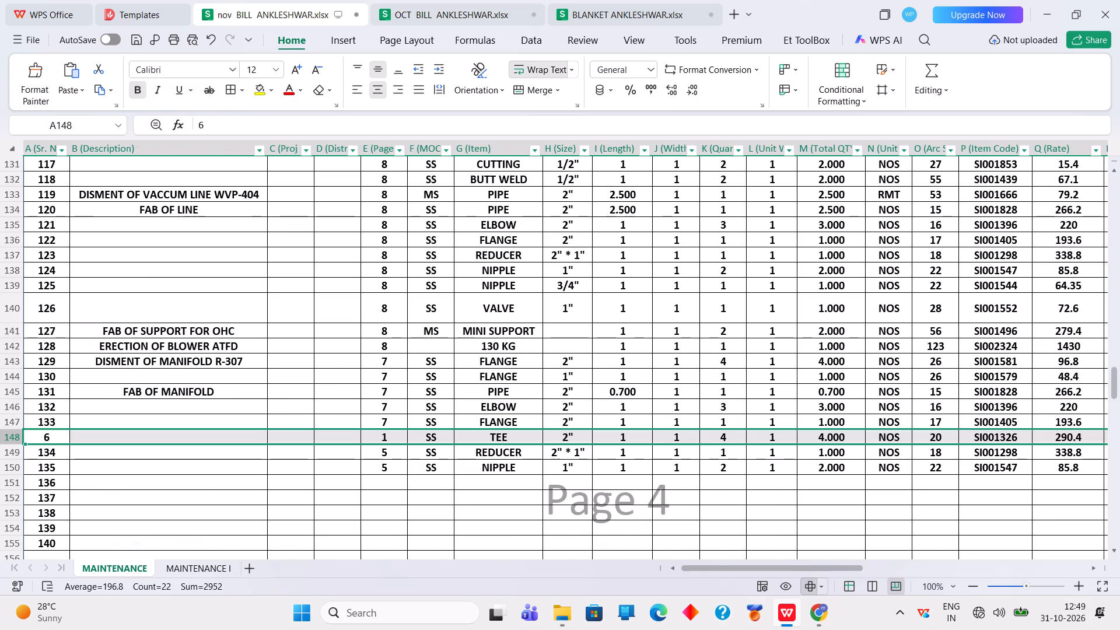
{"action": "left_click", "coordinate": [14, 468]}
{"action": "right_click", "coordinate": [14, 468]}
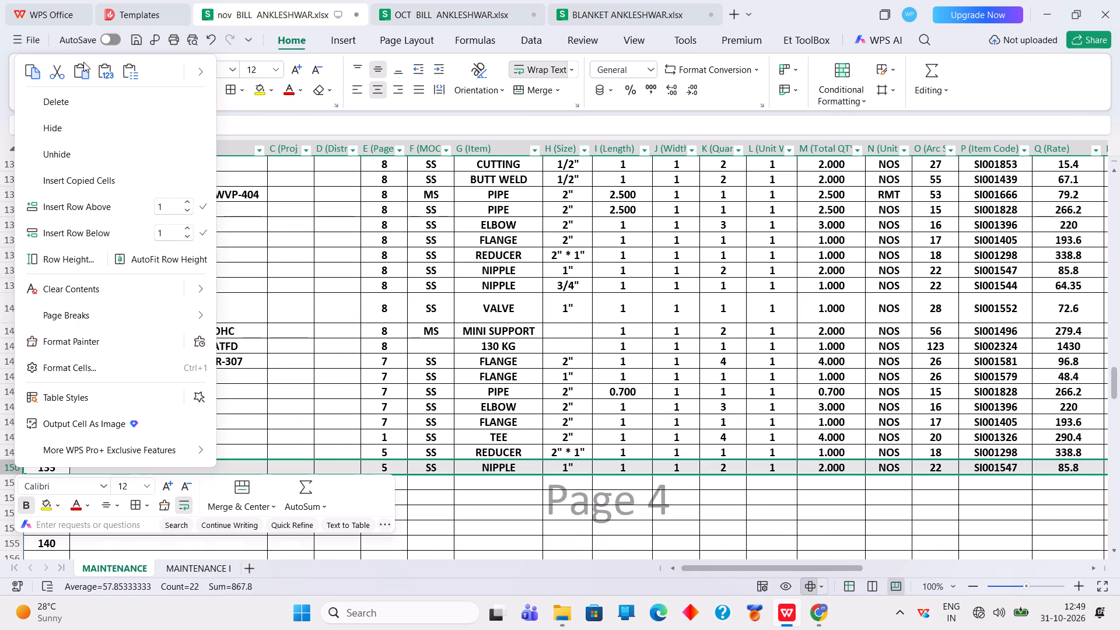
{"action": "left_click", "coordinate": [82, 68]}
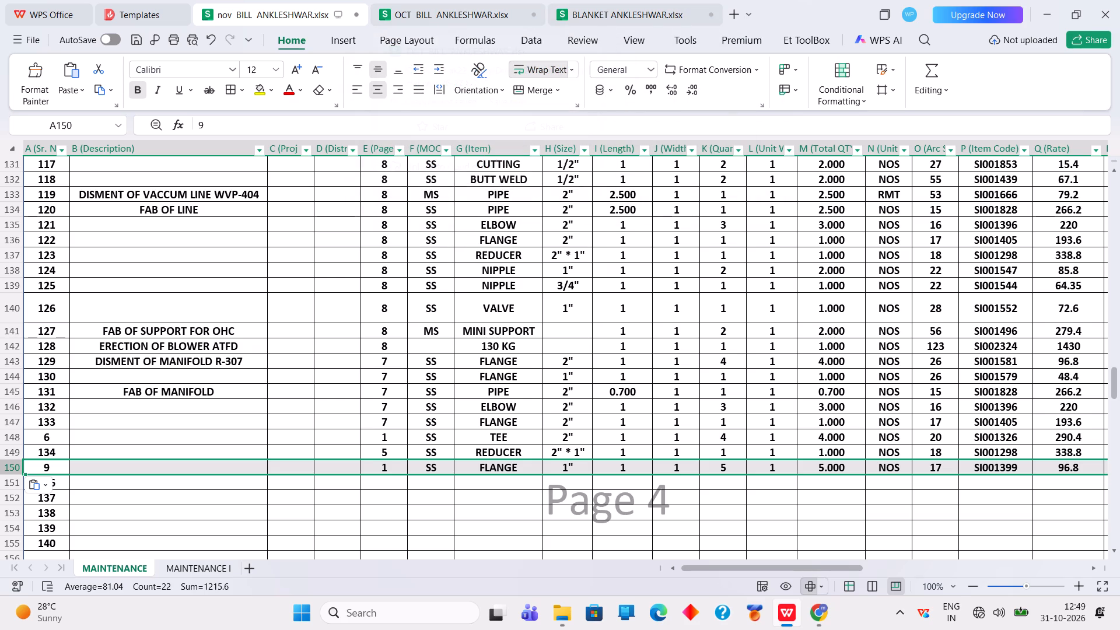
Paste the same copied 1" FLANGE line into rows 151 and 152 of the nov bill.
{"action": "left_click_drag", "start_coordinate": [6, 484], "coordinate": [5, 496]}
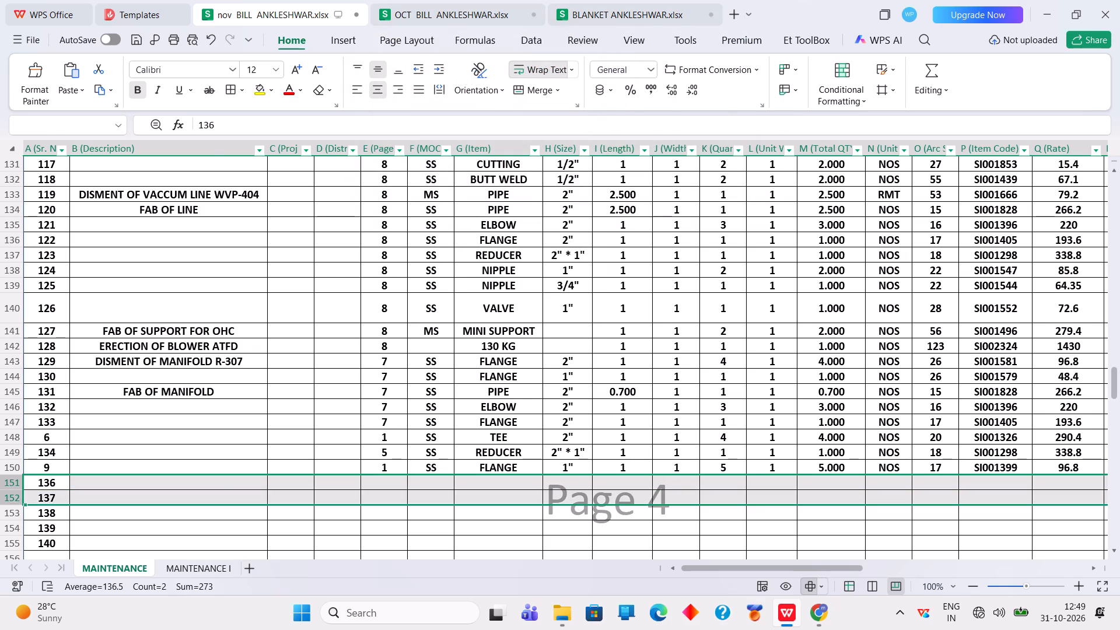
{"action": "right_click", "coordinate": [7, 488]}
{"action": "left_click", "coordinate": [70, 121]}
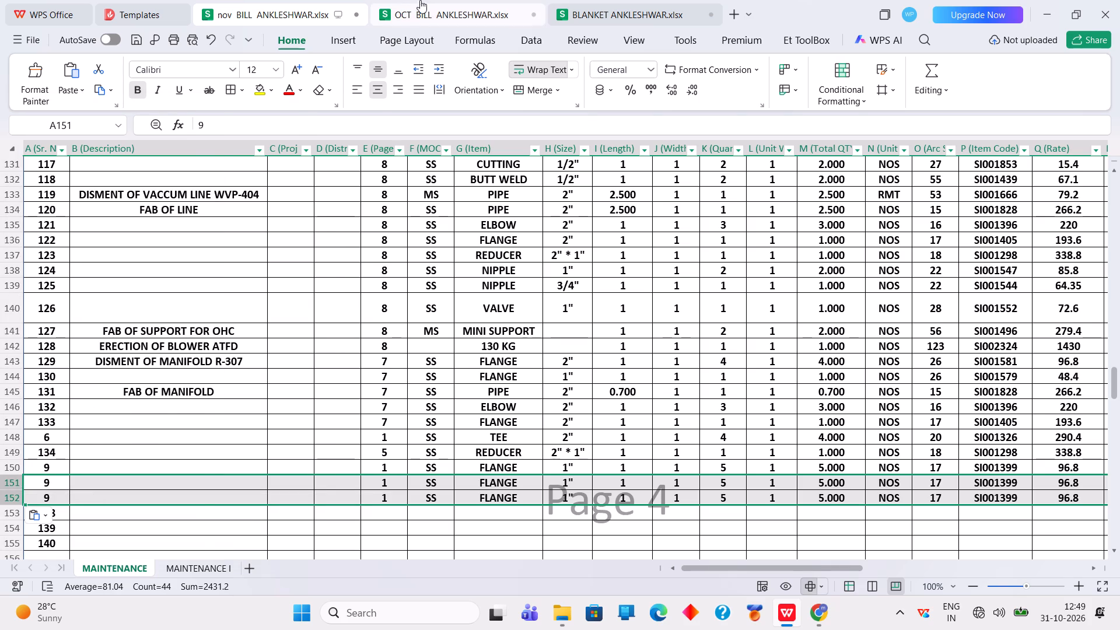
In the OCT bill, filter the Size column to show only 2" items.
{"action": "left_click", "coordinate": [436, 13]}
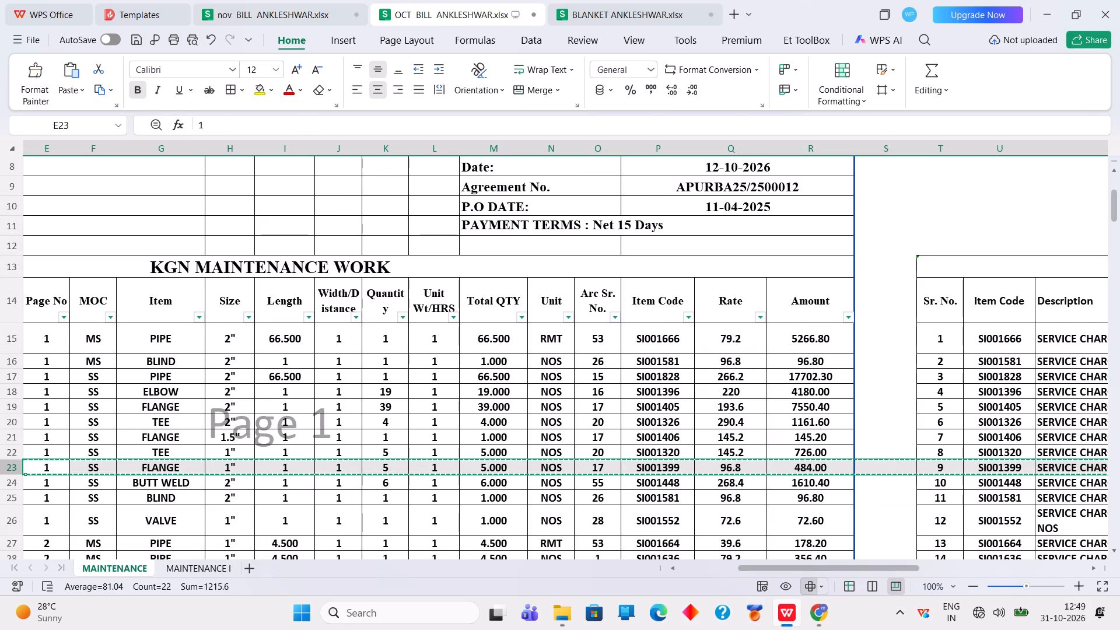
{"action": "scroll", "coordinate": [213, 508], "scroll_direction": "down", "scroll_amount": 3}
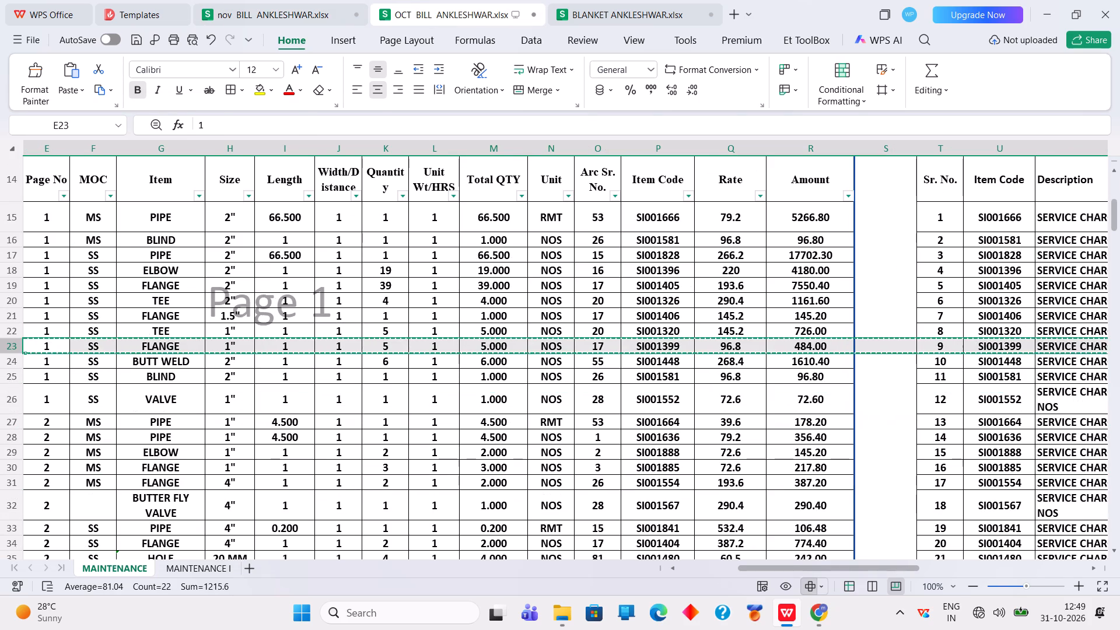
{"action": "left_click", "coordinate": [250, 195]}
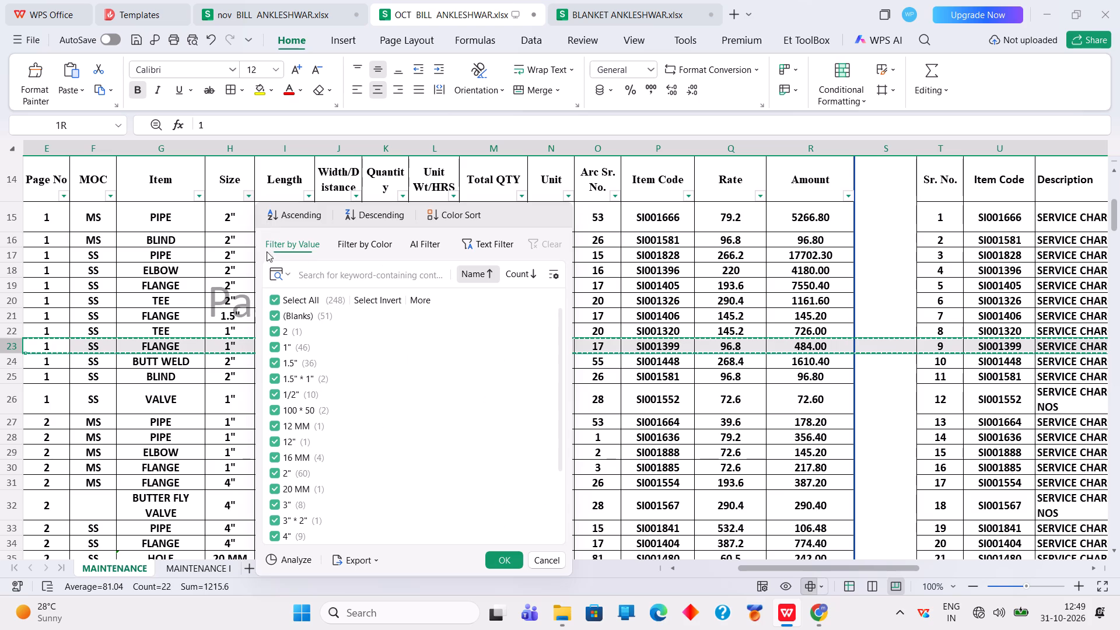
{"action": "left_click", "coordinate": [275, 308]}
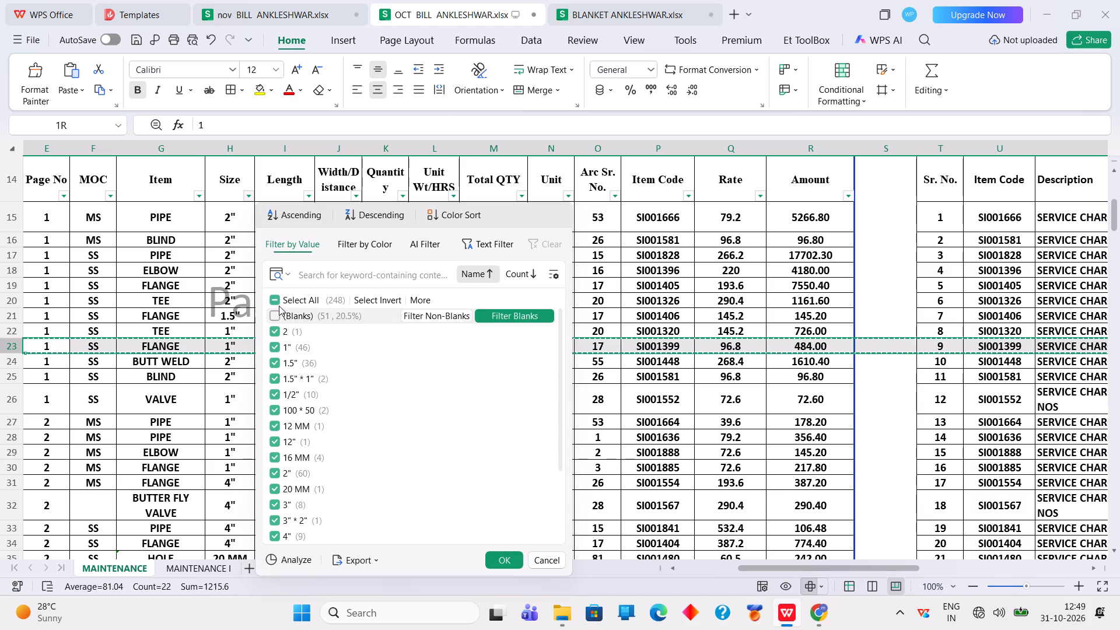
{"action": "left_click", "coordinate": [276, 301]}
{"action": "left_click", "coordinate": [276, 301]}
{"action": "left_click", "coordinate": [285, 477]}
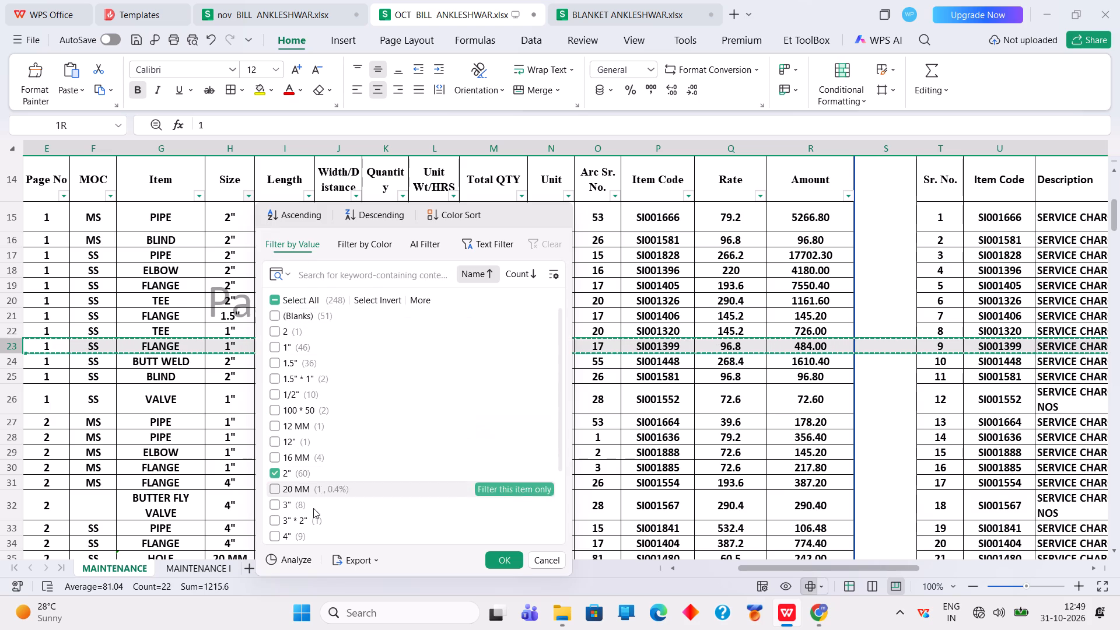
{"action": "left_click", "coordinate": [502, 563]}
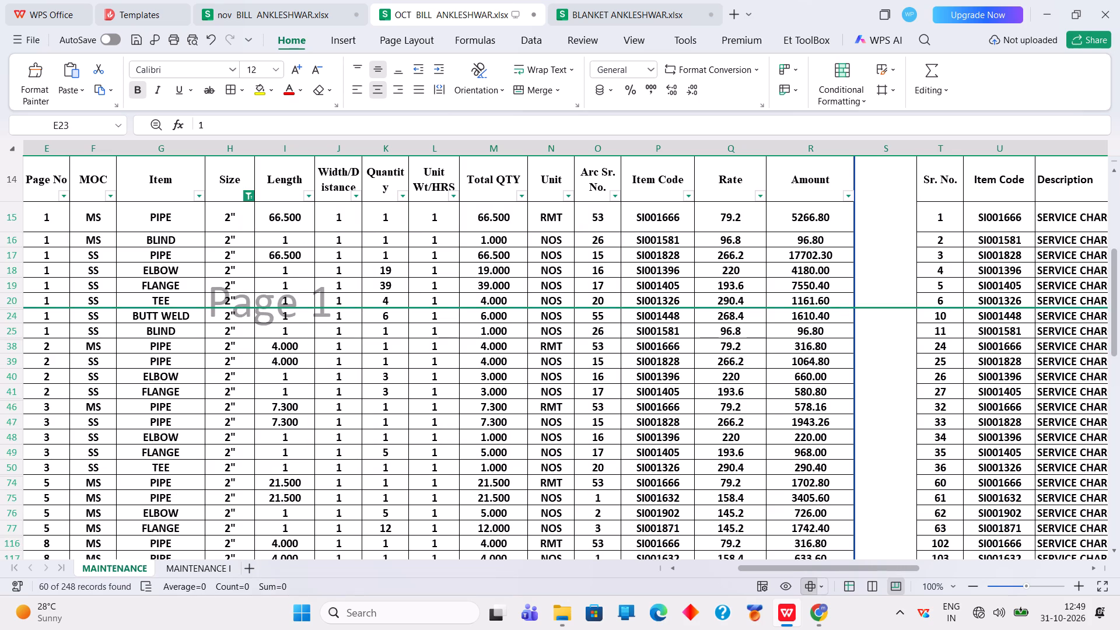
Copy the MS 2" VALVE line in row 255 of the OCT bill into row 153 of the nov bill.
{"action": "scroll", "coordinate": [166, 476], "scroll_direction": "down", "scroll_amount": 13}
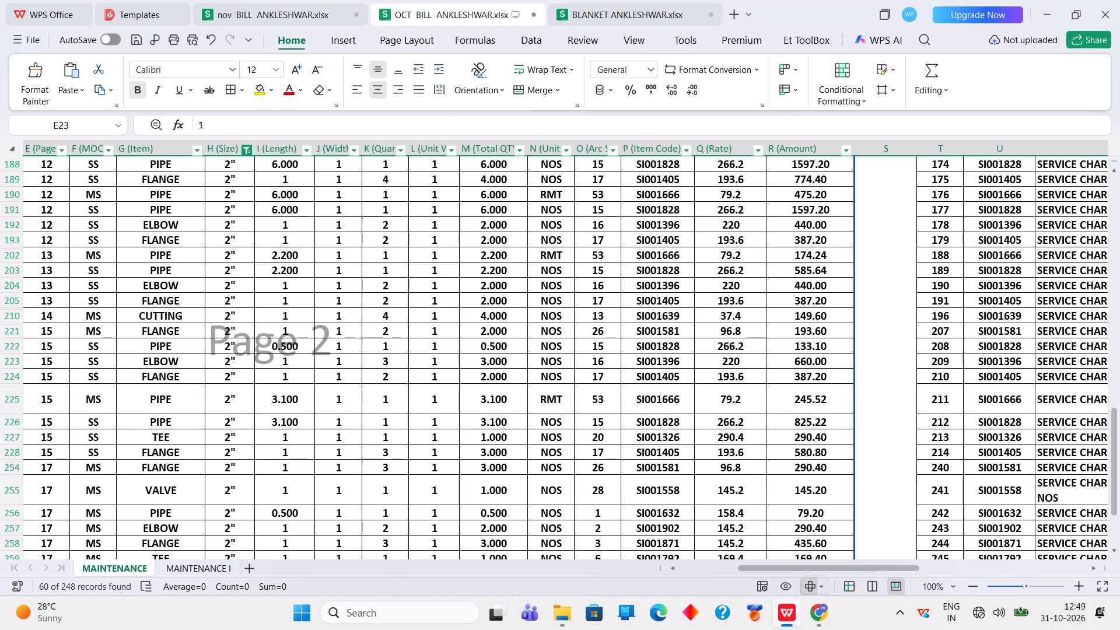
{"action": "left_click", "coordinate": [0, 482]}
{"action": "right_click", "coordinate": [0, 482]}
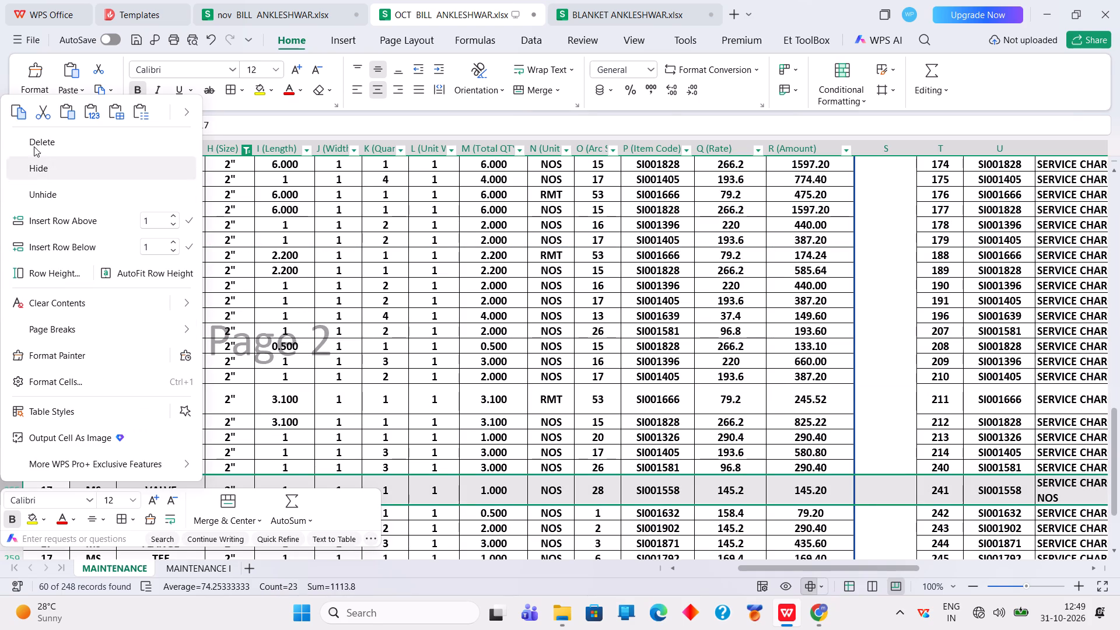
{"action": "left_click", "coordinate": [17, 111]}
{"action": "left_click", "coordinate": [290, 11]}
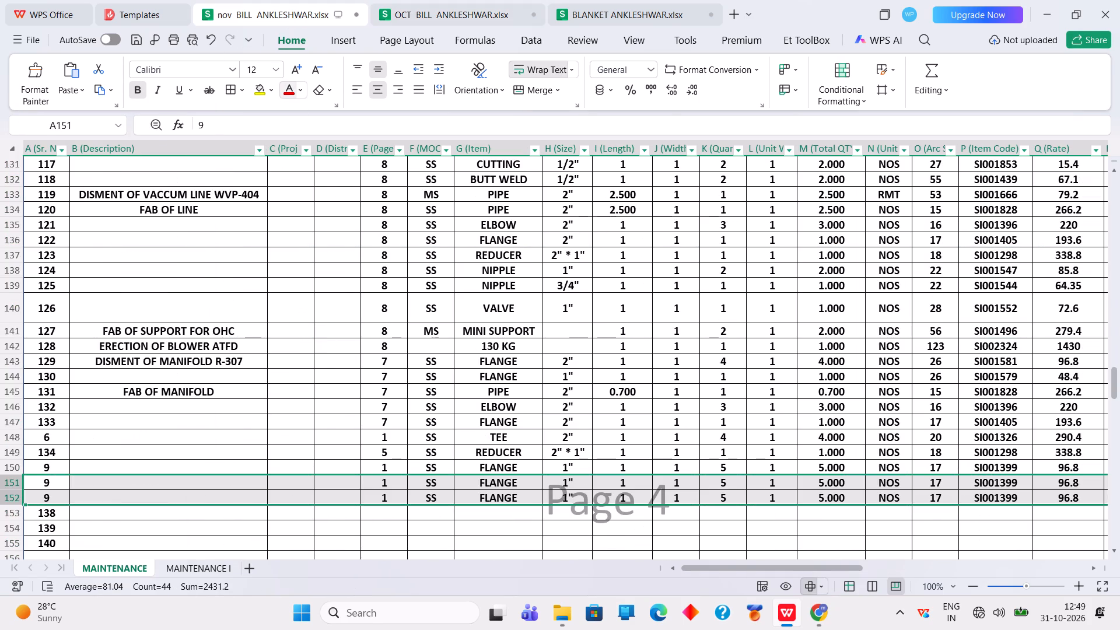
{"action": "left_click", "coordinate": [12, 509]}
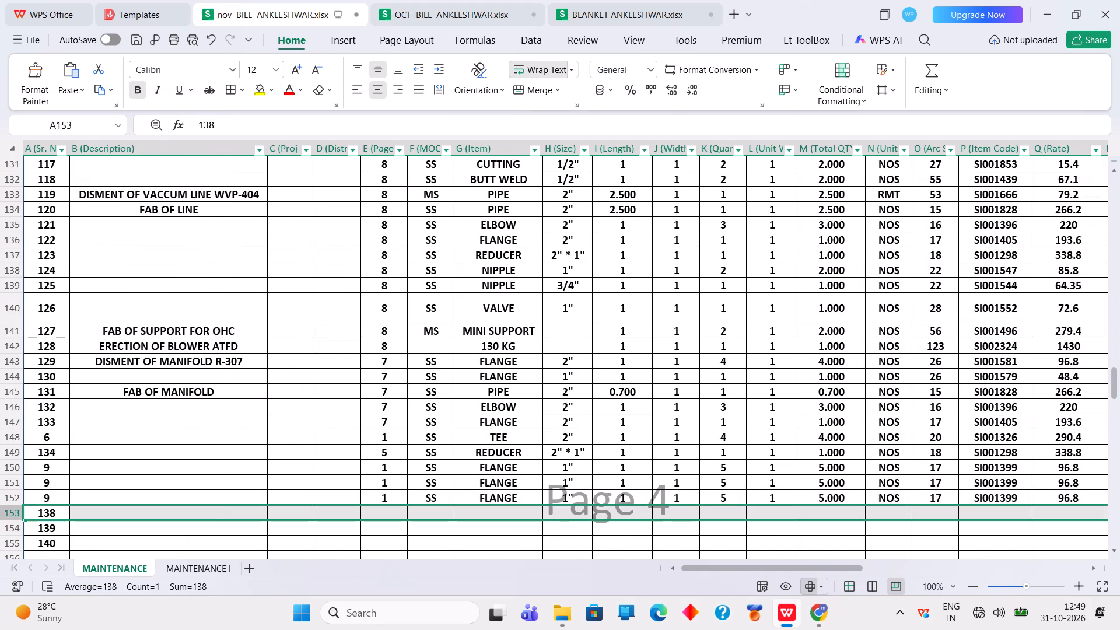
{"action": "right_click", "coordinate": [12, 509]}
{"action": "left_click", "coordinate": [86, 106]}
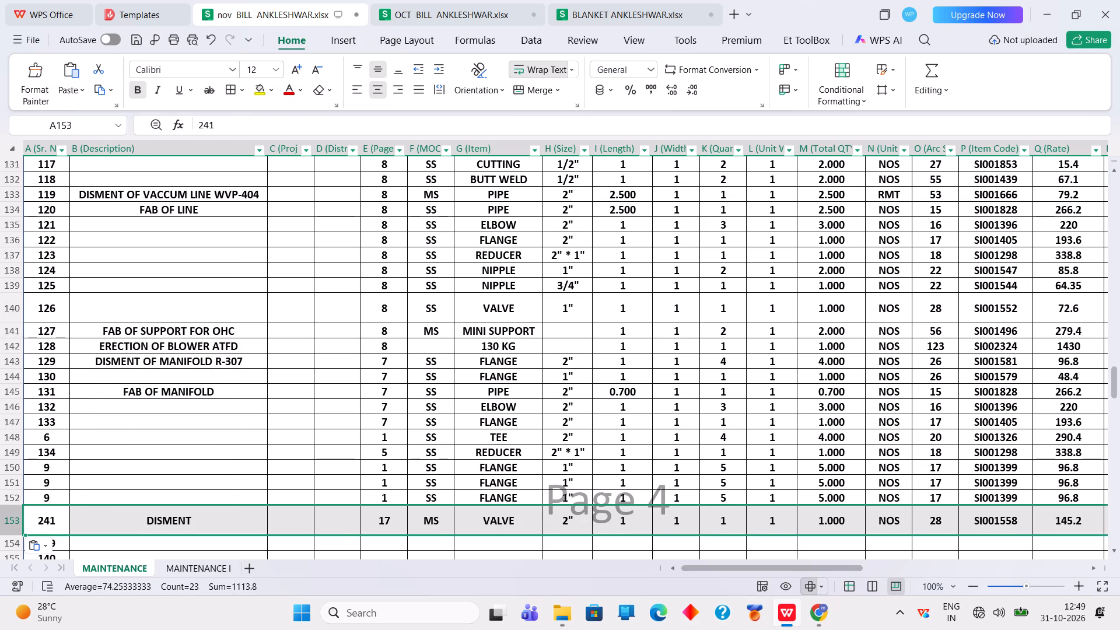
For the 2" VALVE line in row 153, set the MOC to SS and clear the DISMENT description.
{"action": "left_click", "coordinate": [436, 517]}
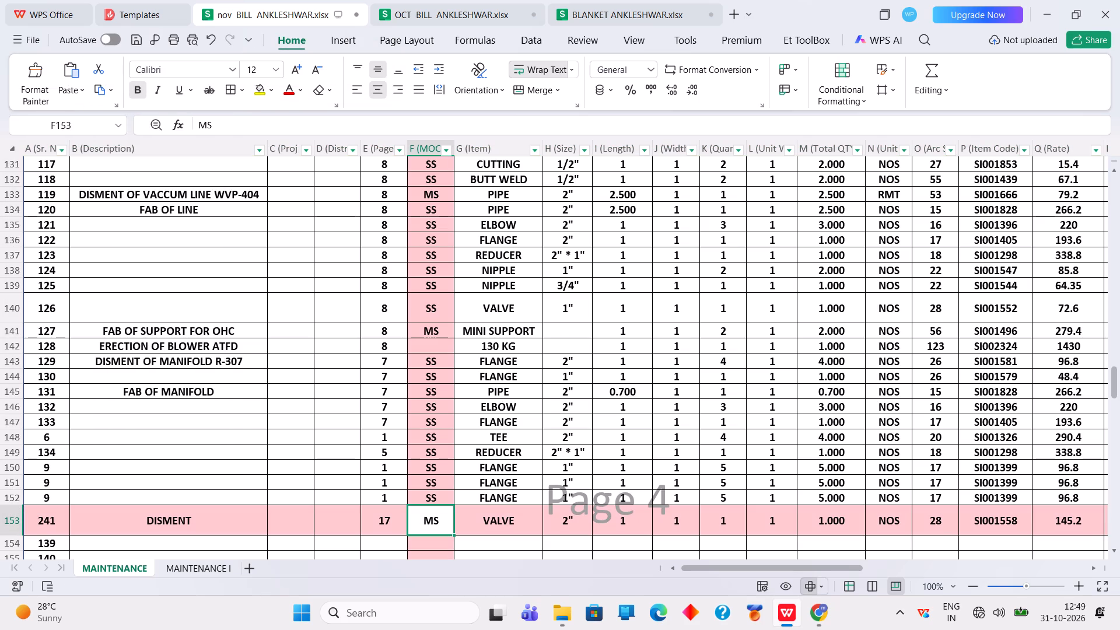
{"action": "type", "text": "SS"}
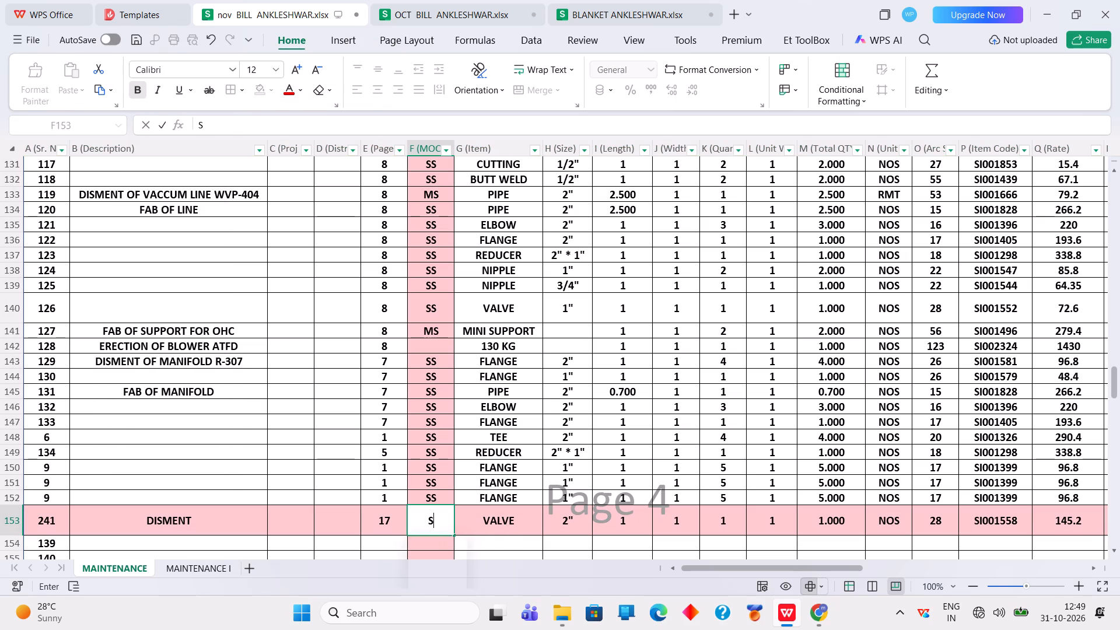
{"action": "left_click", "coordinate": [208, 525]}
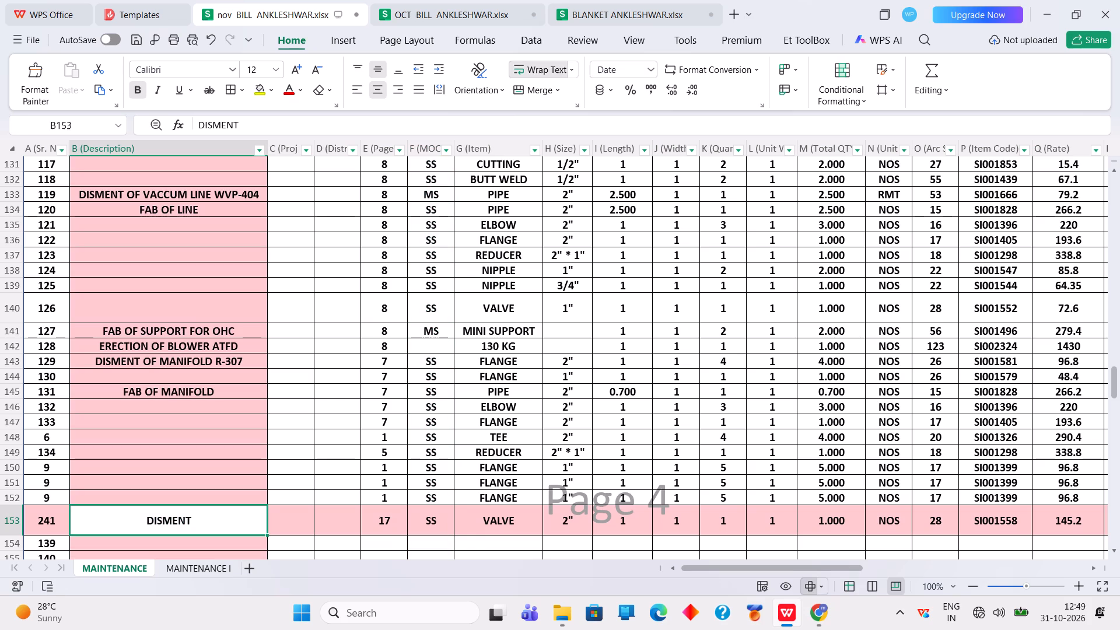
{"action": "key", "text": "BackSpace"}
{"action": "key", "text": "Return"}
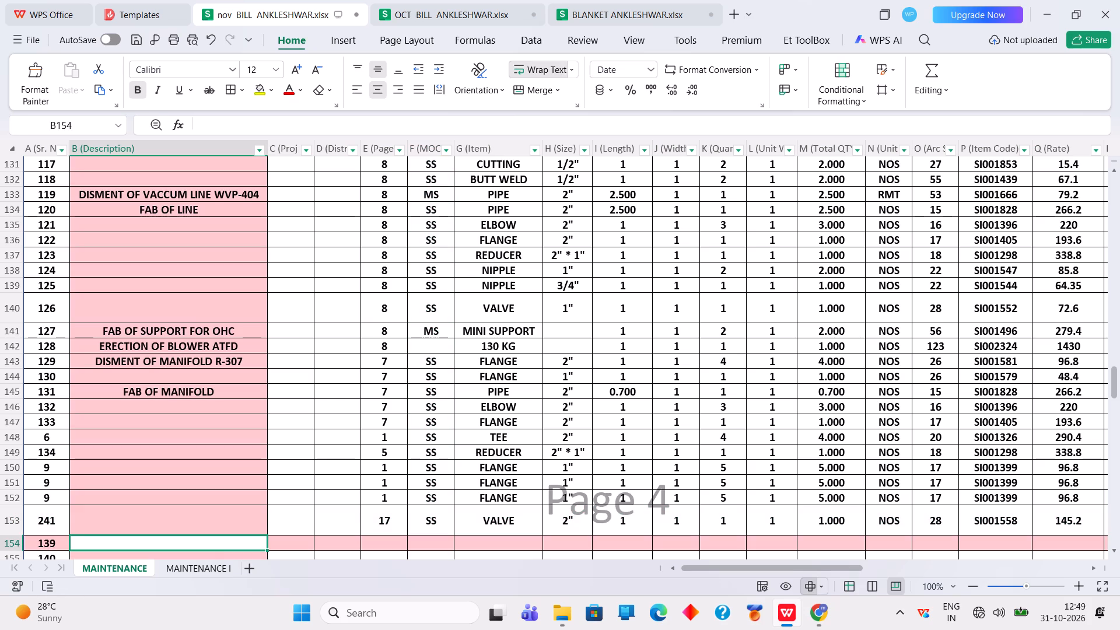
Change the item in row 151 to TEE.
{"action": "left_click", "coordinate": [498, 486]}
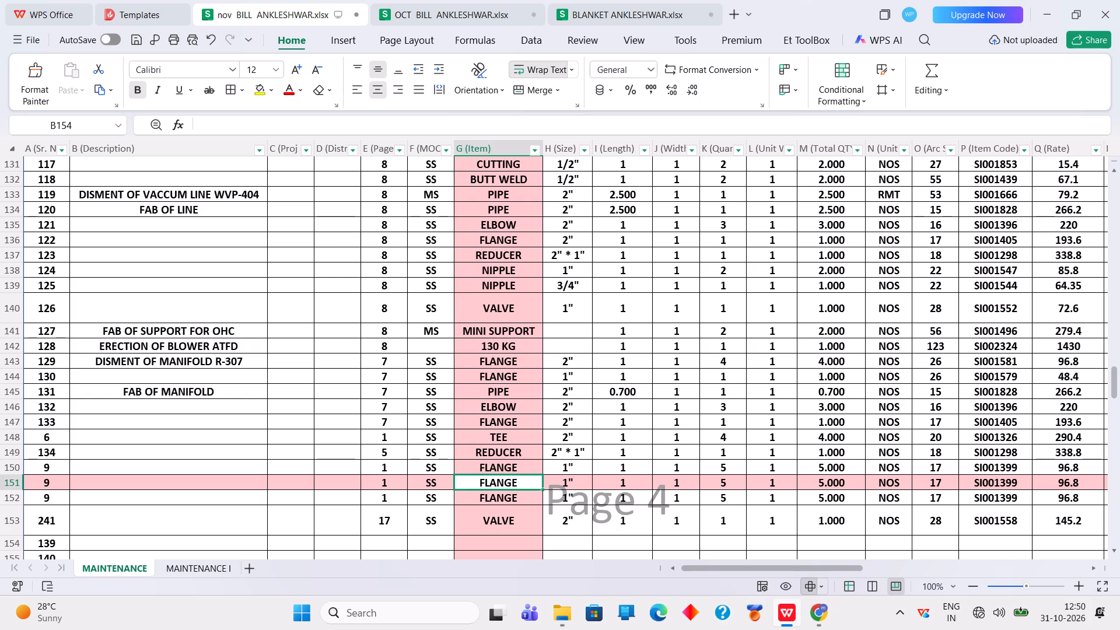
{"action": "type", "text": "TEE"}
{"action": "key", "text": "Return"}
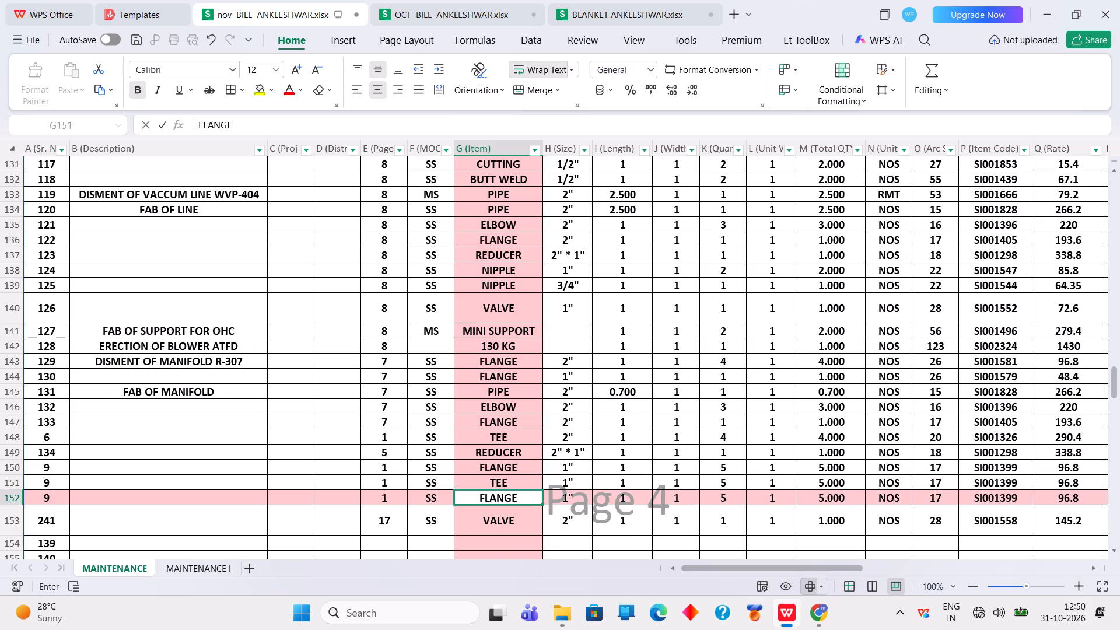
Change the item in row 152 of the nov bill to SOCKET.
{"action": "key", "text": "s"}
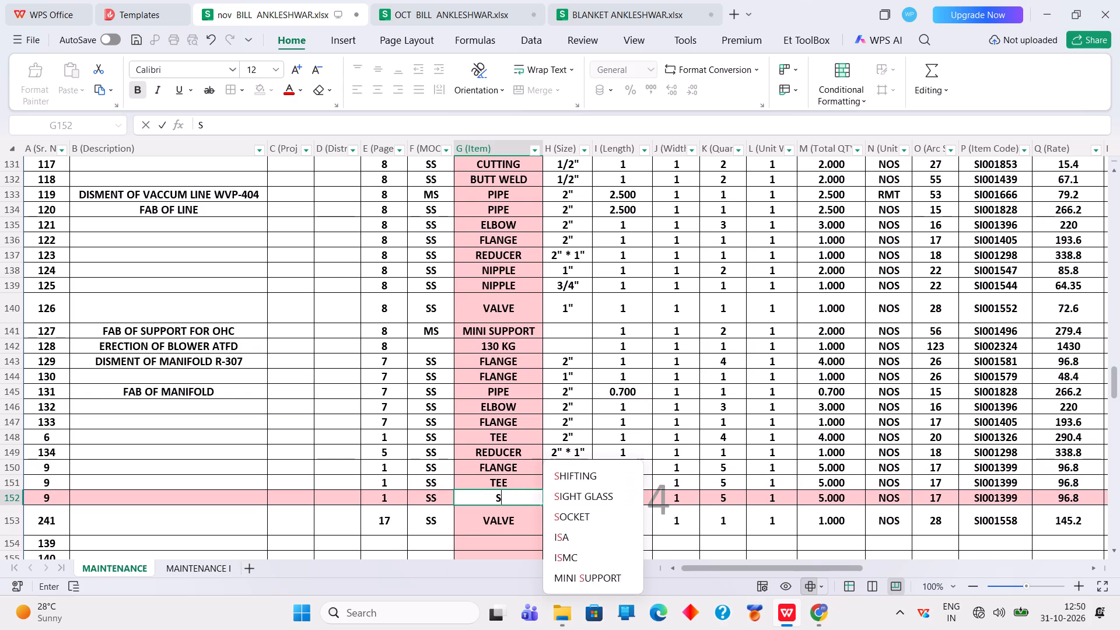
{"action": "type", "text": "OC"}
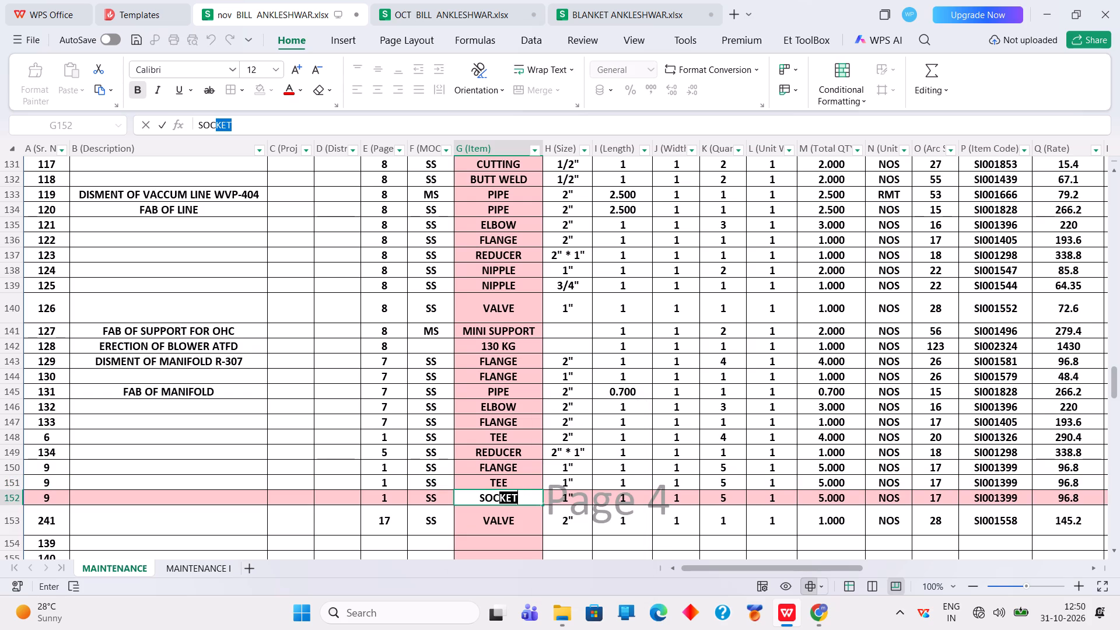
Set the size of the TEE line in row 151 and the SOCKET line in row 152 to 1/2".
{"action": "left_click", "coordinate": [564, 483]}
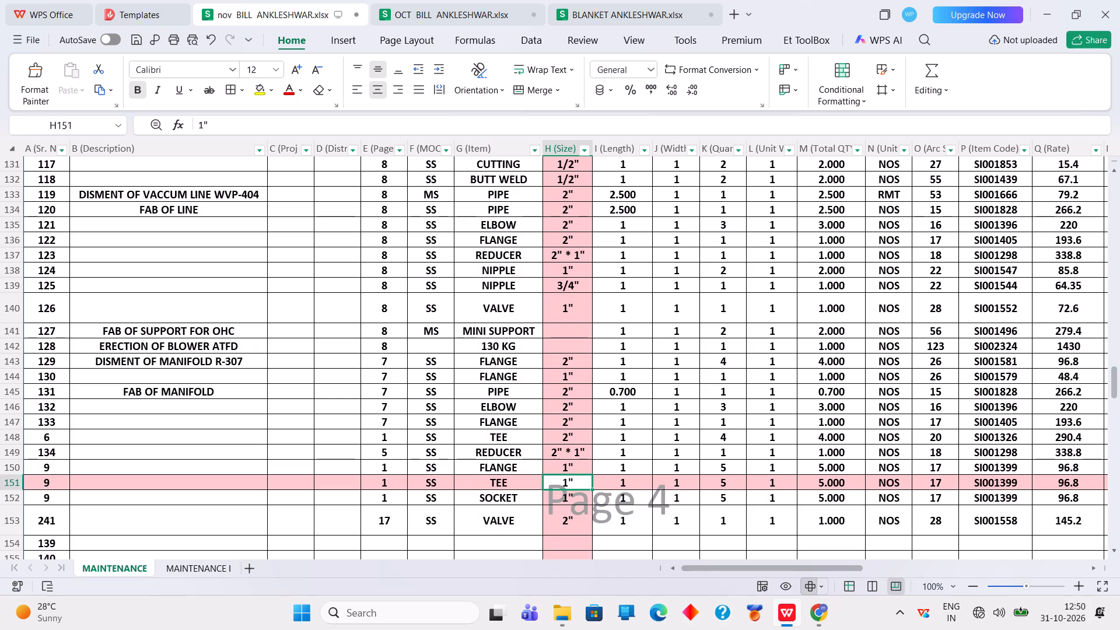
{"action": "type", "text": "1/"}
{"action": "key", "text": "Return"}
{"action": "key", "text": "1"}
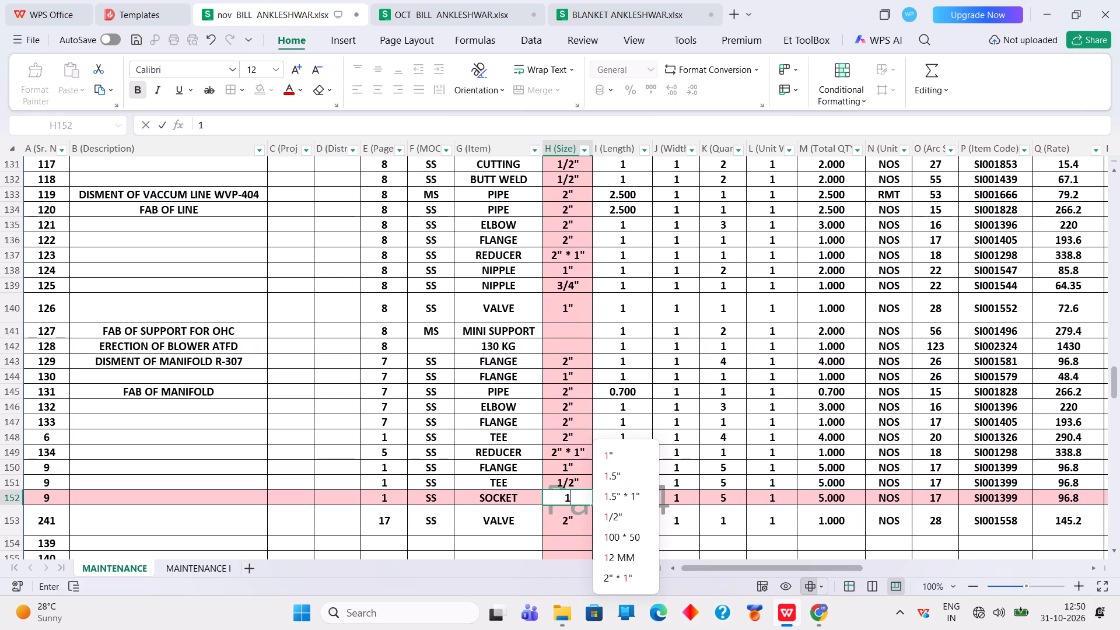
{"action": "key", "text": "slash"}
{"action": "key", "text": "Return"}
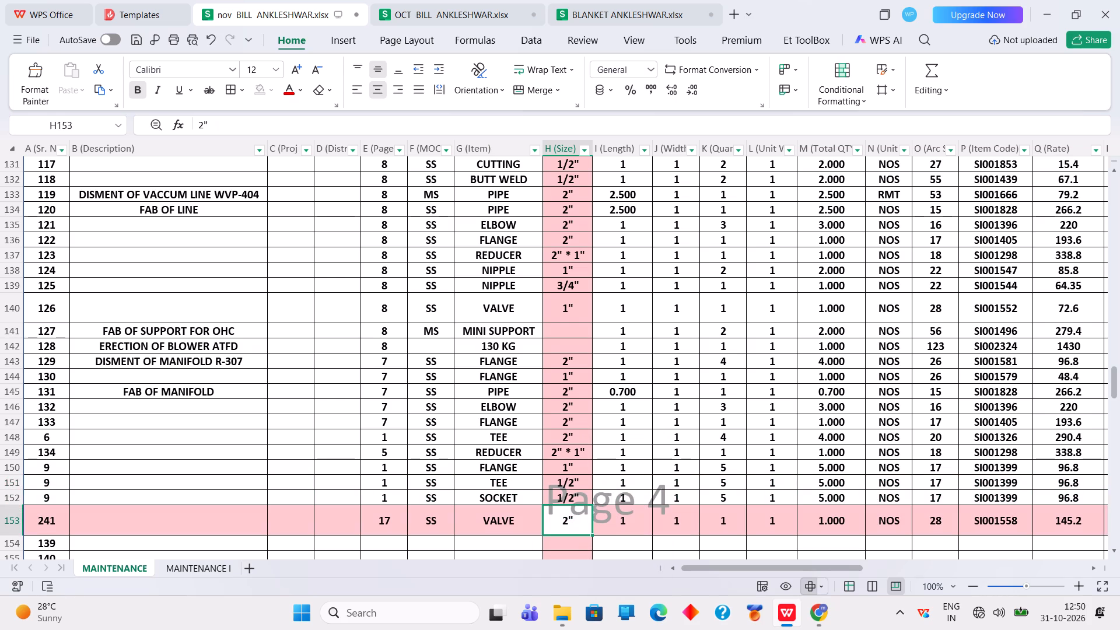
In the BLANKET workbook, filter the arc code column to show only code 22.
{"action": "left_click", "coordinate": [605, 9]}
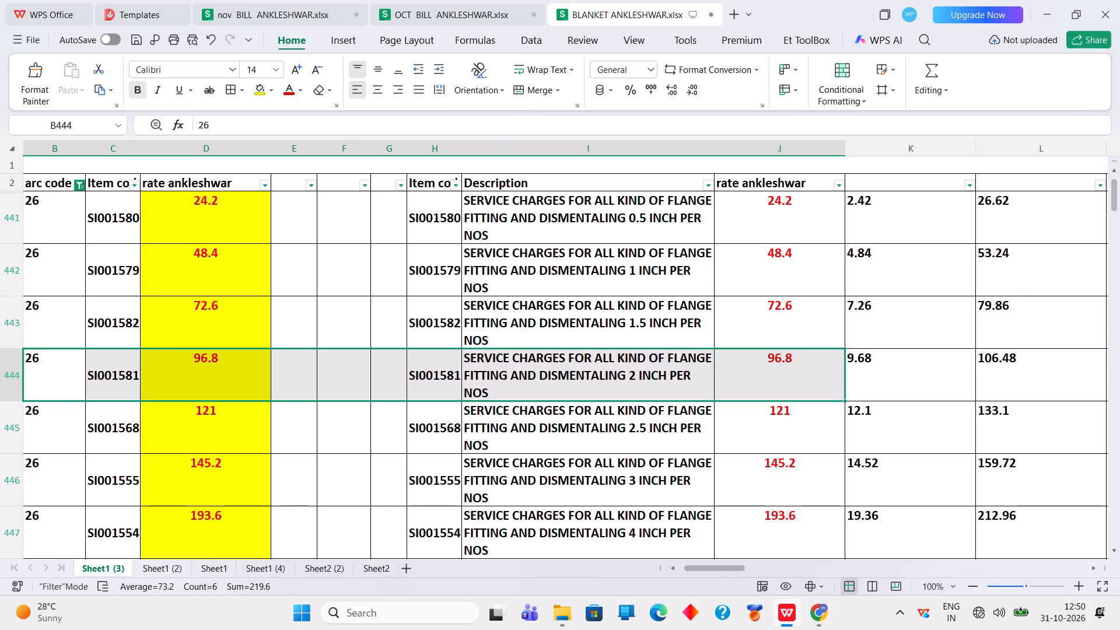
{"action": "left_click", "coordinate": [80, 185]}
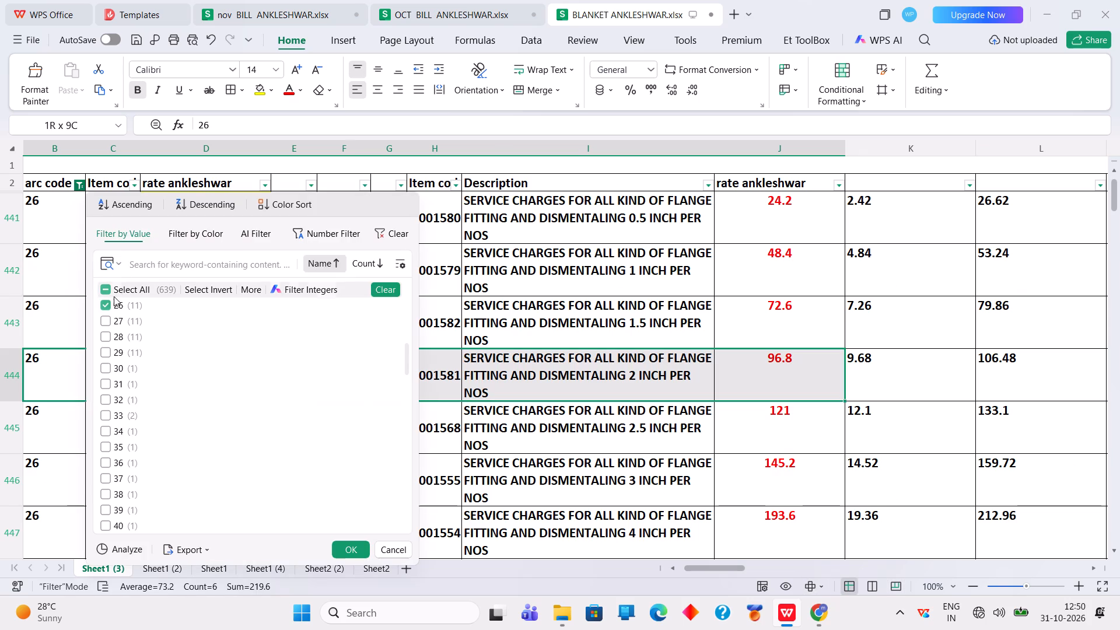
{"action": "left_click", "coordinate": [109, 292]}
{"action": "left_click", "coordinate": [109, 292]}
{"action": "scroll", "coordinate": [172, 359], "scroll_direction": "up", "scroll_amount": 3}
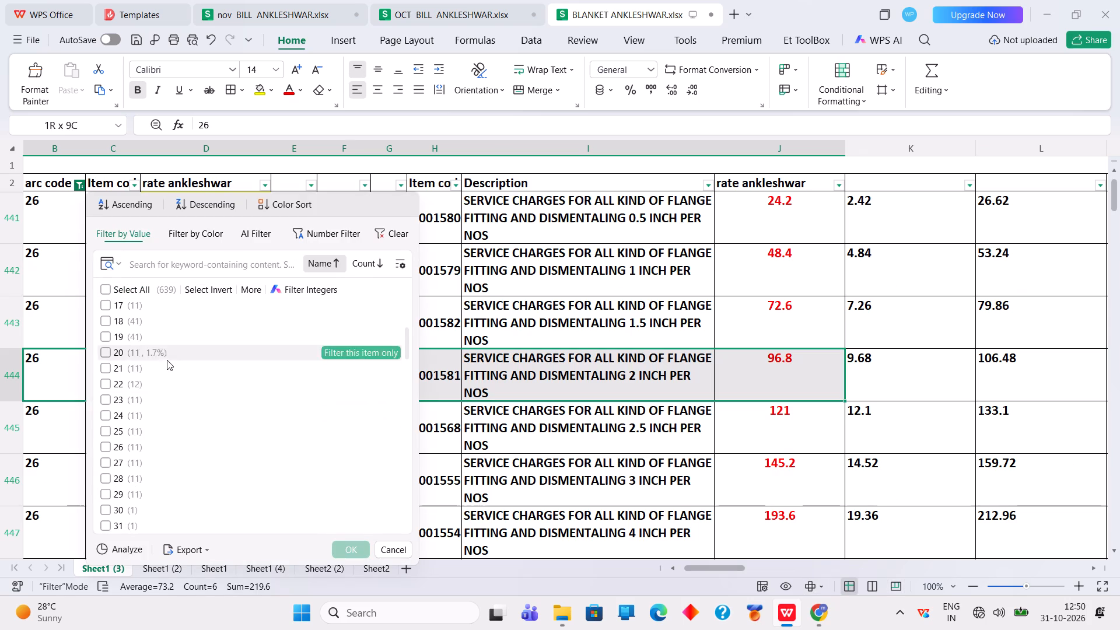
{"action": "left_click", "coordinate": [129, 389]}
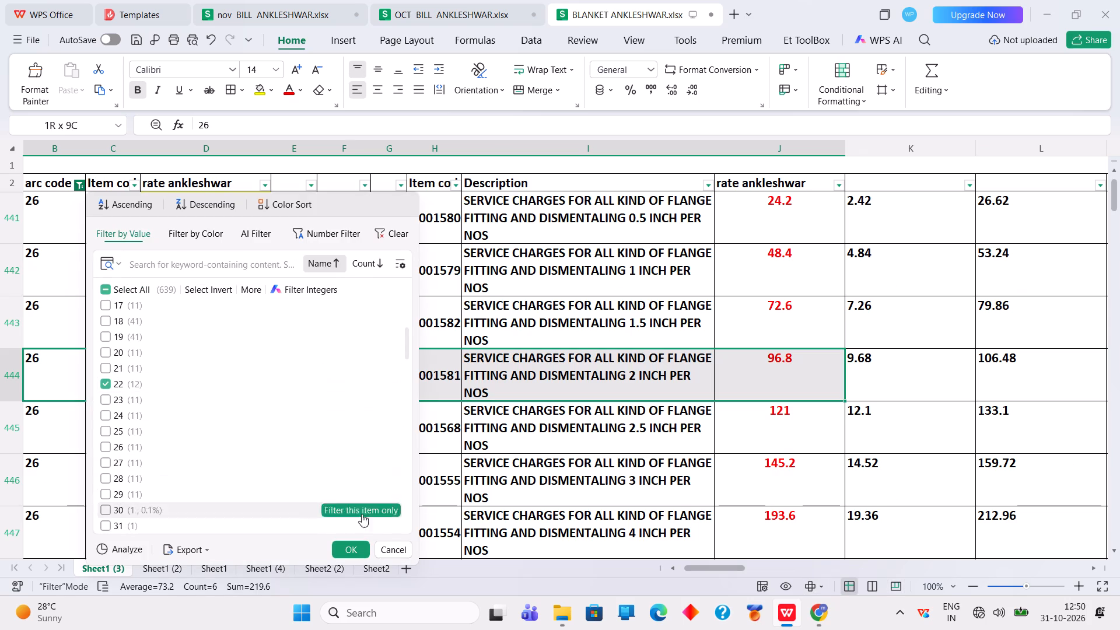
{"action": "left_click", "coordinate": [360, 545]}
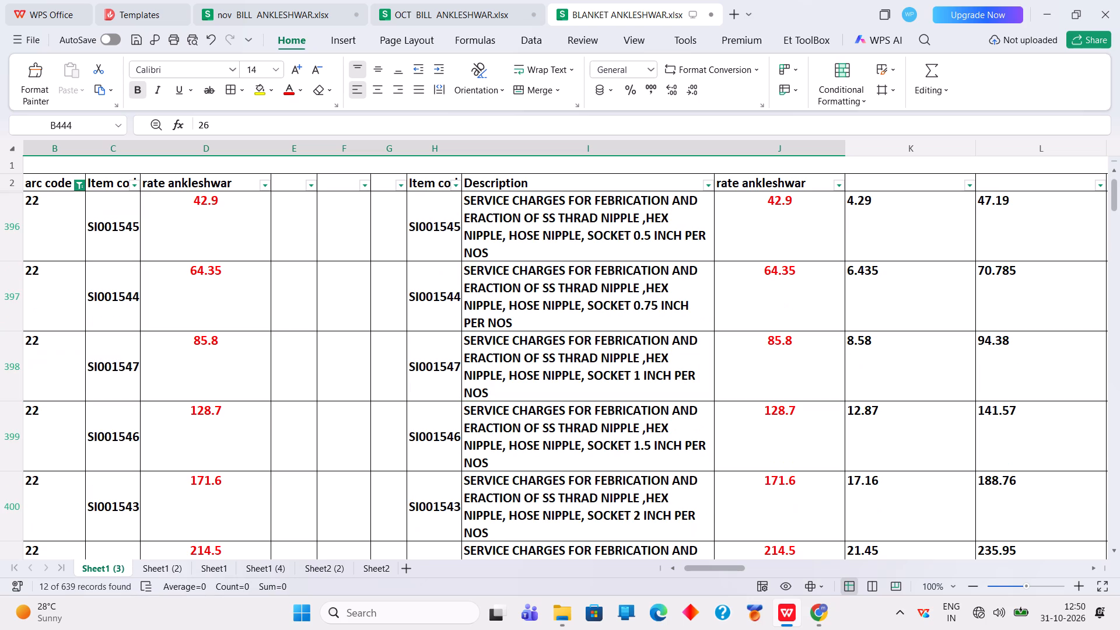
Copy the 0.5 inch nipple/socket rate entry SI001545 and paste it as values into the SOCKET line, row 152 of the nov bill, from Arc Sr. No.
{"action": "left_click_drag", "start_coordinate": [50, 213], "coordinate": [830, 216]}
{"action": "right_click", "coordinate": [829, 216]}
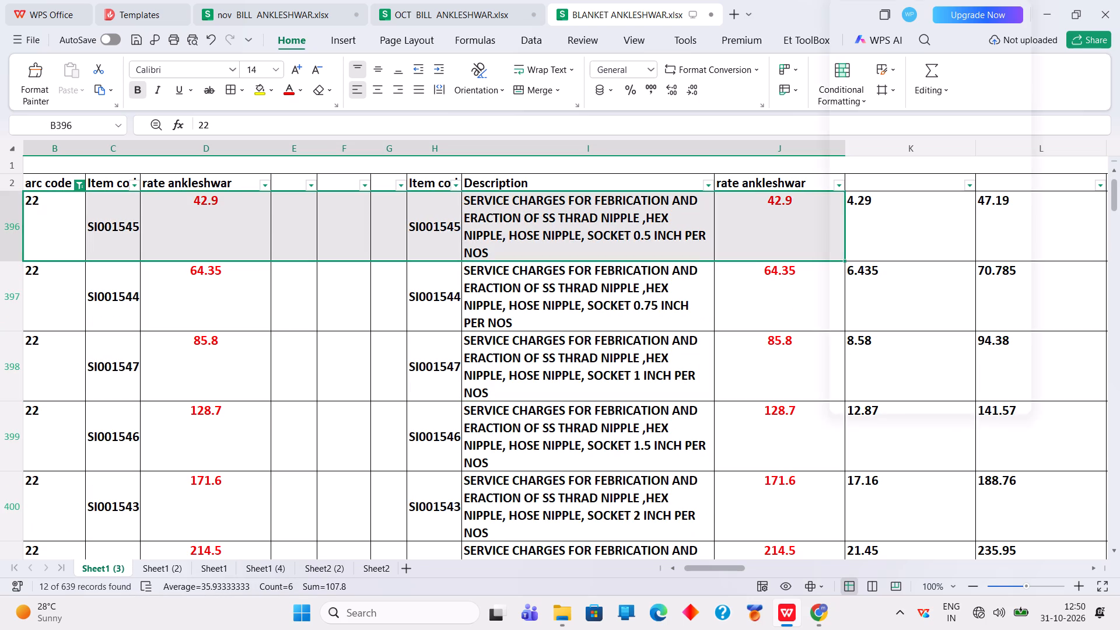
{"action": "left_click", "coordinate": [844, 21]}
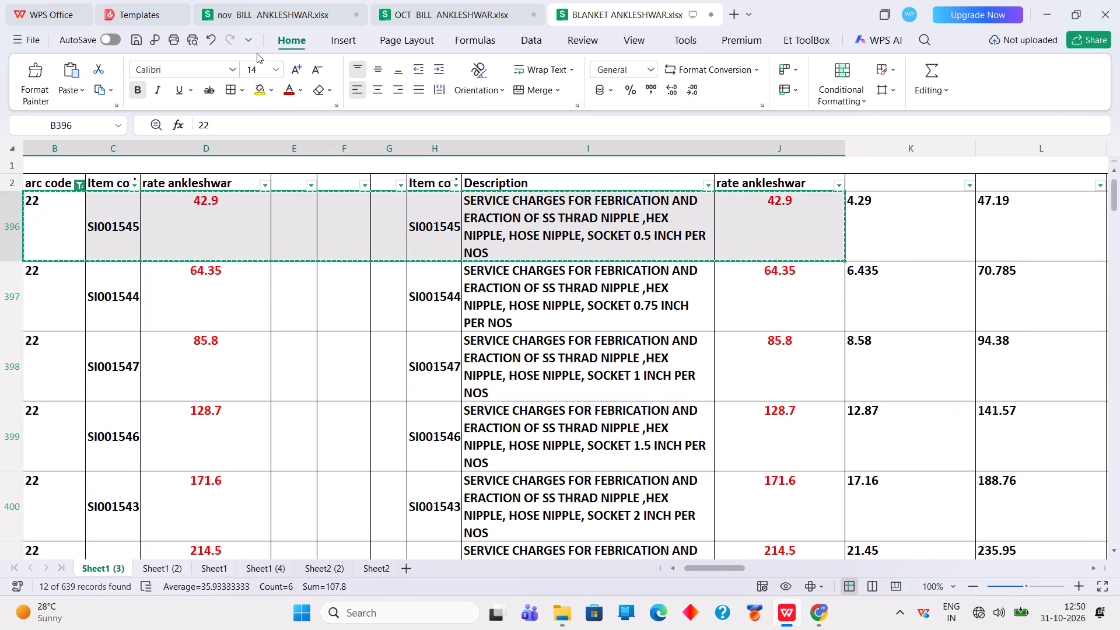
{"action": "left_click", "coordinate": [254, 16]}
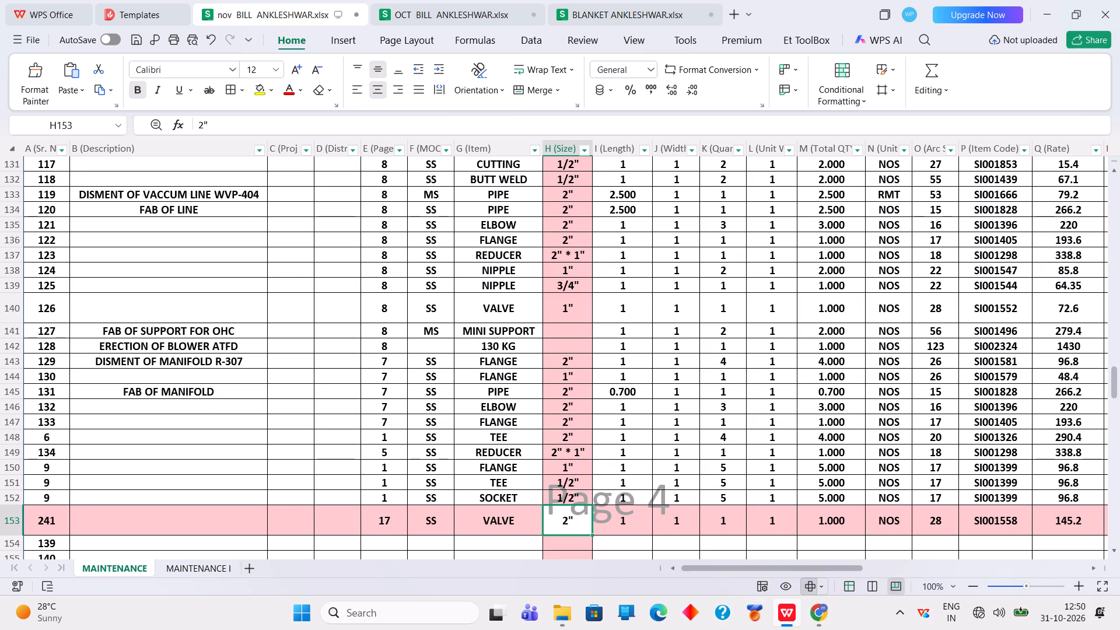
{"action": "right_click", "coordinate": [940, 501]}
{"action": "left_click", "coordinate": [822, 17]}
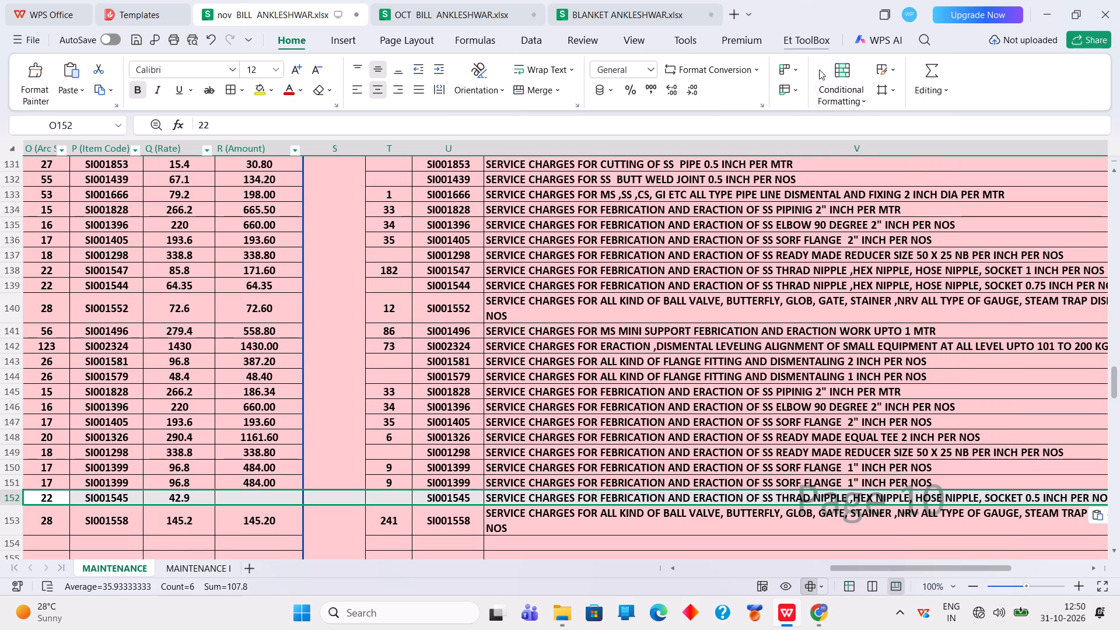
In the BLANKET workbook, change the arc code filter to show only code 20.
{"action": "double_click", "coordinate": [674, 570]}
{"action": "left_click", "coordinate": [673, 569]}
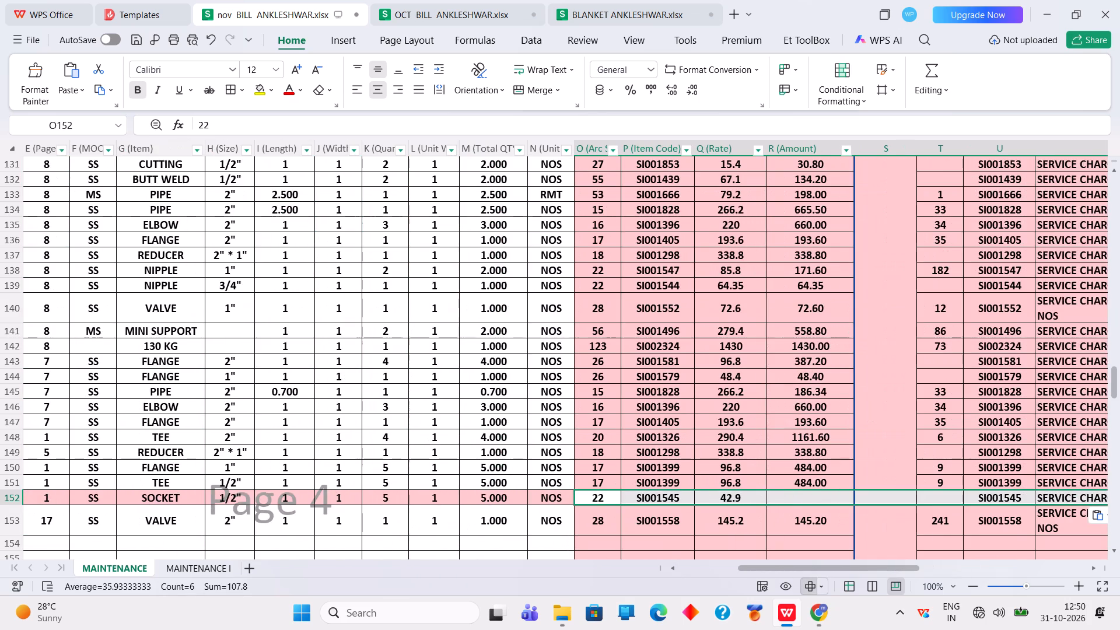
{"action": "double_click", "coordinate": [443, 1]}
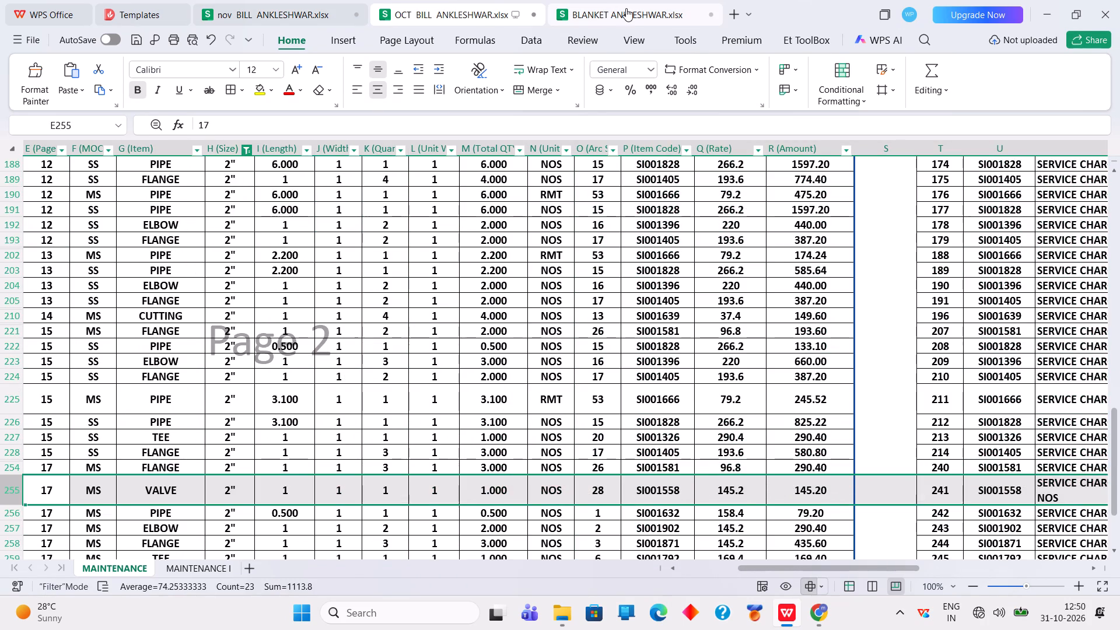
{"action": "left_click", "coordinate": [628, 8]}
{"action": "left_click", "coordinate": [79, 187]}
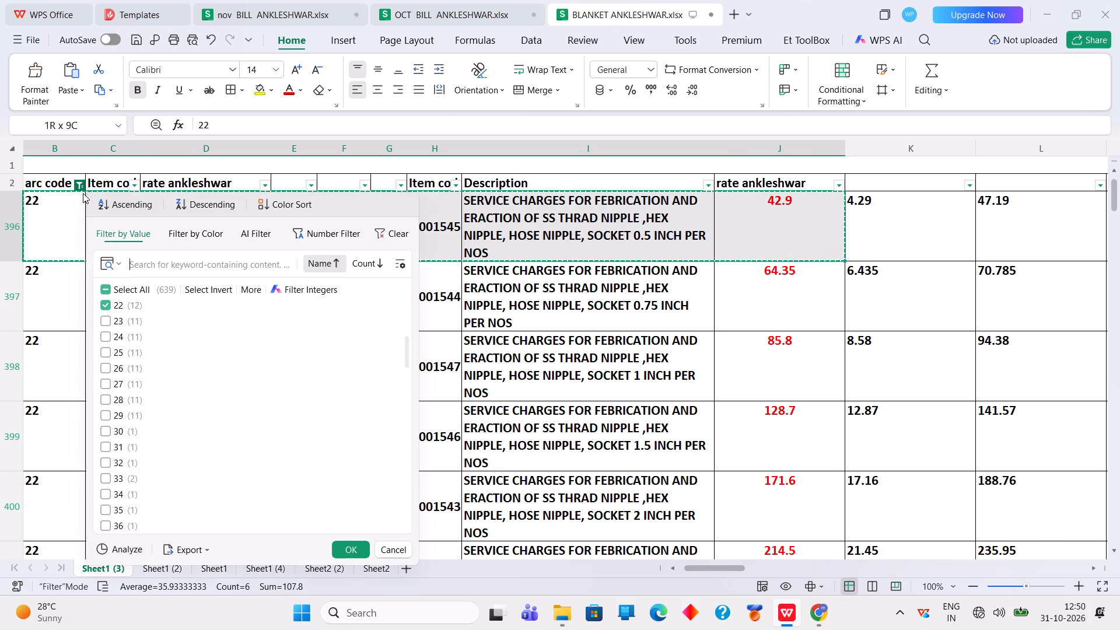
{"action": "left_click", "coordinate": [114, 307]}
{"action": "scroll", "coordinate": [138, 328], "scroll_direction": "up", "scroll_amount": 2}
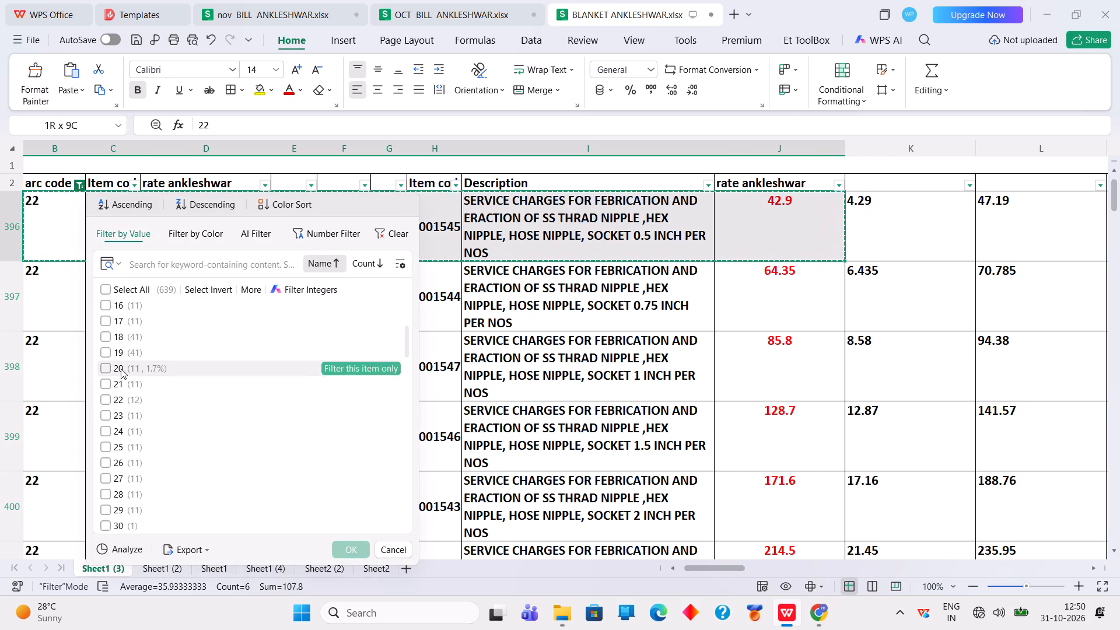
{"action": "left_click", "coordinate": [121, 369]}
{"action": "left_click", "coordinate": [355, 552]}
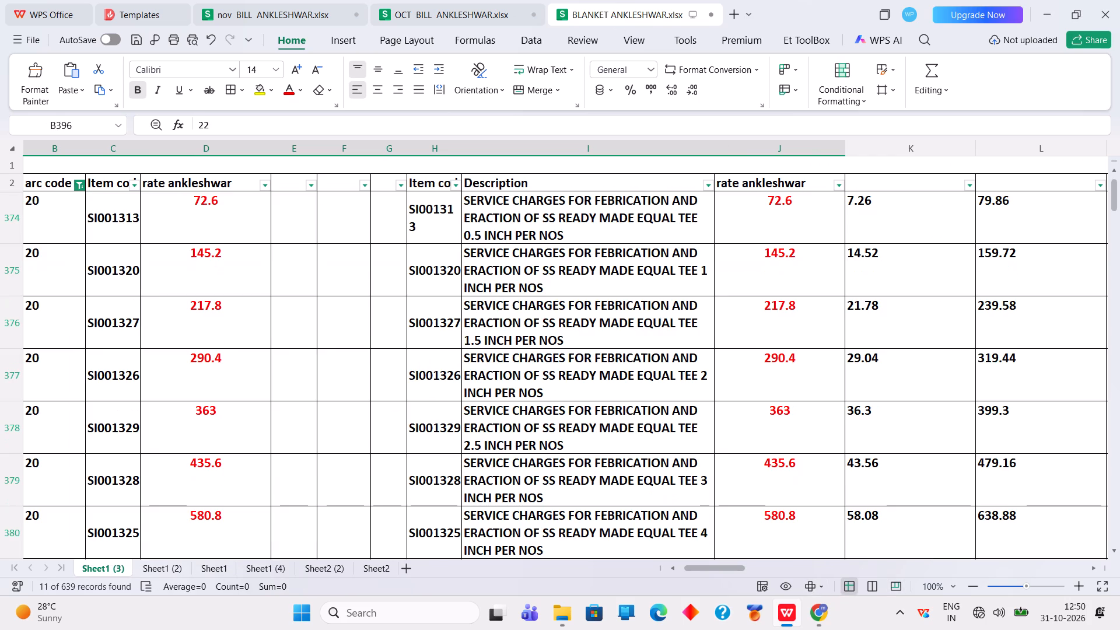
Copy the 0.5 inch equal tee rate entry SI001313 and paste it as values into the TEE line, row 151 of the nov bill, from Arc Sr. No.
{"action": "left_click_drag", "start_coordinate": [48, 214], "coordinate": [89, 209]}
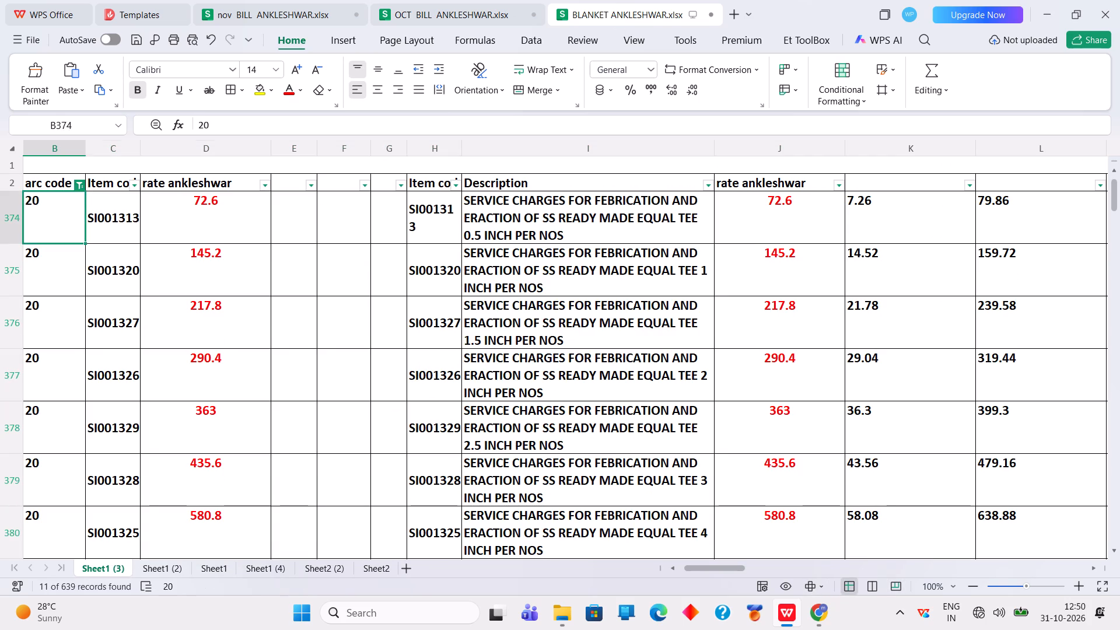
{"action": "left_click_drag", "start_coordinate": [89, 209], "coordinate": [754, 193]}
{"action": "right_click", "coordinate": [754, 193]}
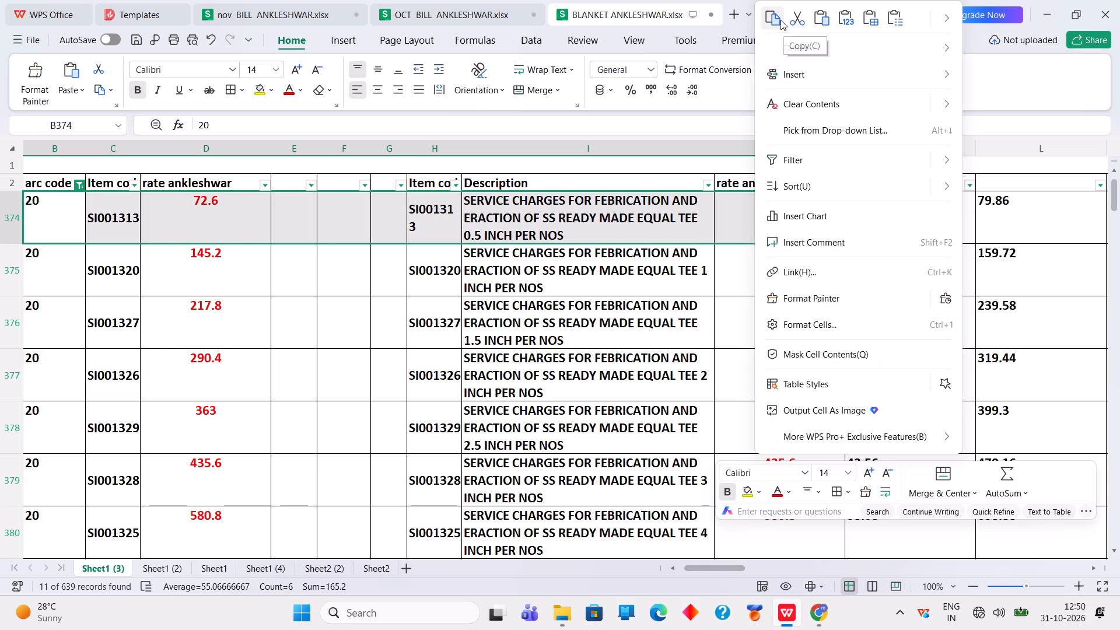
{"action": "left_click", "coordinate": [772, 22]}
{"action": "left_click", "coordinate": [276, 0]}
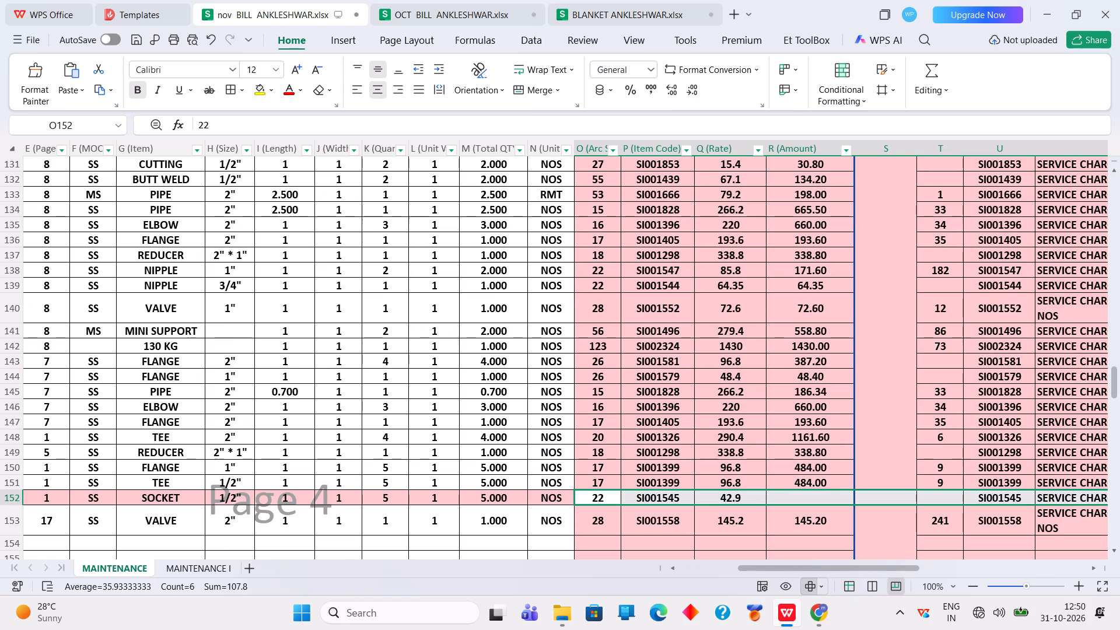
{"action": "right_click", "coordinate": [613, 484]}
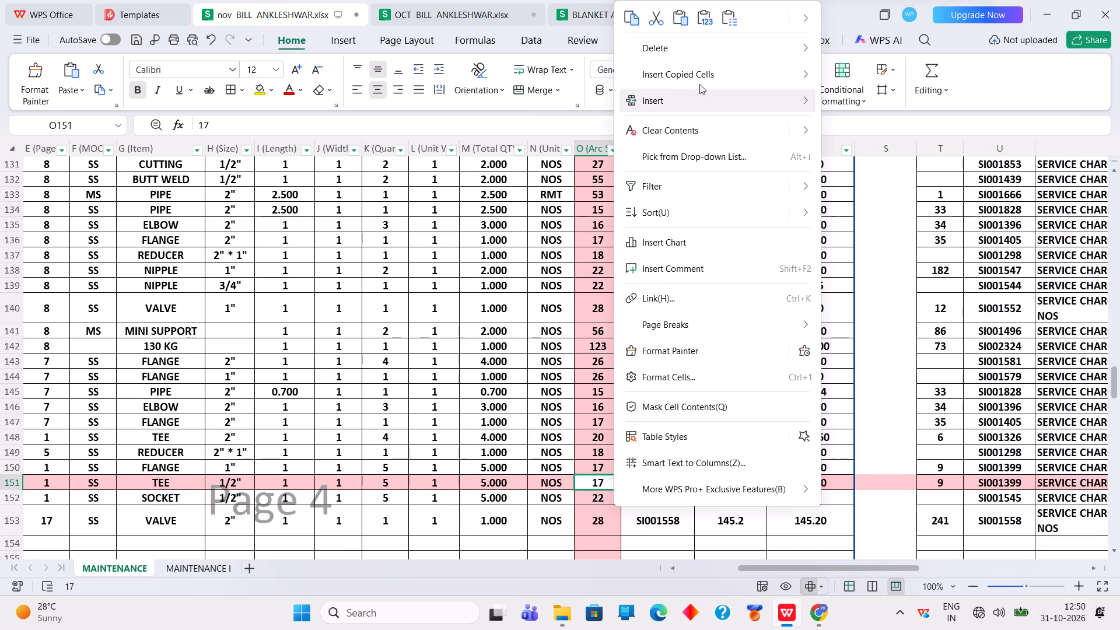
{"action": "left_click", "coordinate": [706, 19]}
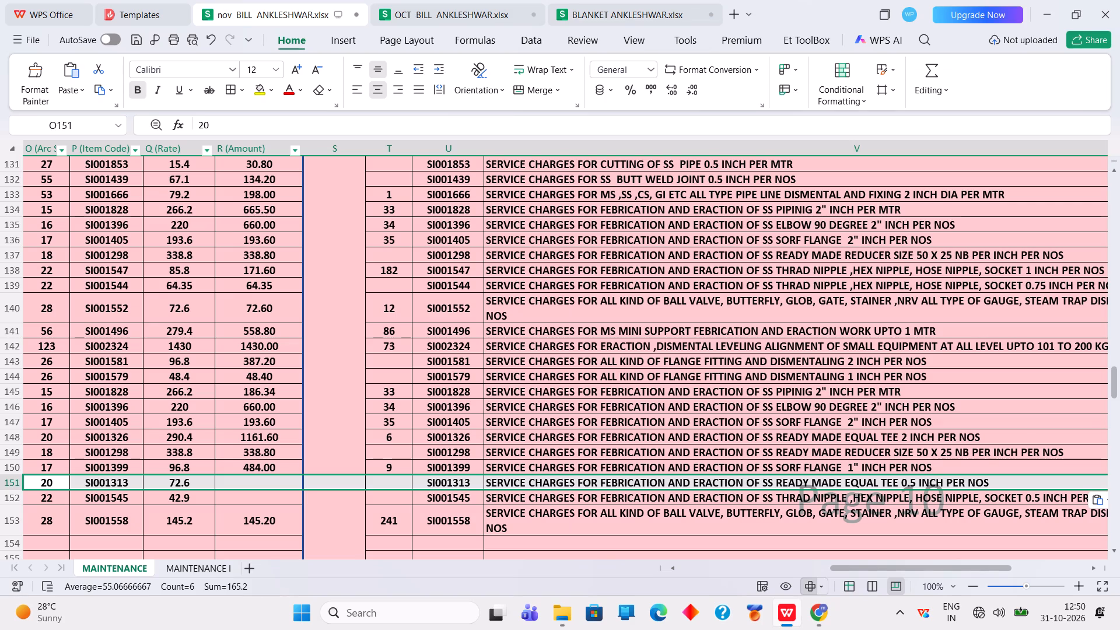
In the OCT bill, filter the MOC column to show only SS items.
{"action": "left_click", "coordinate": [678, 569]}
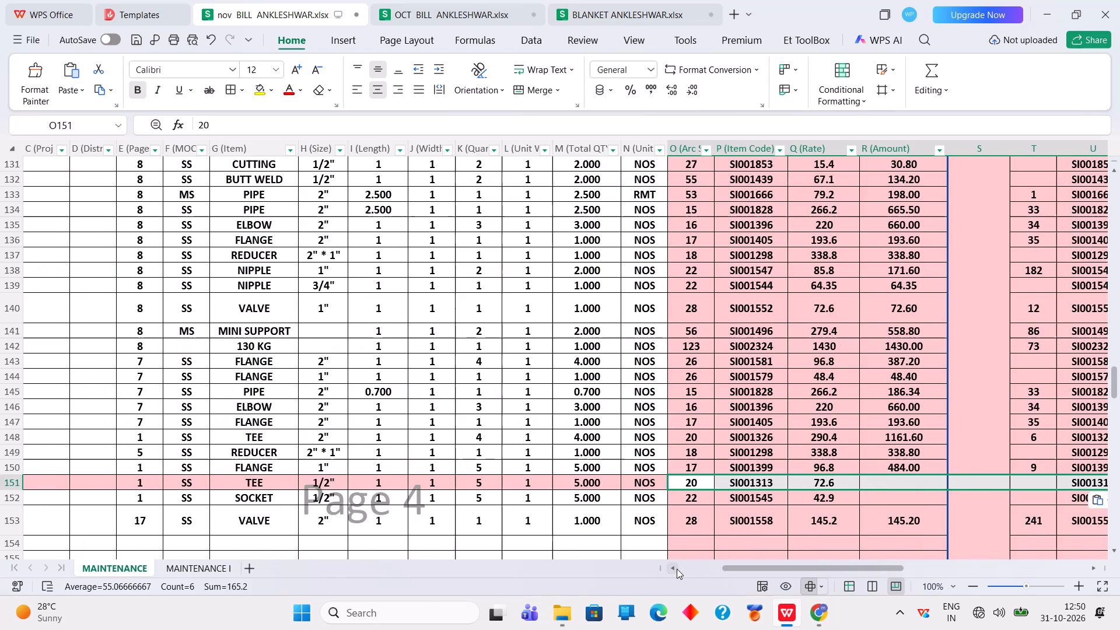
{"action": "left_click", "coordinate": [452, 6]}
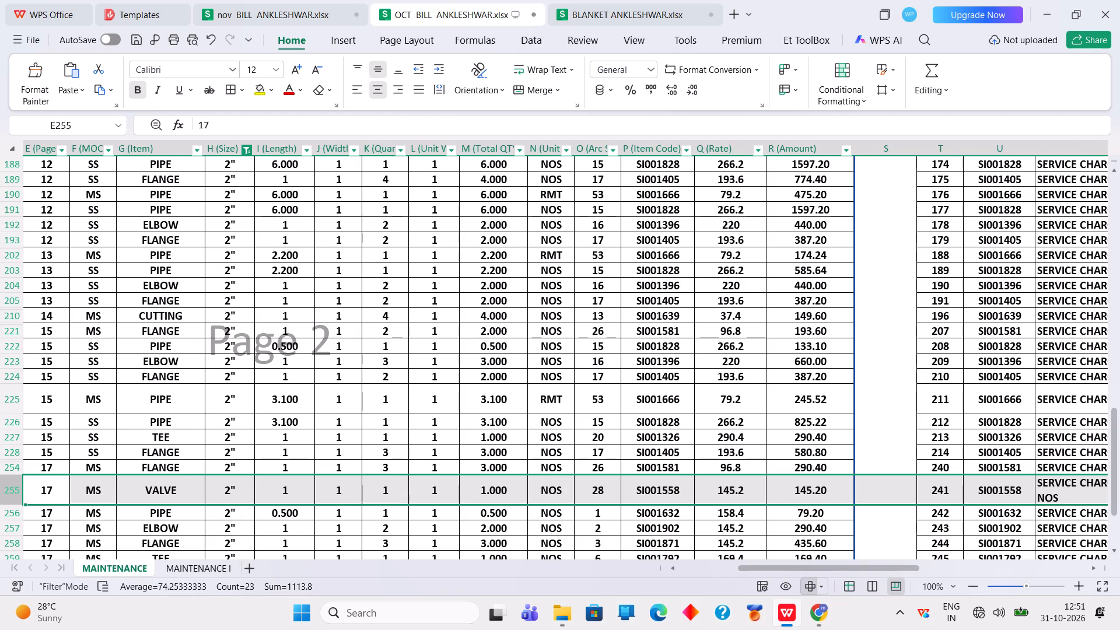
{"action": "left_click", "coordinate": [110, 150]}
{"action": "left_click", "coordinate": [137, 256]}
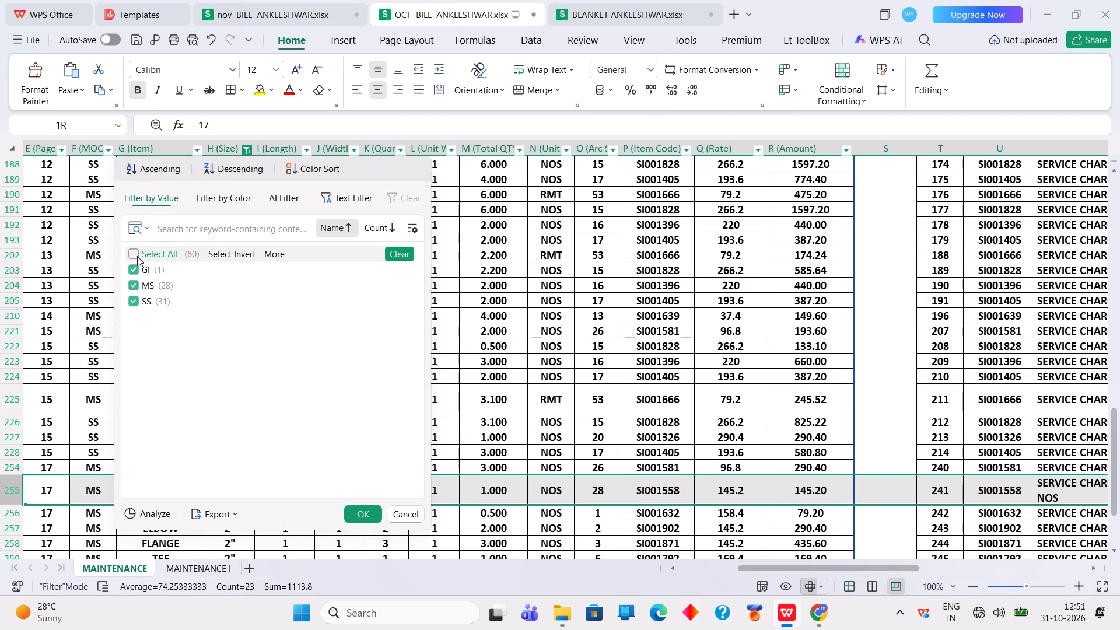
{"action": "left_click", "coordinate": [139, 303]}
{"action": "left_click", "coordinate": [370, 523]}
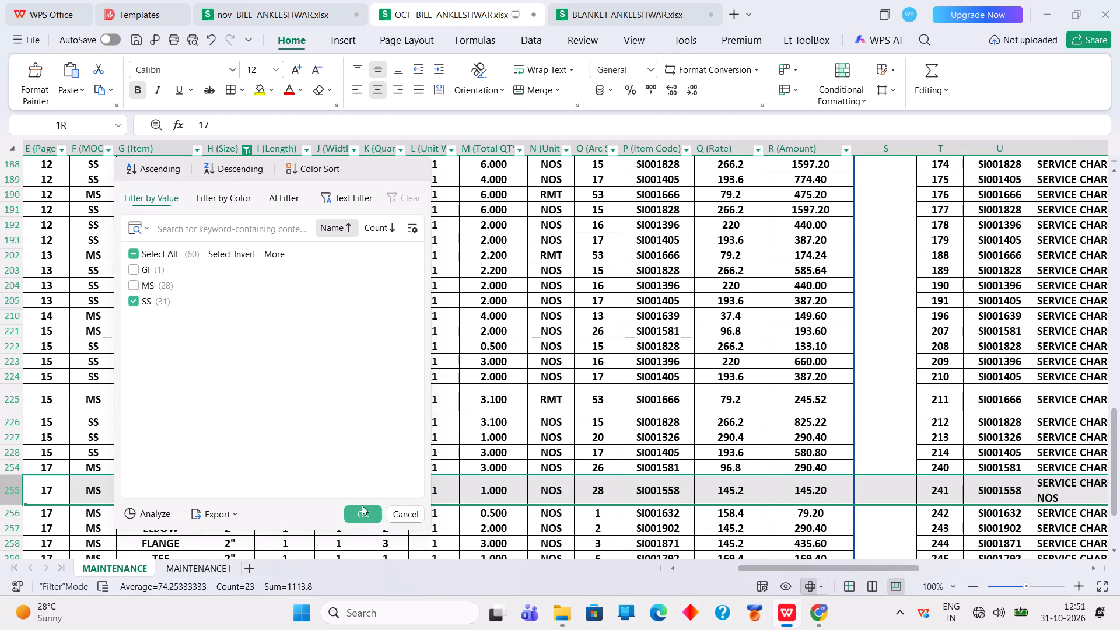
{"action": "left_click", "coordinate": [354, 512]}
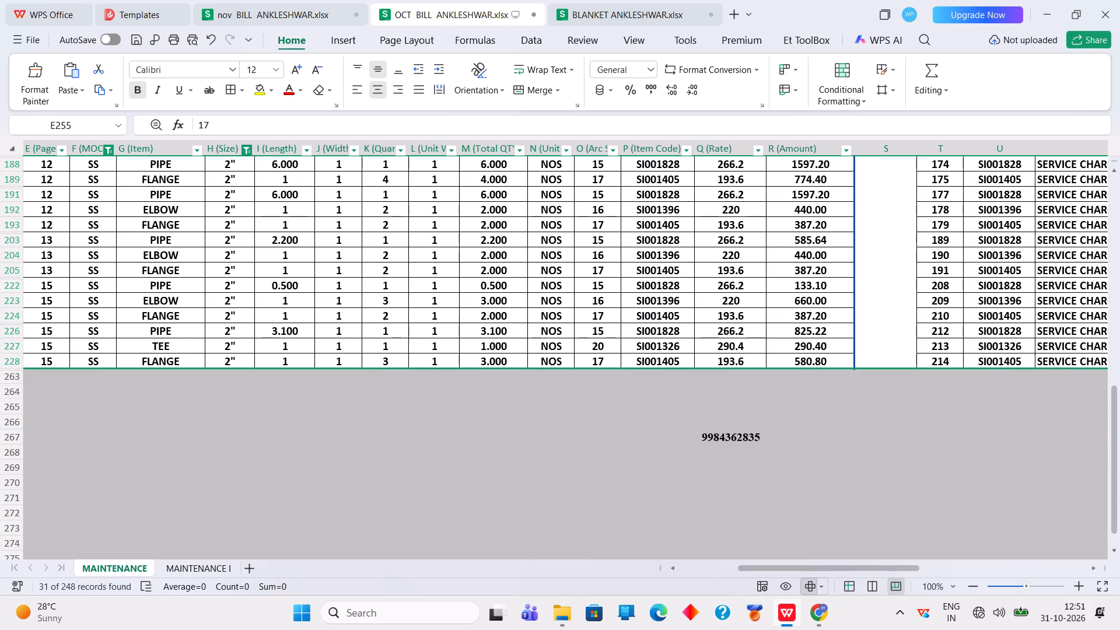
Copy the SS 2" BUTT WELD line in row 24 of the OCT bill into row 154 of the nov bill.
{"action": "scroll", "coordinate": [244, 314], "scroll_direction": "up", "scroll_amount": 7}
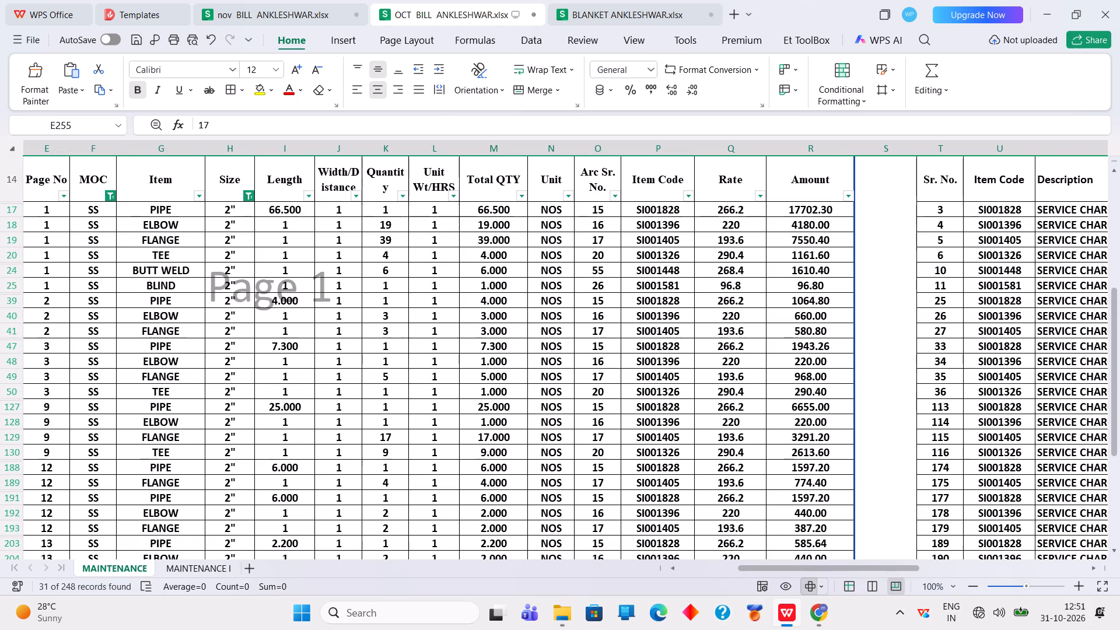
{"action": "left_click", "coordinate": [10, 273]}
{"action": "right_click", "coordinate": [10, 273]}
{"action": "left_click", "coordinate": [30, 17]}
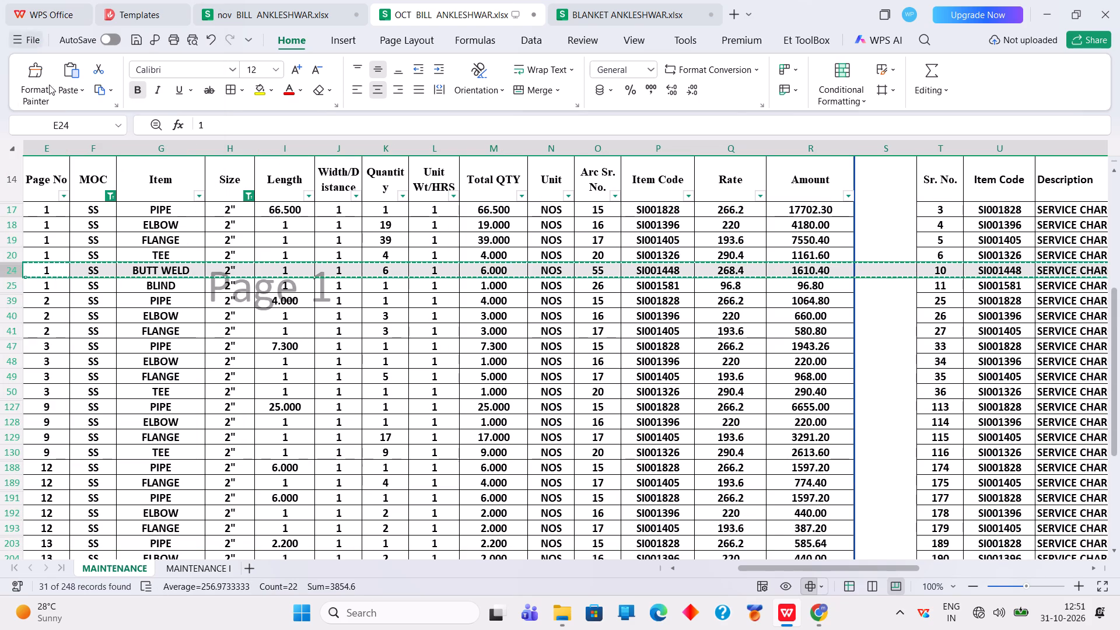
{"action": "left_click", "coordinate": [307, 9]}
{"action": "scroll", "coordinate": [393, 447], "scroll_direction": "down", "scroll_amount": 2}
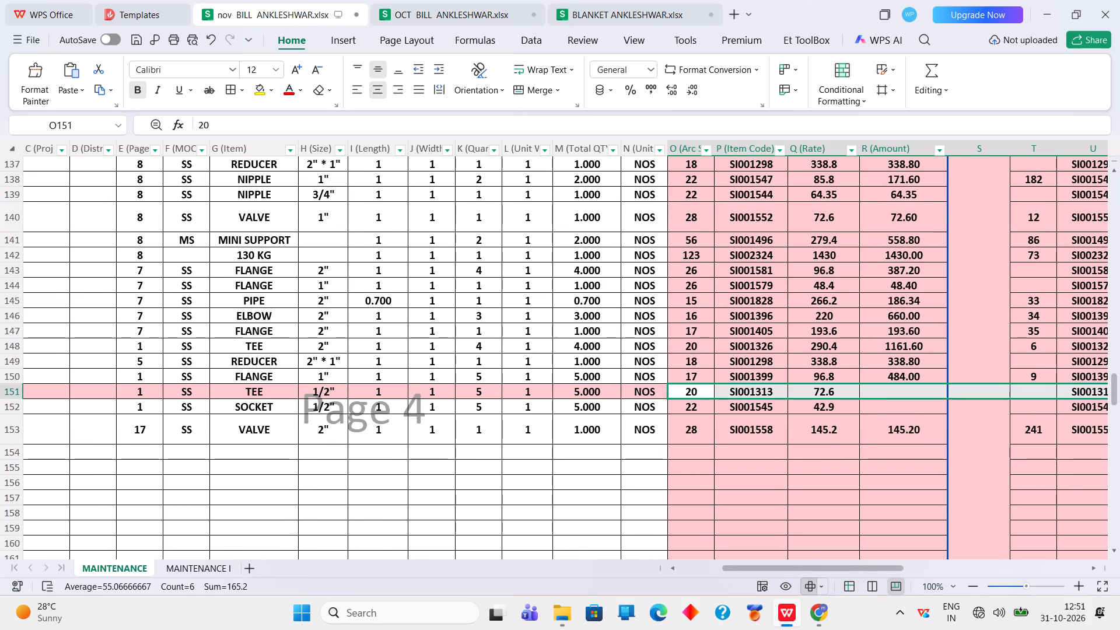
{"action": "left_click", "coordinate": [20, 452]}
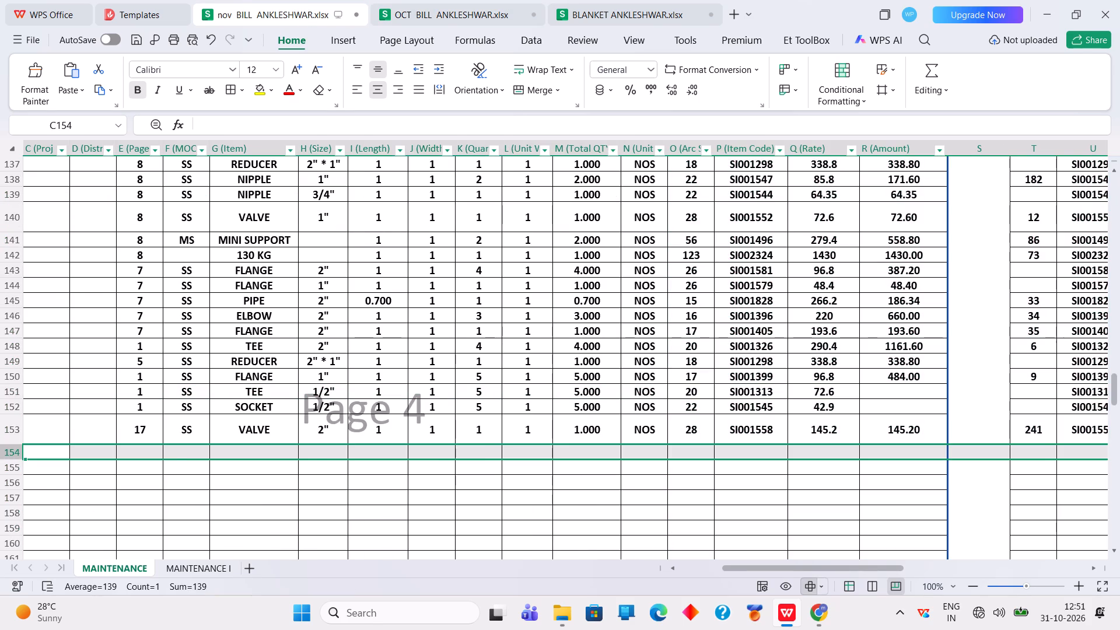
{"action": "right_click", "coordinate": [20, 452]}
{"action": "left_click", "coordinate": [91, 50]}
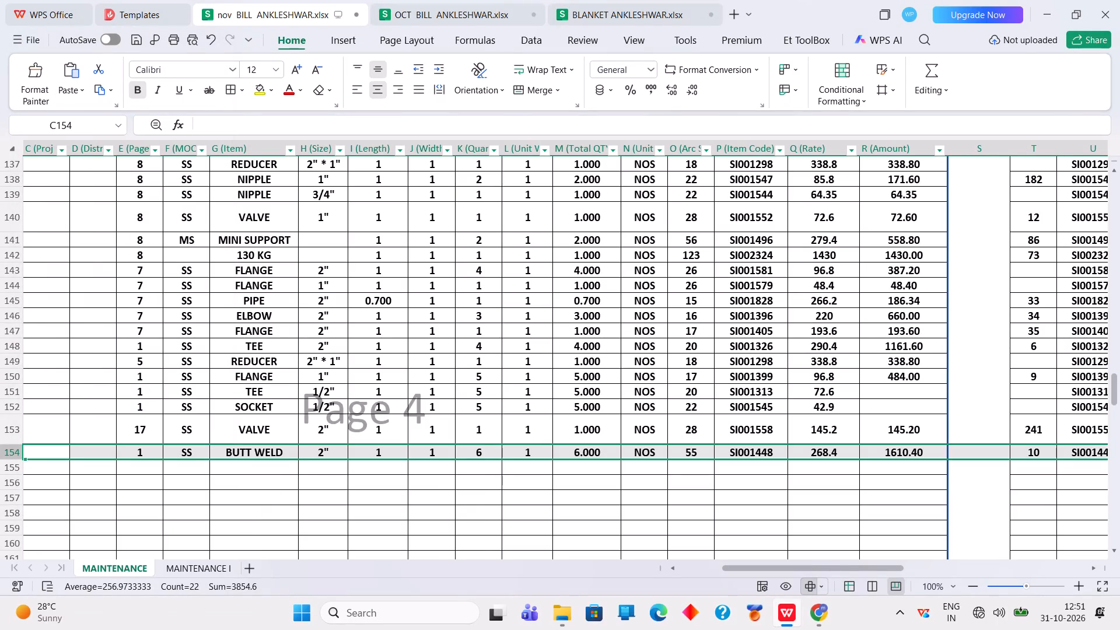
Paste the copied SS 2" BUTT WELD line into row 155 of the nov bill.
{"action": "left_click", "coordinate": [15, 466]}
{"action": "right_click", "coordinate": [15, 466]}
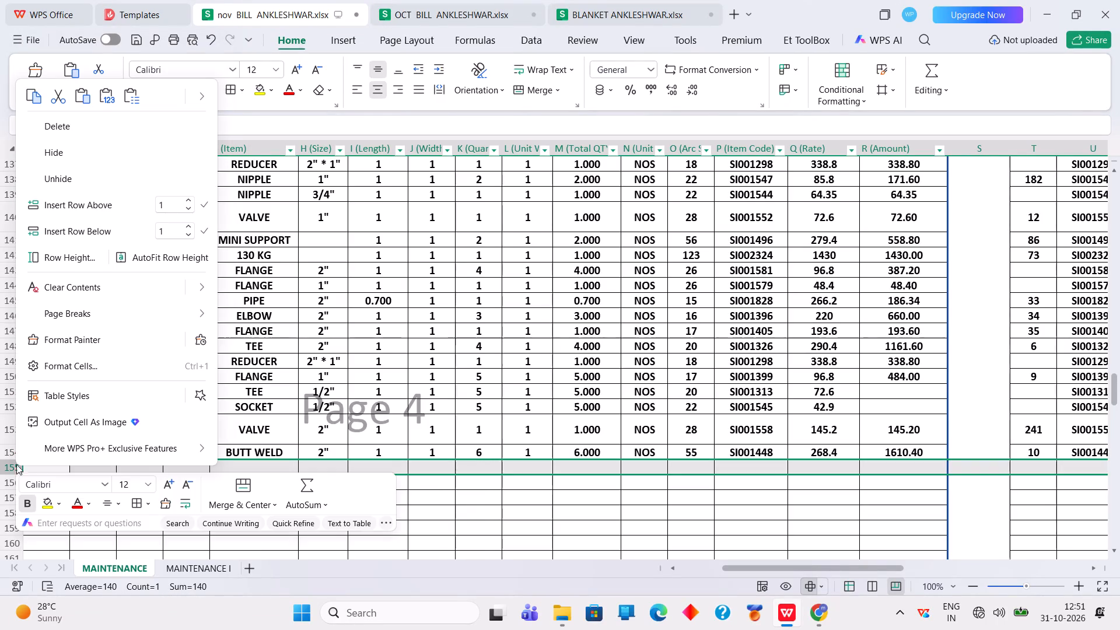
{"action": "left_click", "coordinate": [76, 94]}
Change the item in row 154 of the nov bill to CUTTING.
{"action": "left_click", "coordinate": [279, 450]}
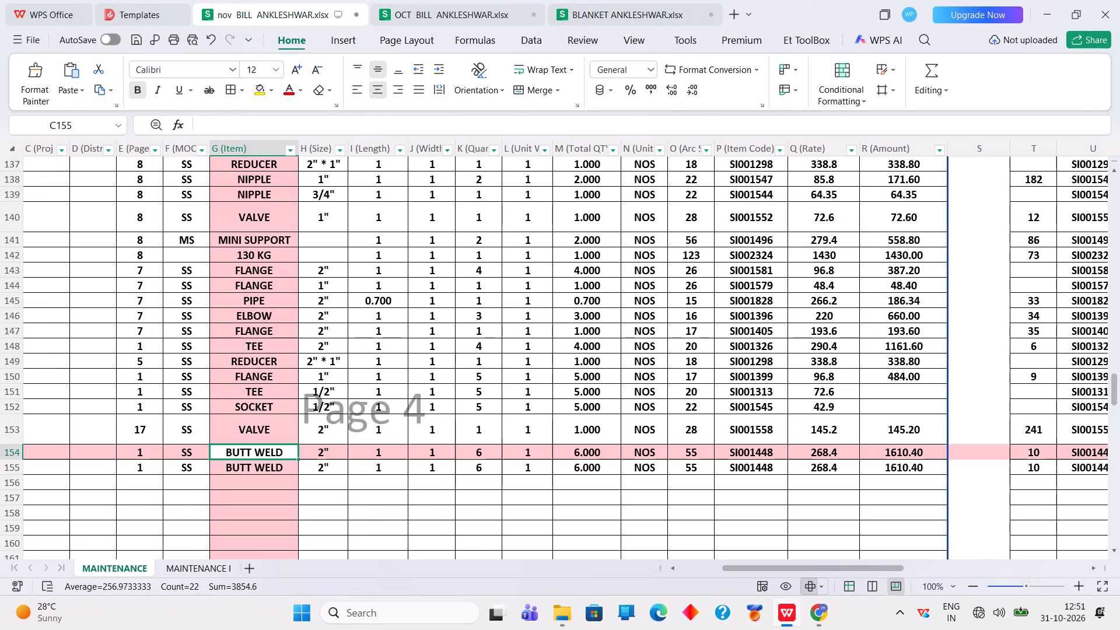
{"action": "key", "text": "c"}
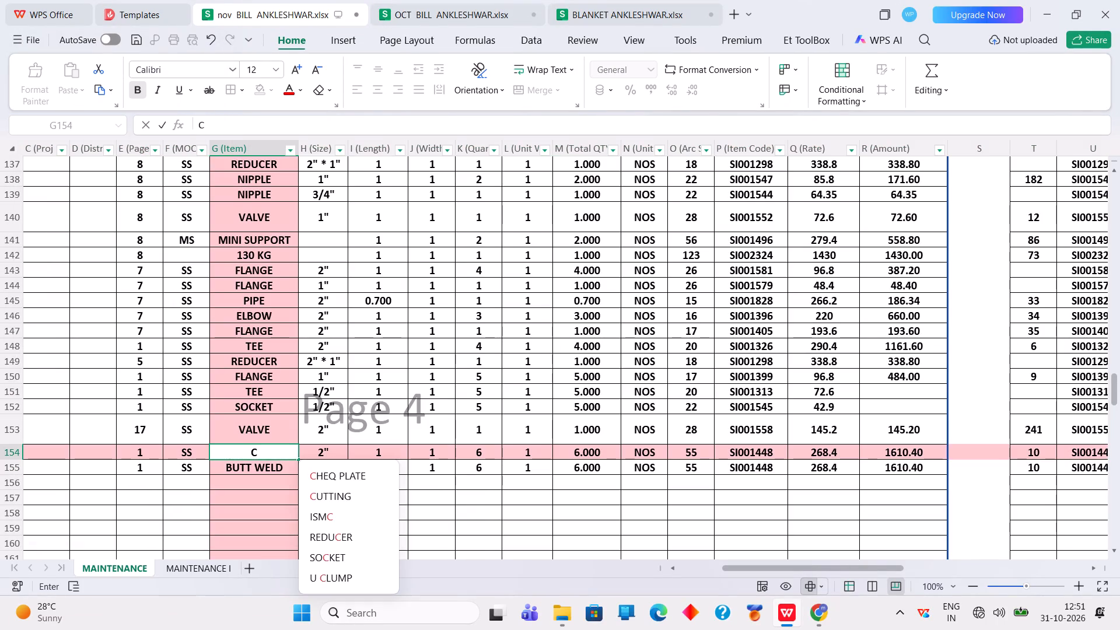
{"action": "key", "text": "u"}
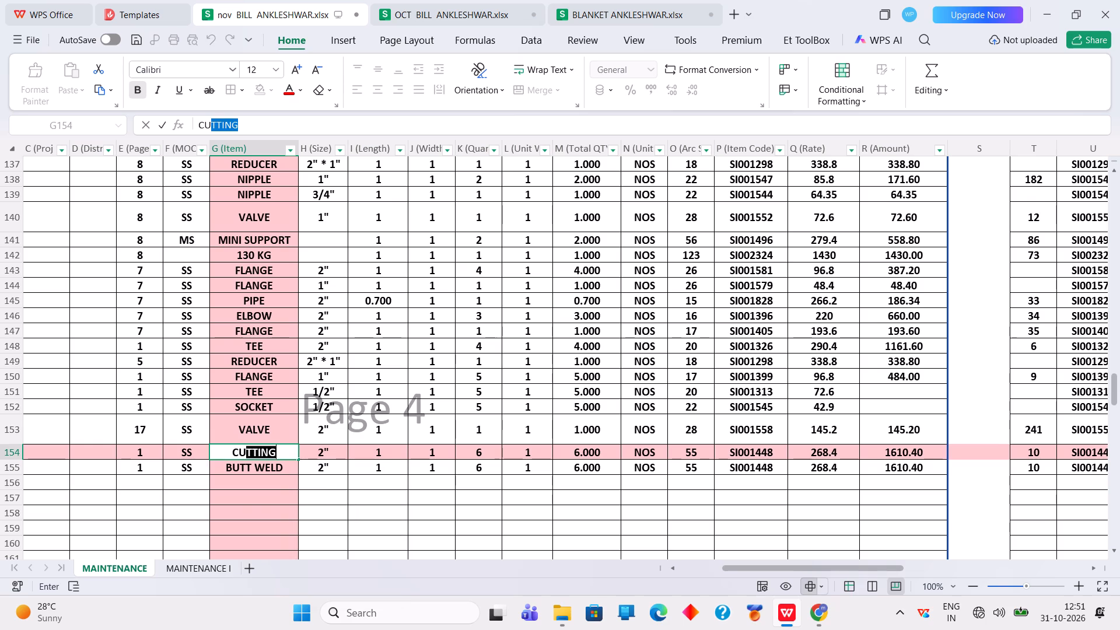
In the BLANKET workbook, change the arc code filter to show only code 27.
{"action": "left_click", "coordinate": [495, 0]}
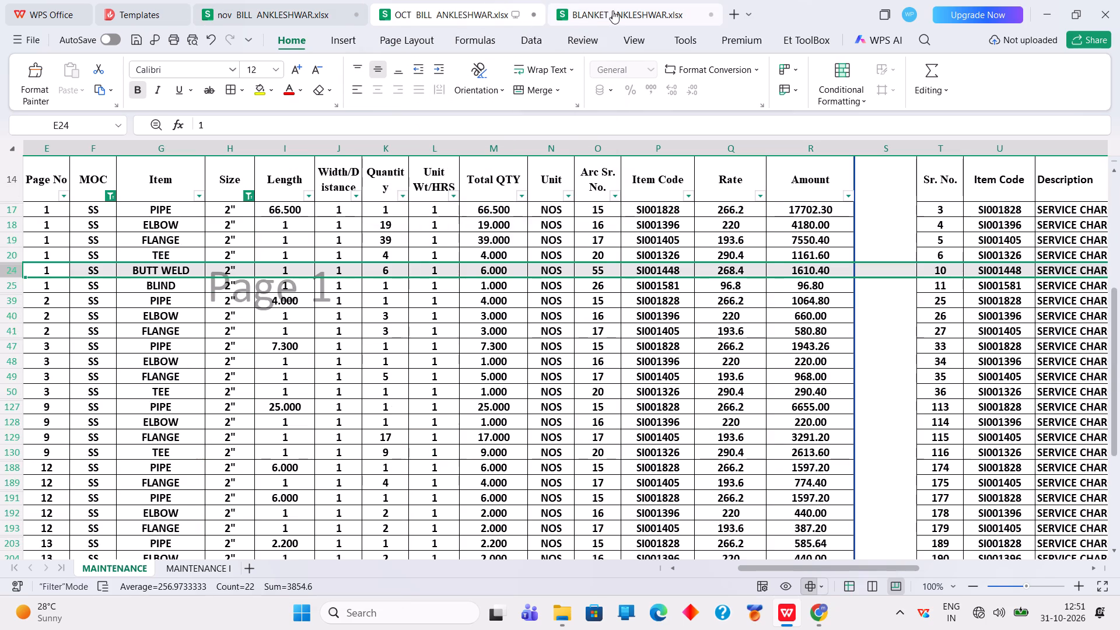
{"action": "left_click", "coordinate": [612, 10]}
{"action": "left_click", "coordinate": [78, 188]}
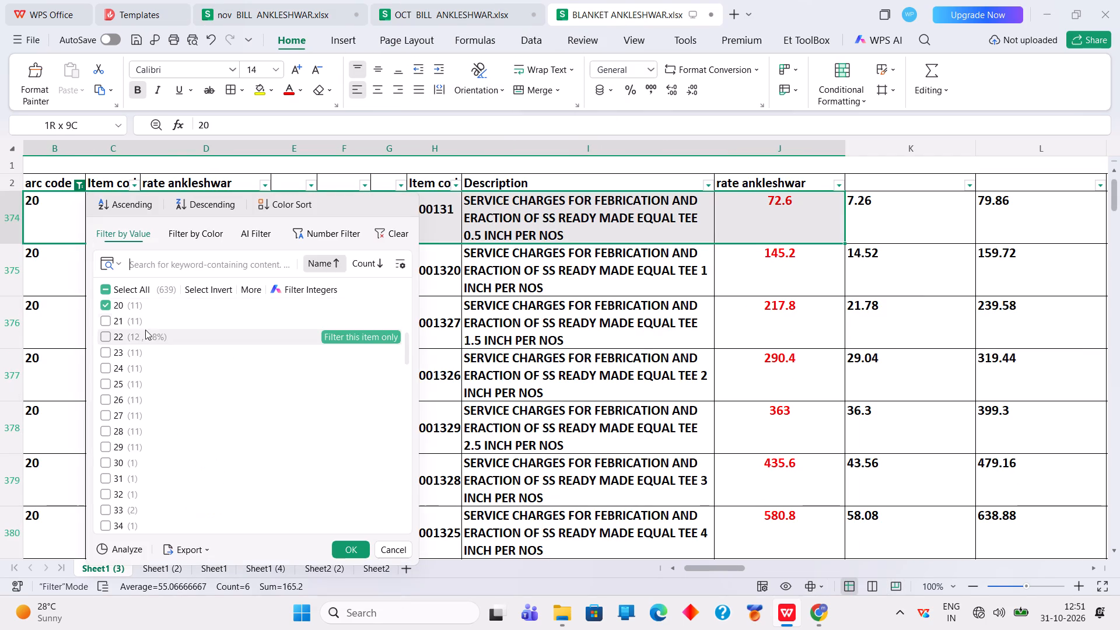
{"action": "left_click", "coordinate": [123, 309]}
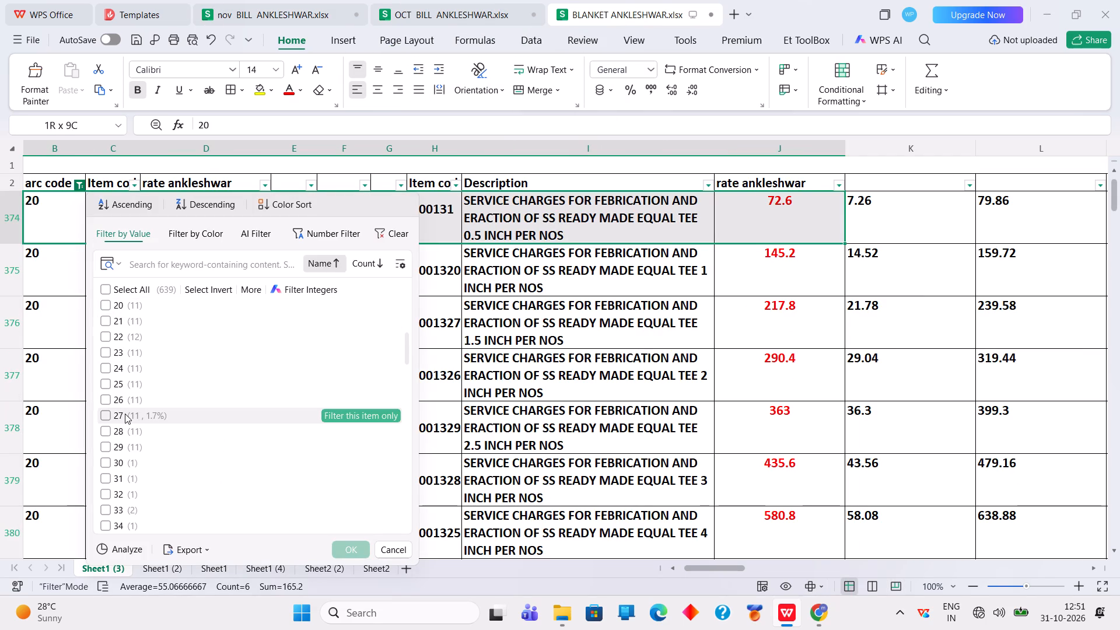
{"action": "left_click", "coordinate": [125, 414]}
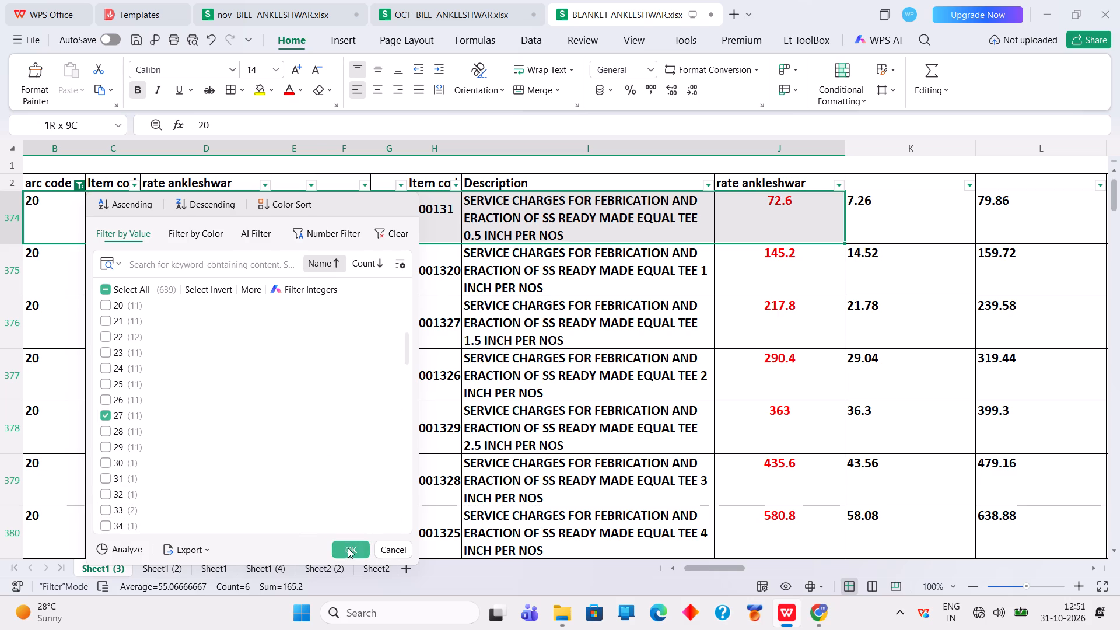
{"action": "double_click", "coordinate": [349, 549]}
Copy the 2 inch SS pipe cutting entry SI001846 and paste it as values into the CUTTING line, row 154 of the nov bill, from Arc Sr. No.
{"action": "left_click", "coordinate": [125, 271]}
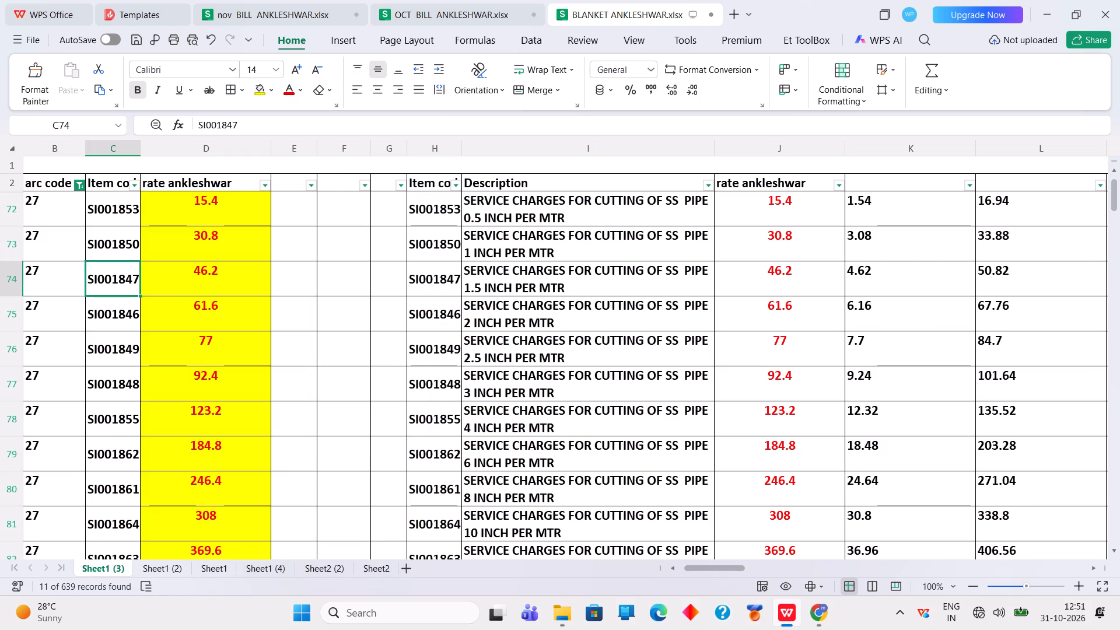
{"action": "left_click_drag", "start_coordinate": [60, 316], "coordinate": [778, 309]}
{"action": "right_click", "coordinate": [778, 309]}
{"action": "left_click", "coordinate": [799, 15]}
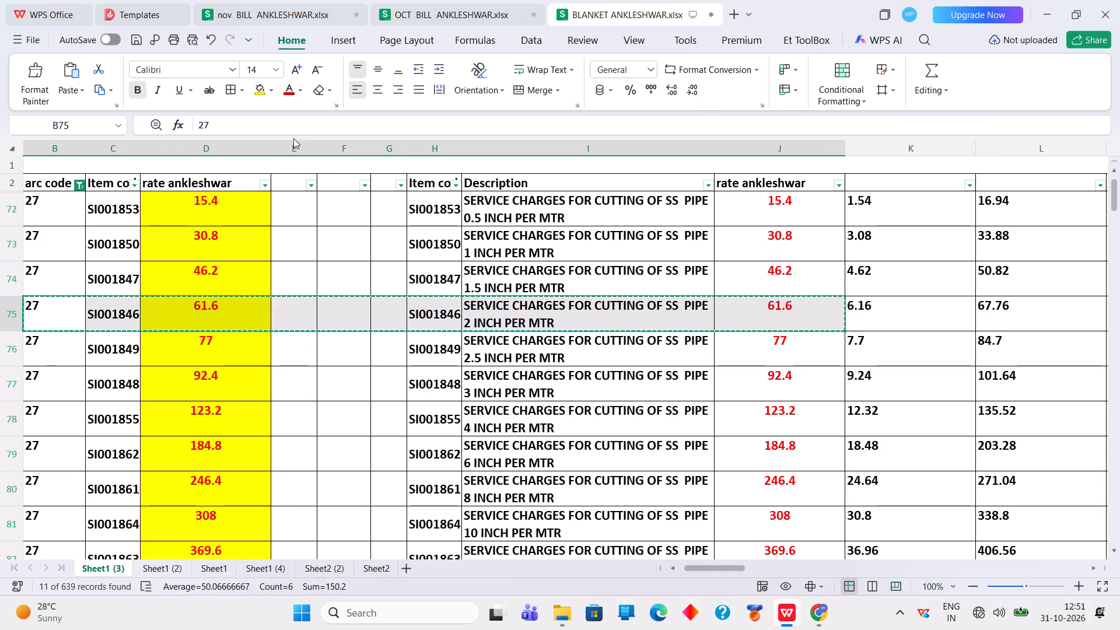
{"action": "left_click", "coordinate": [265, 15]}
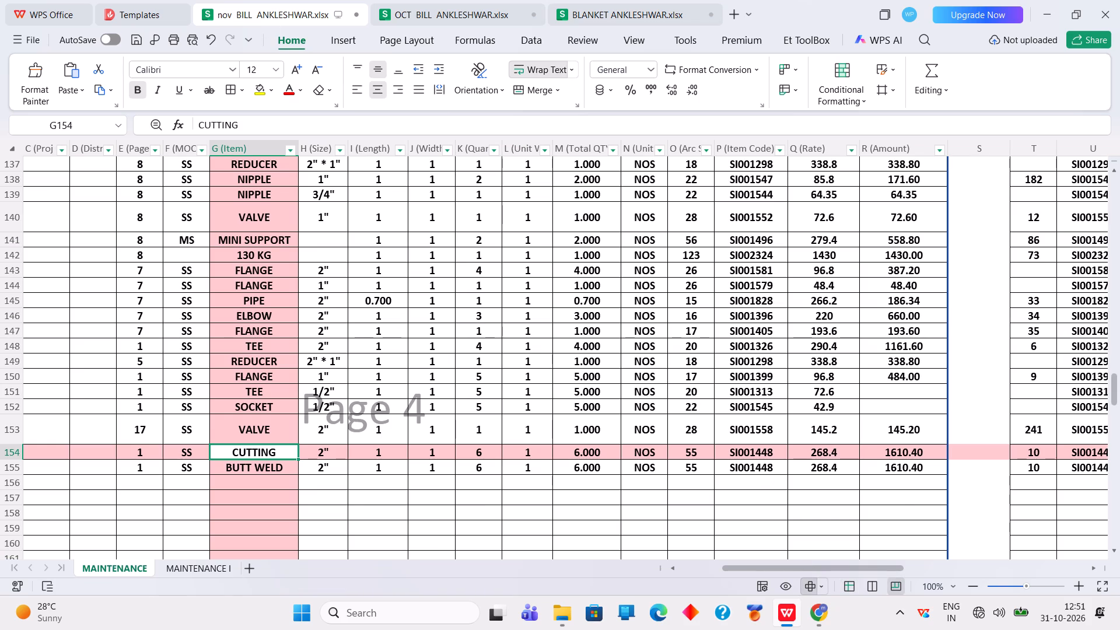
{"action": "right_click", "coordinate": [698, 456]}
{"action": "left_click", "coordinate": [789, 17]}
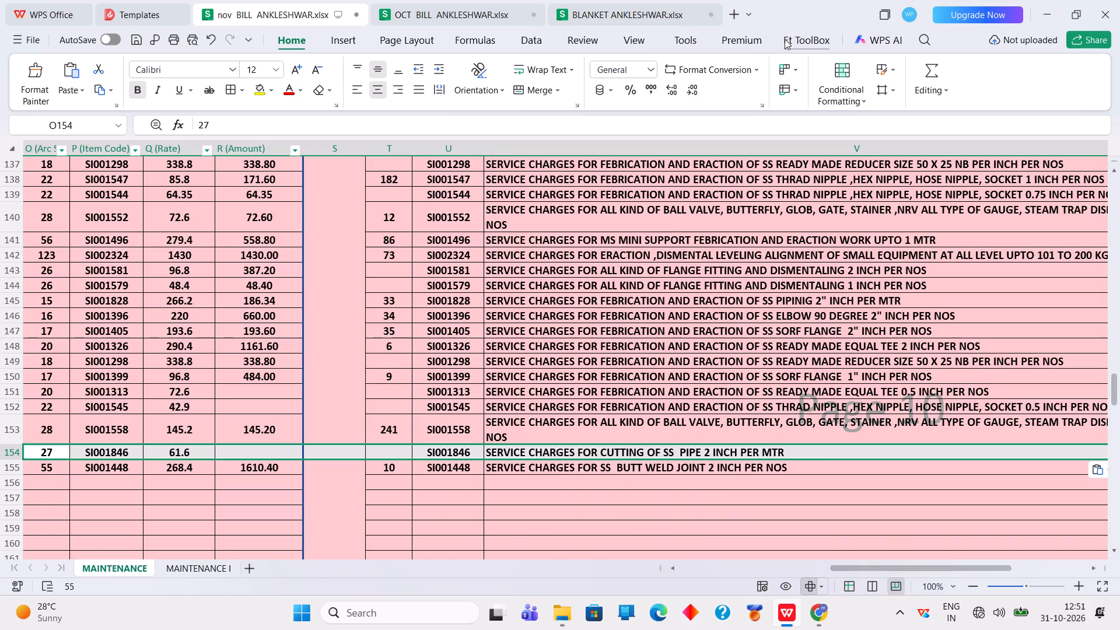
Copy the DISMENT OF MANIFOLD R-307 flange line in row 143 of the nov bill into row 156.
{"action": "left_click", "coordinate": [672, 567]}
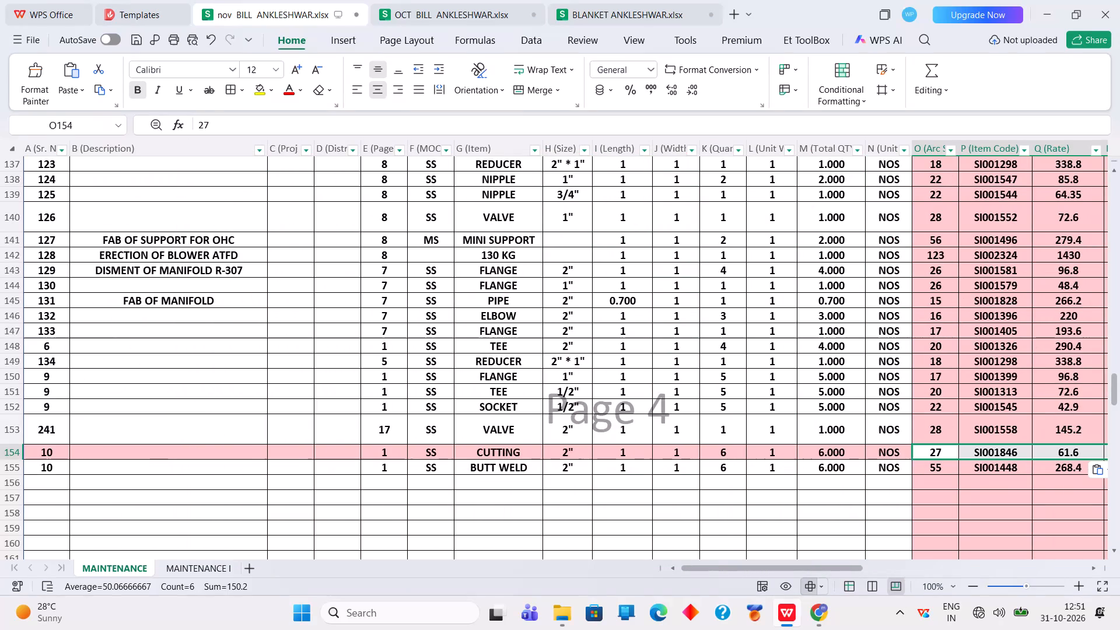
{"action": "left_click", "coordinate": [542, 500]}
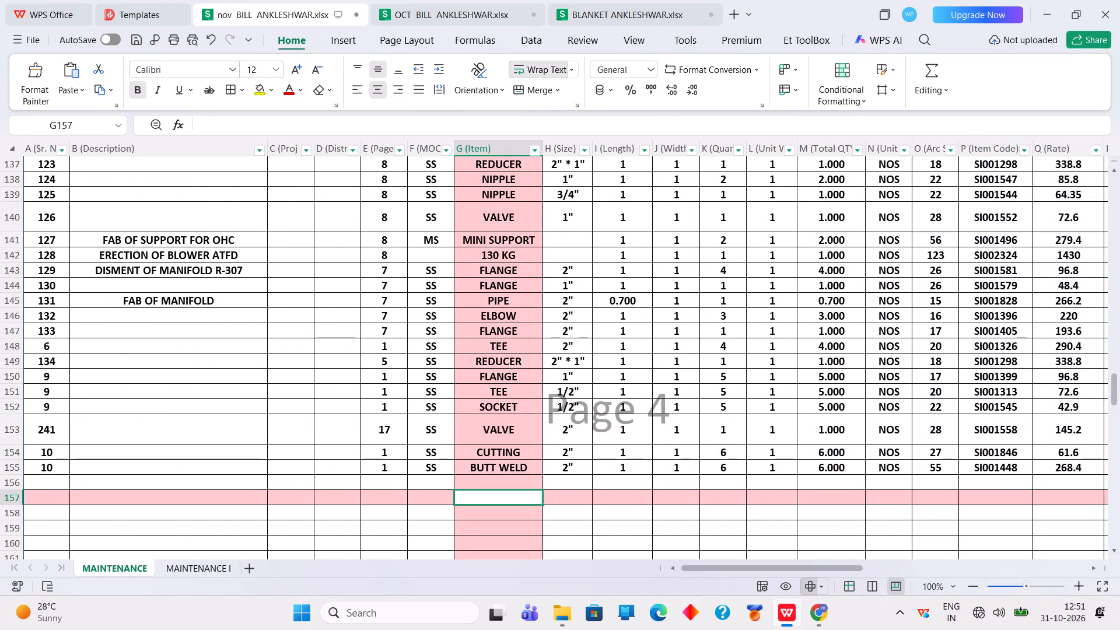
{"action": "left_click", "coordinate": [14, 273]}
{"action": "right_click", "coordinate": [14, 273]}
{"action": "left_click", "coordinate": [29, 17]}
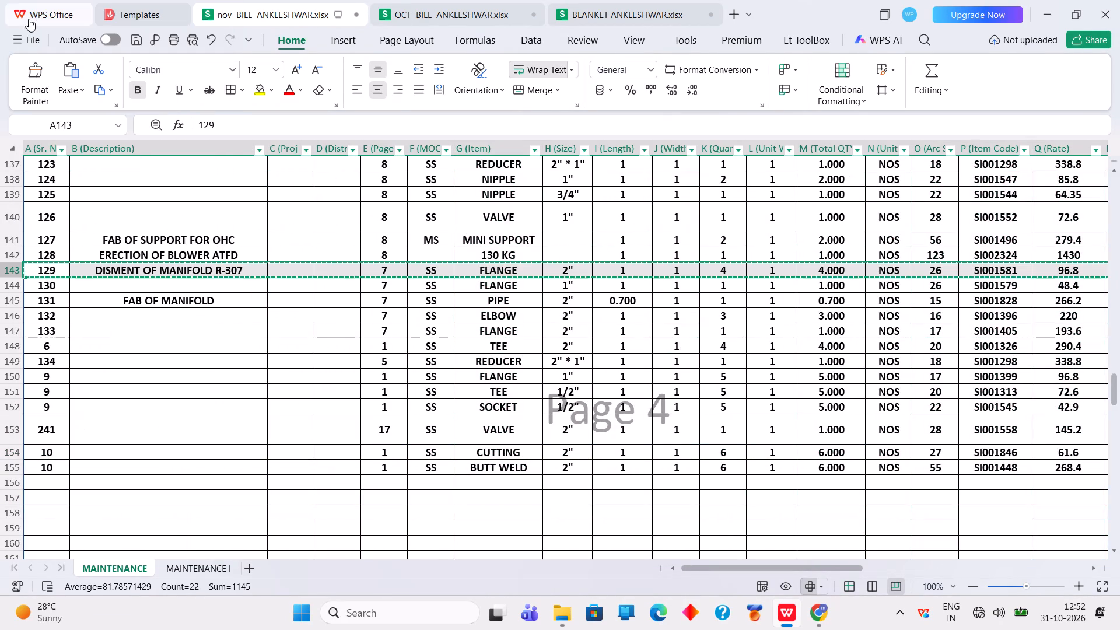
{"action": "left_click", "coordinate": [17, 485]}
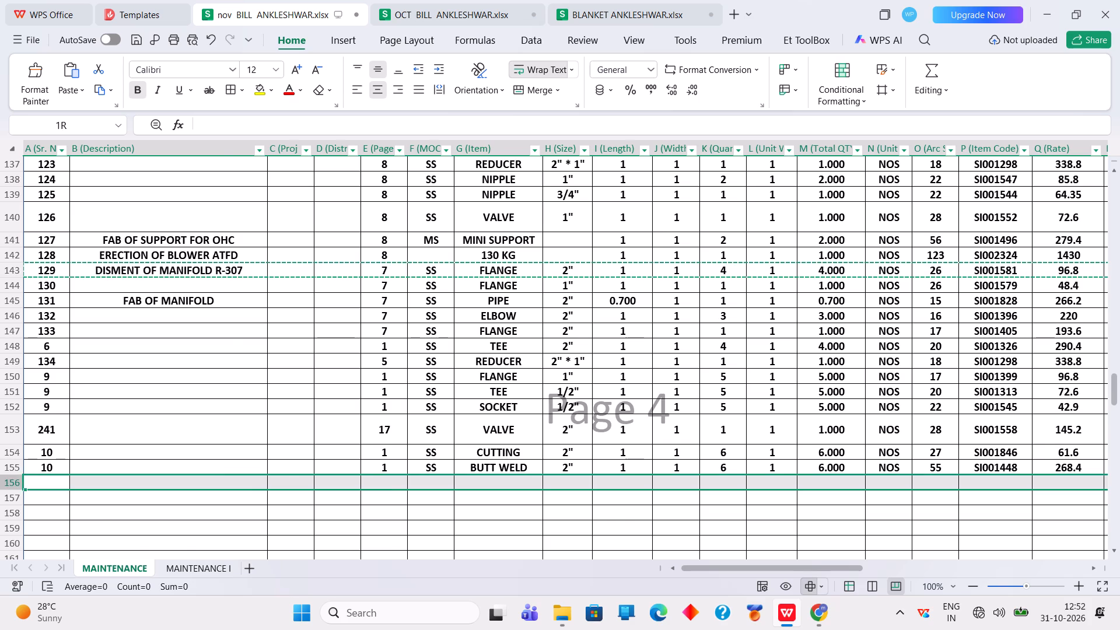
{"action": "right_click", "coordinate": [16, 485]}
{"action": "left_click", "coordinate": [86, 89]}
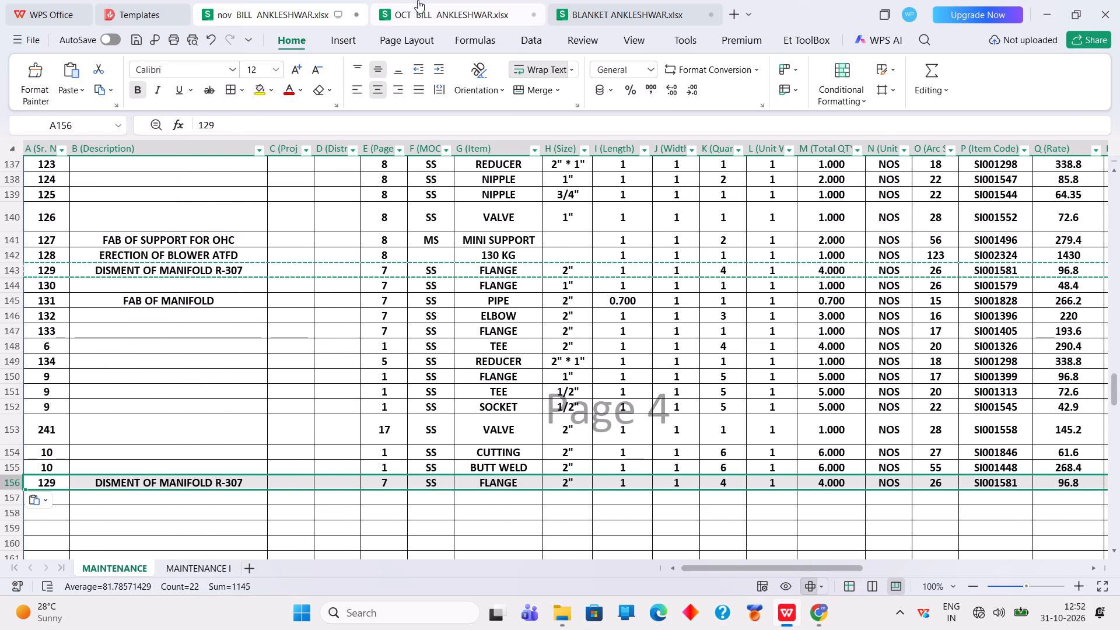
In the OCT bill, change the MOC filter to show only MS items.
{"action": "left_click", "coordinate": [419, 0]}
{"action": "left_click", "coordinate": [110, 197]}
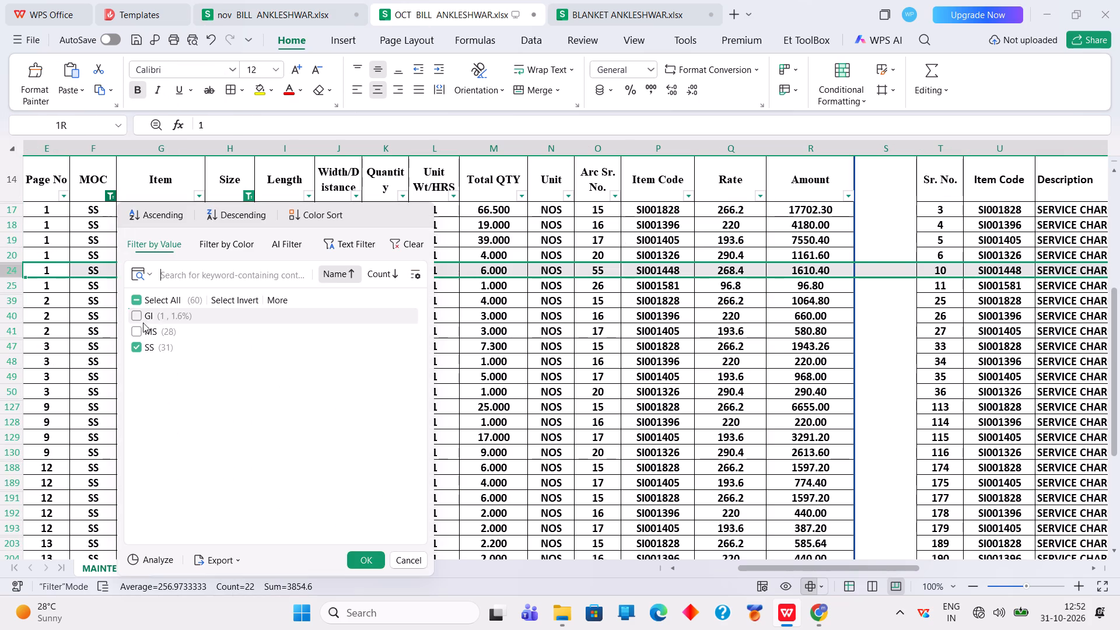
{"action": "left_click", "coordinate": [142, 331]}
{"action": "left_click", "coordinate": [136, 346]}
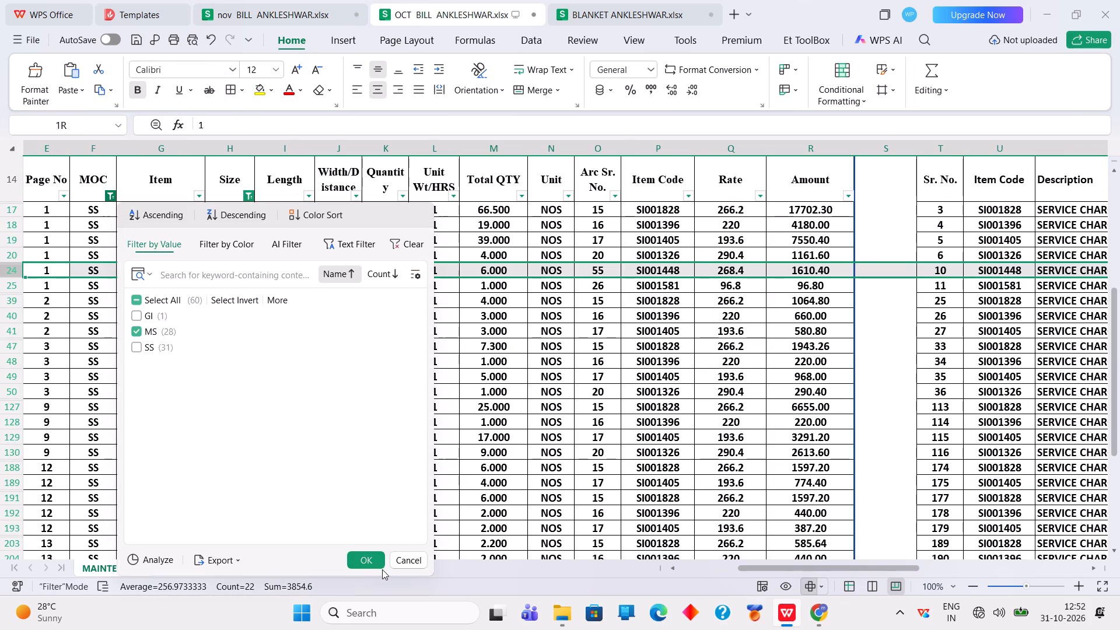
{"action": "left_click", "coordinate": [379, 569]}
{"action": "left_click", "coordinate": [373, 562]}
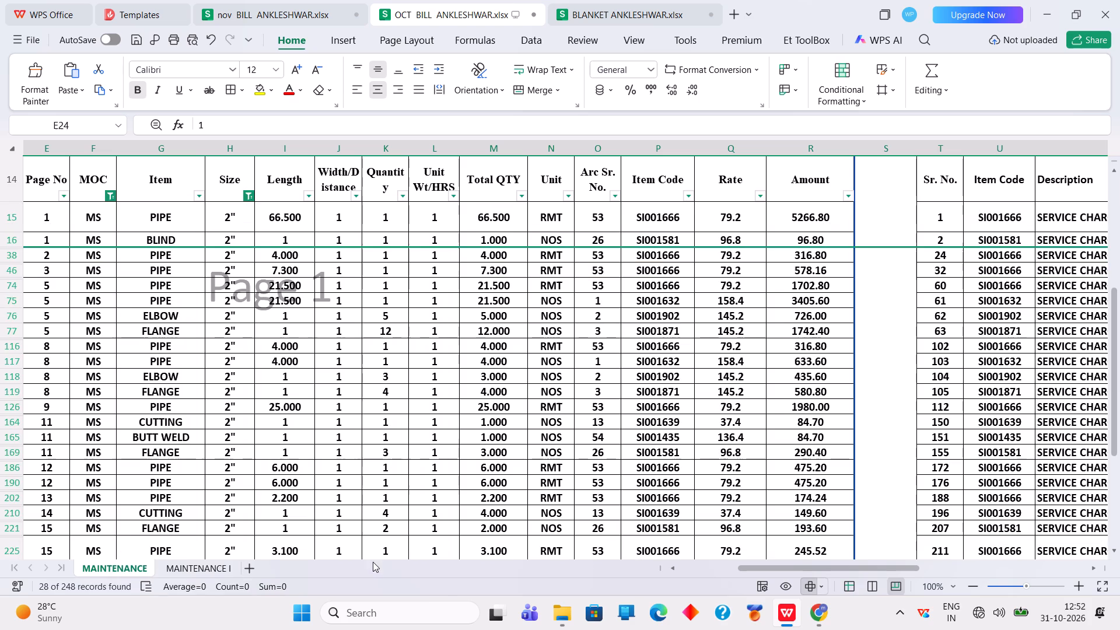
Copy the MS 2" PIPE, ELBOW and FLANGE lines in rows 117 to 119 of the OCT bill into rows 157 to 159 of the nov bill.
{"action": "left_click", "coordinate": [332, 314]}
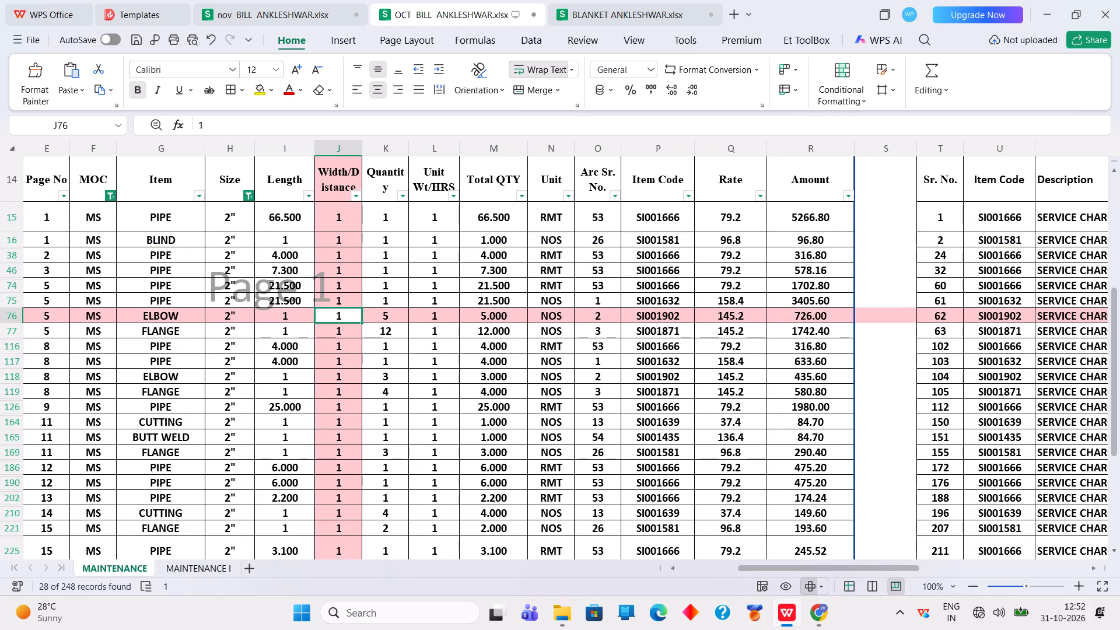
{"action": "left_click_drag", "start_coordinate": [8, 365], "coordinate": [8, 372]}
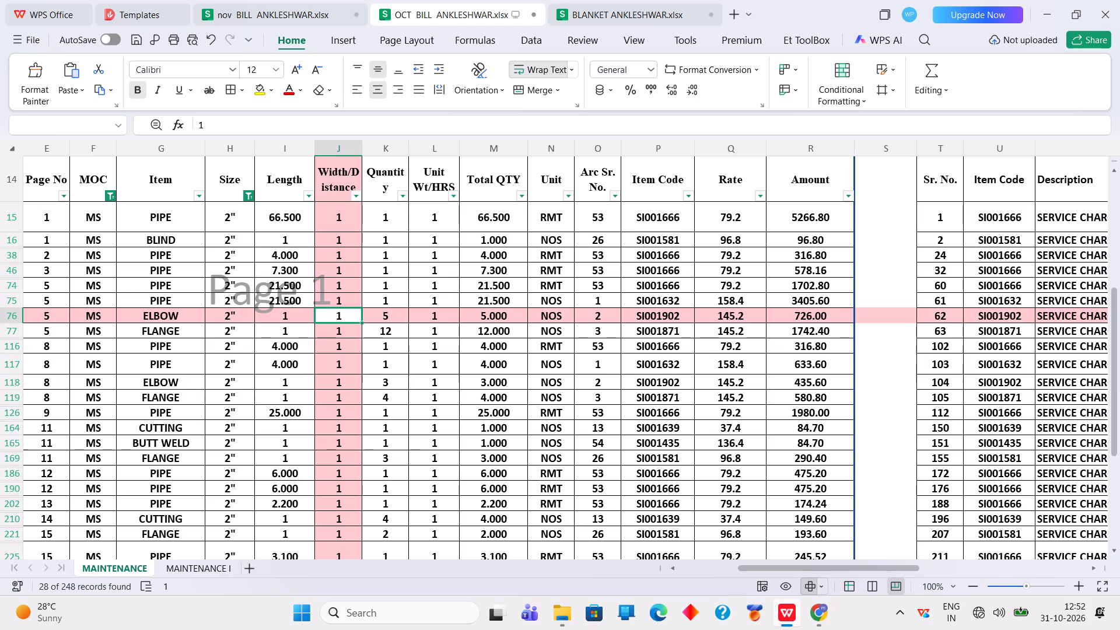
{"action": "key", "text": "ctrl+z"}
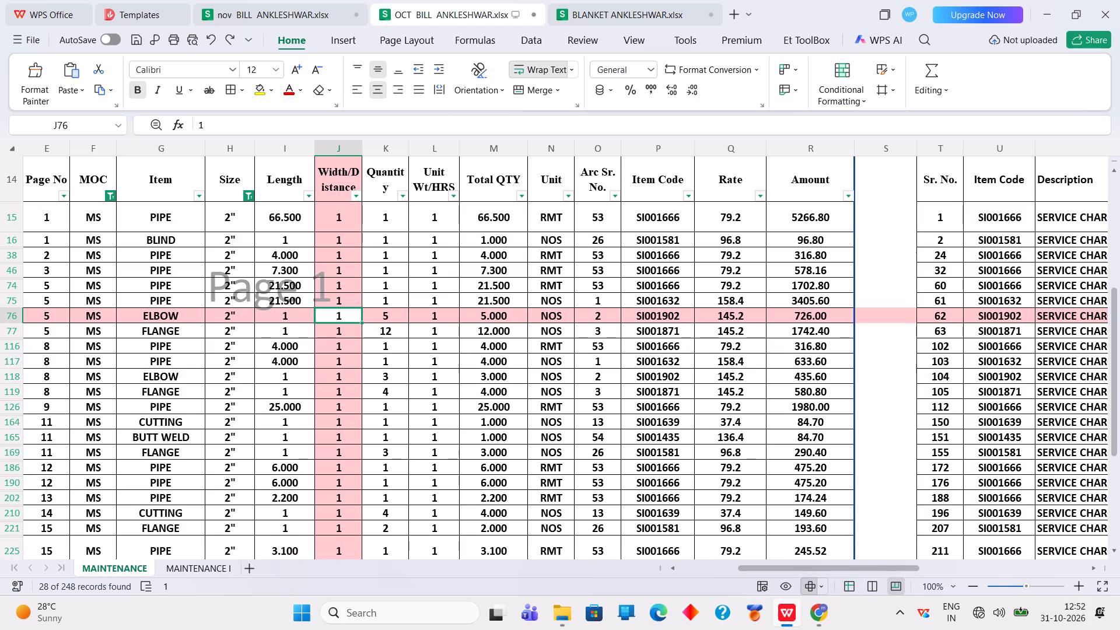
{"action": "left_click_drag", "start_coordinate": [11, 362], "coordinate": [10, 363]}
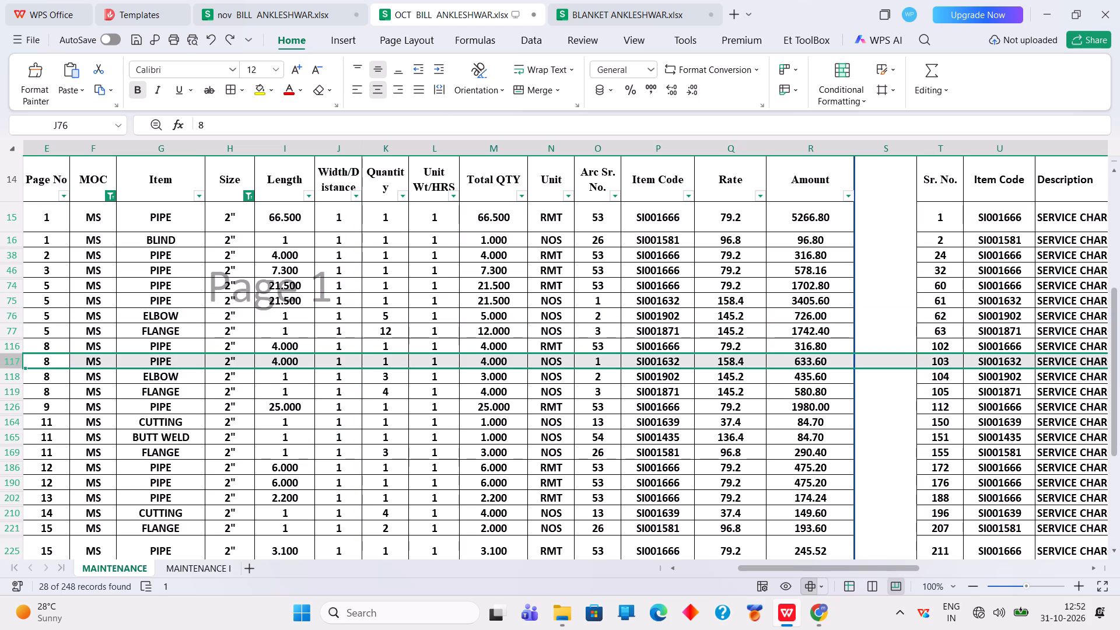
{"action": "left_click_drag", "start_coordinate": [10, 363], "coordinate": [9, 391]}
{"action": "right_click", "coordinate": [15, 377]}
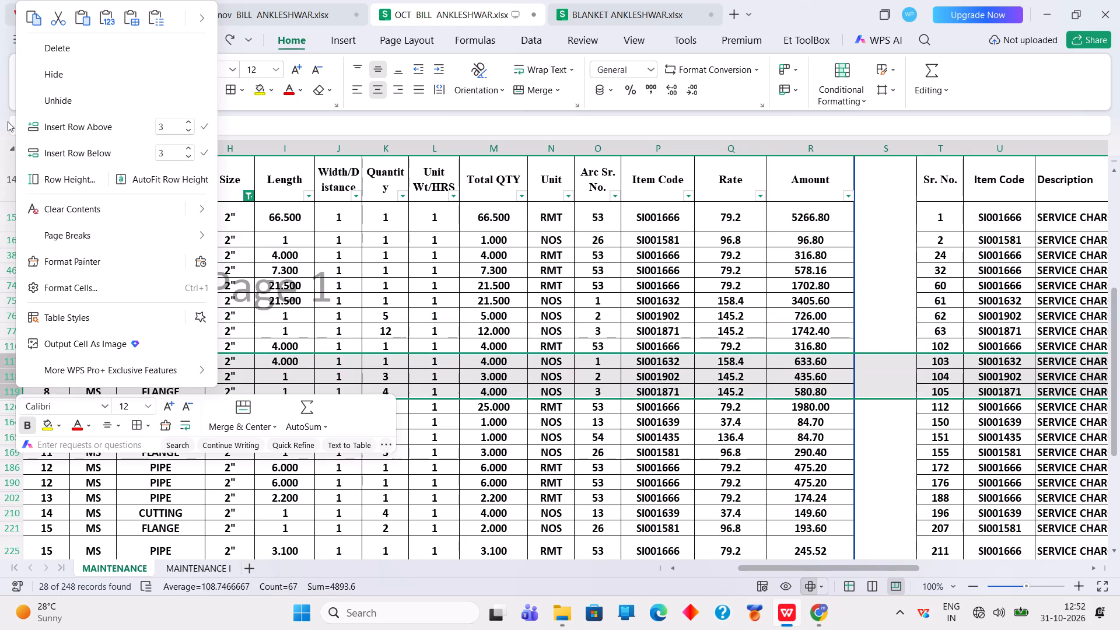
{"action": "left_click", "coordinate": [31, 17]}
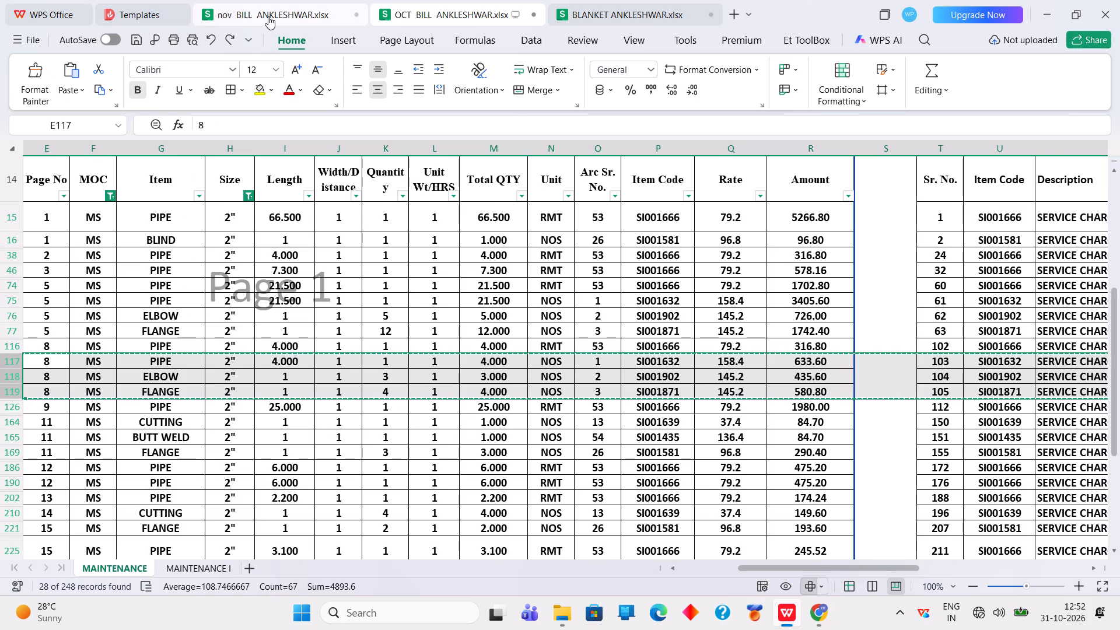
{"action": "left_click", "coordinate": [268, 16]}
{"action": "left_click", "coordinate": [9, 497]}
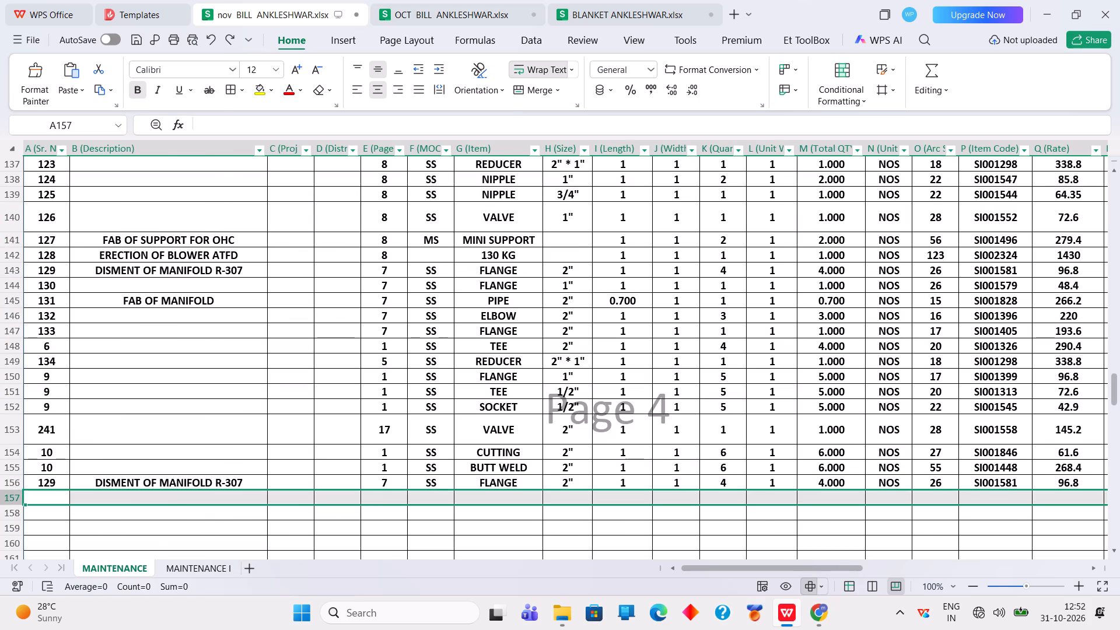
{"action": "right_click", "coordinate": [9, 496]}
{"action": "left_click", "coordinate": [78, 97]}
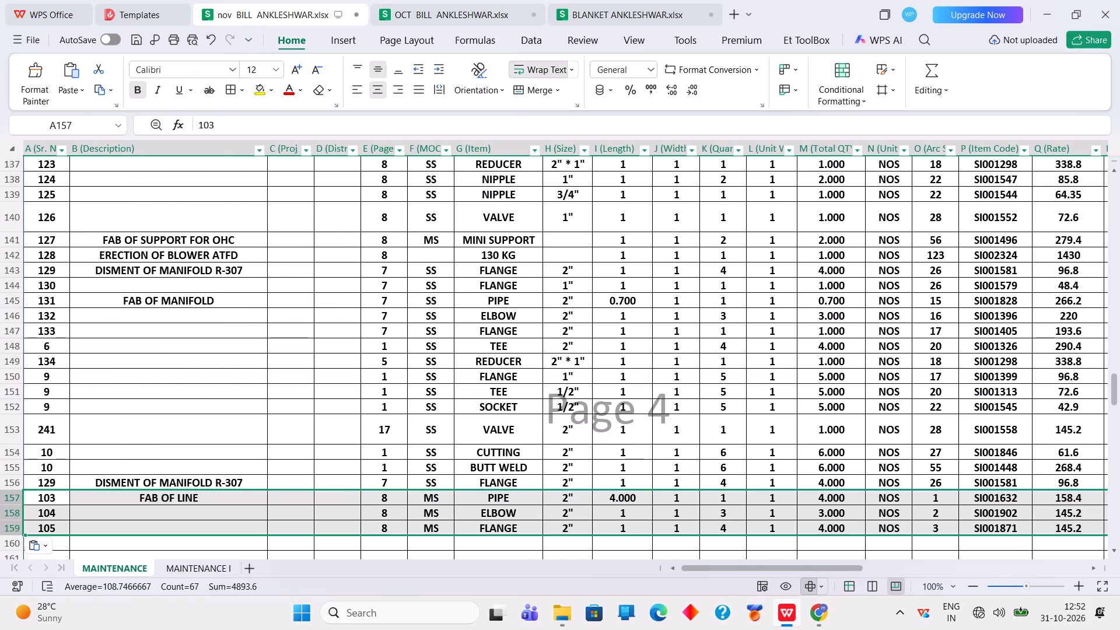
Set the page number to 9 in row 143 and fill the same value down to row 160.
{"action": "left_click", "coordinate": [394, 271]}
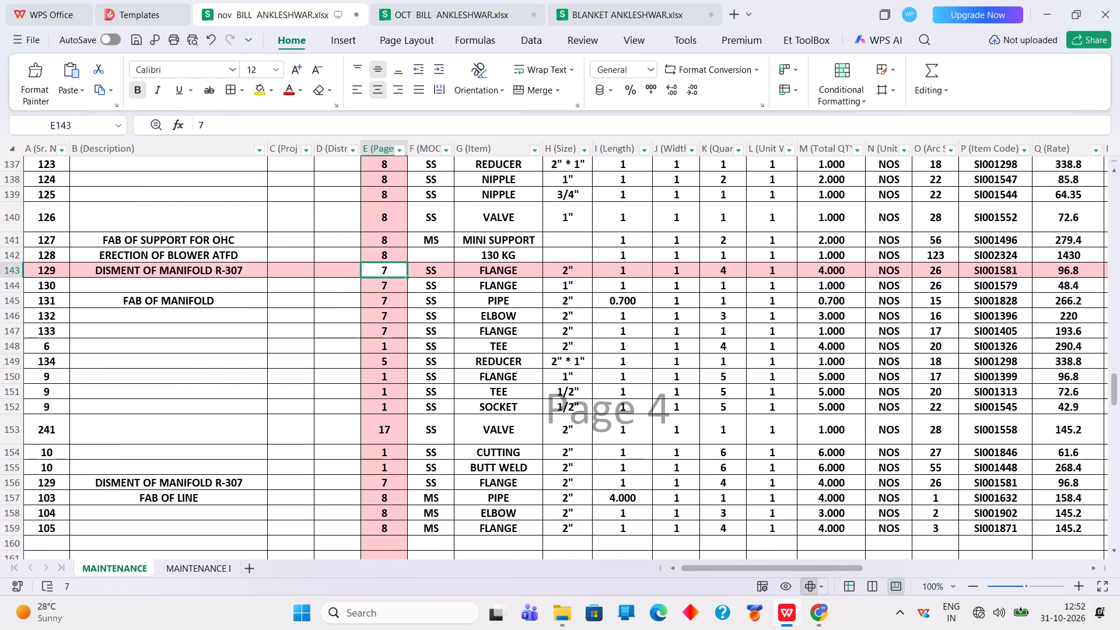
{"action": "key", "text": "9"}
{"action": "key", "text": "Return"}
{"action": "left_click", "coordinate": [394, 271]}
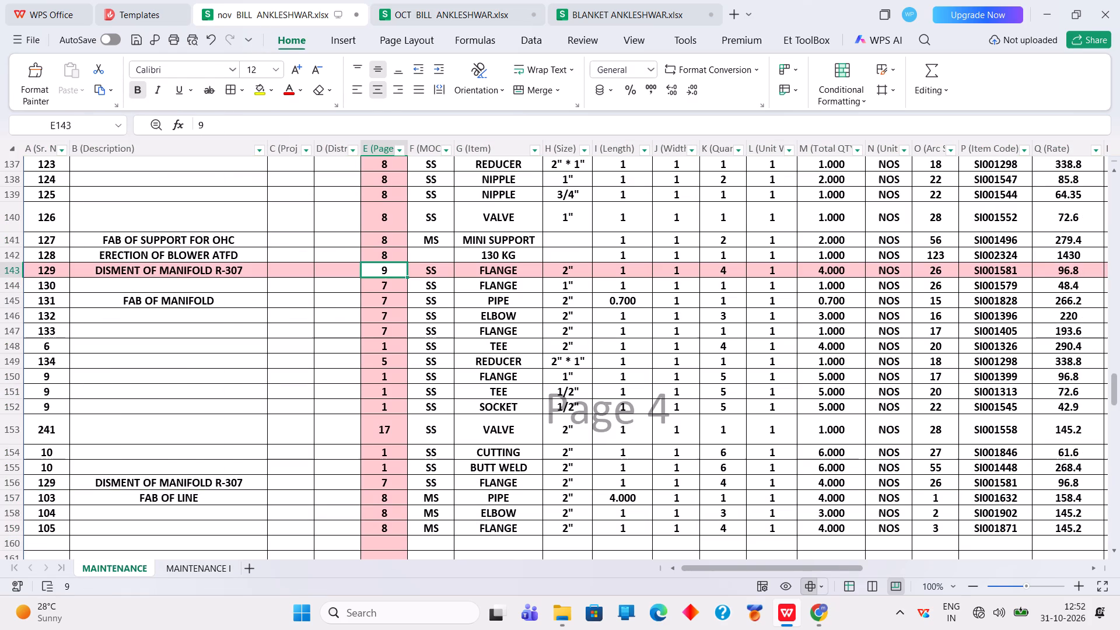
{"action": "left_click_drag", "start_coordinate": [407, 279], "coordinate": [409, 437]}
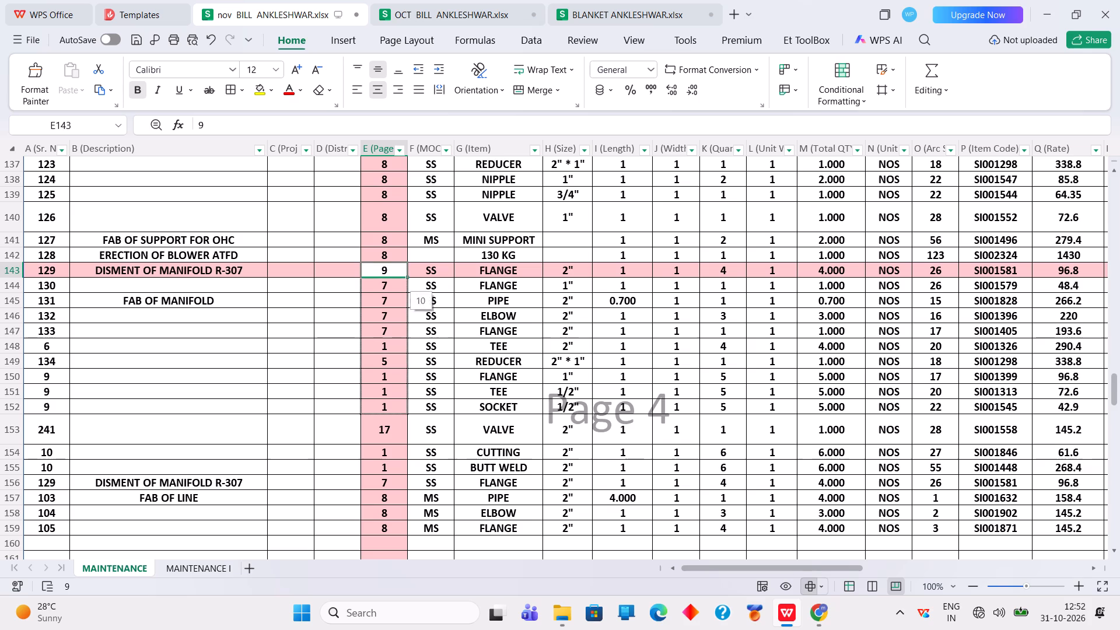
{"action": "left_click_drag", "start_coordinate": [409, 437], "coordinate": [419, 544]}
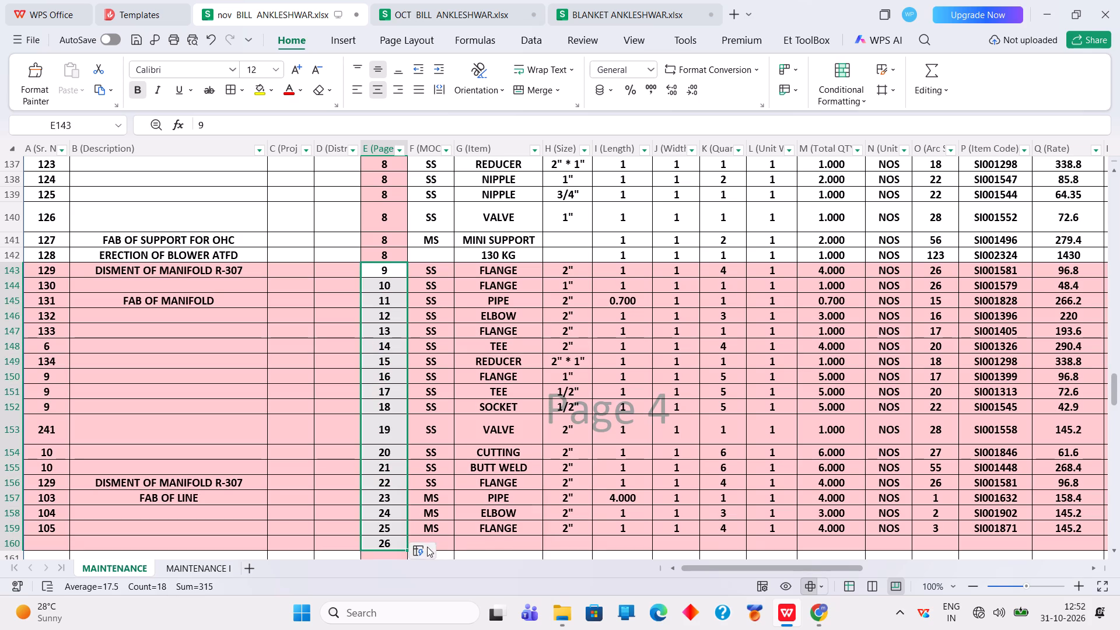
{"action": "left_click", "coordinate": [427, 547]}
{"action": "left_click", "coordinate": [442, 508]}
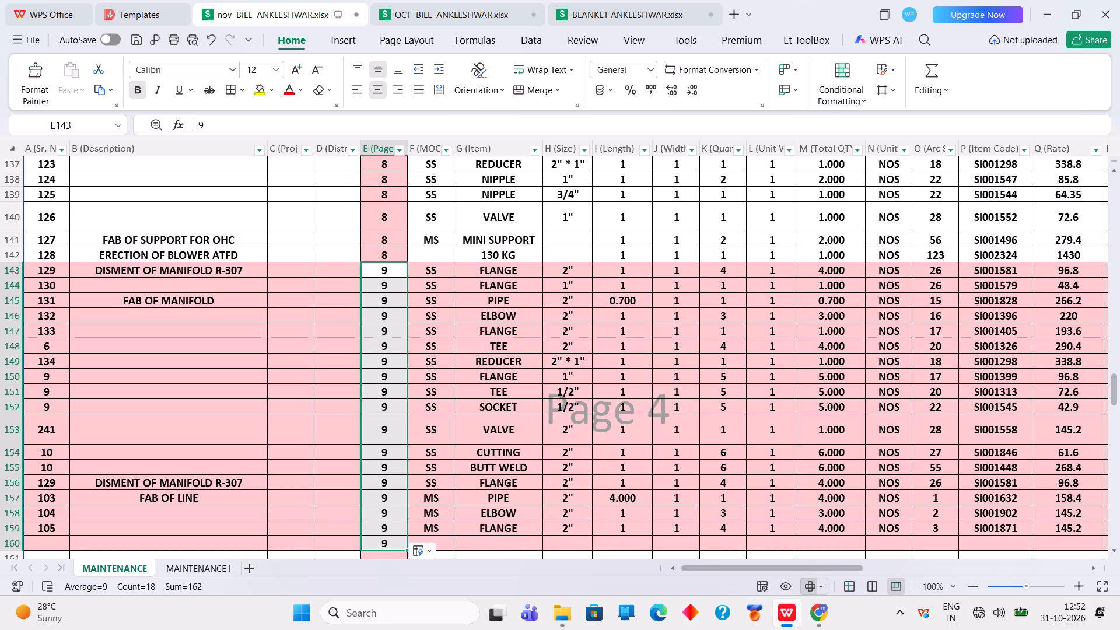
Enter REPAIR OF BELLOW PIECE as the description of the CUTTING line in row 154 of the nov bill.
{"action": "left_click", "coordinate": [221, 502]}
{"action": "left_click", "coordinate": [230, 484]}
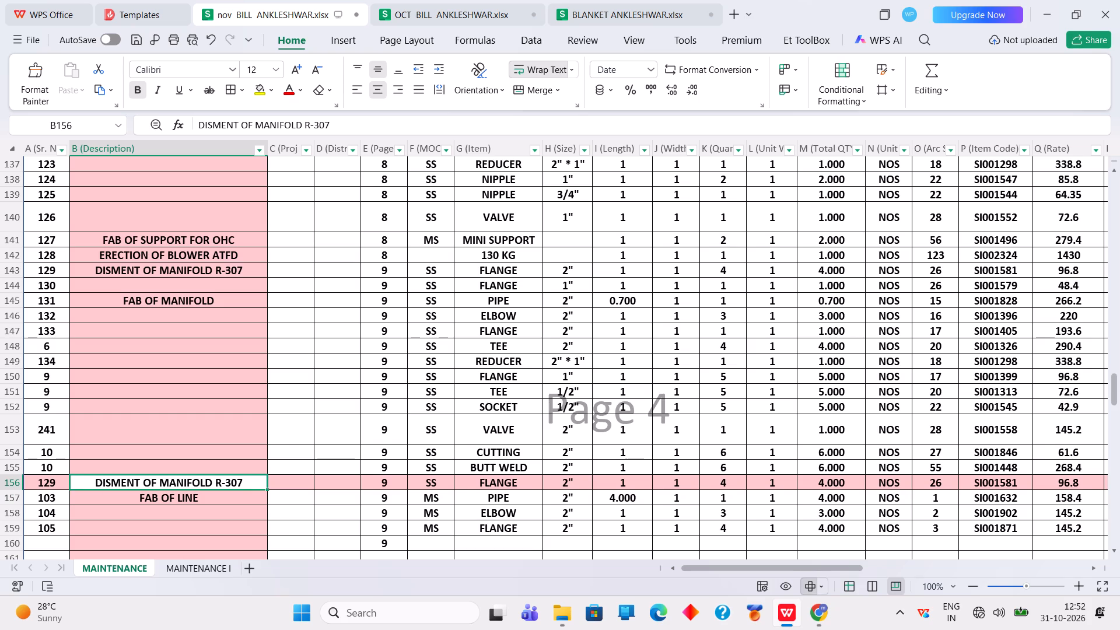
{"action": "left_click", "coordinate": [215, 453]}
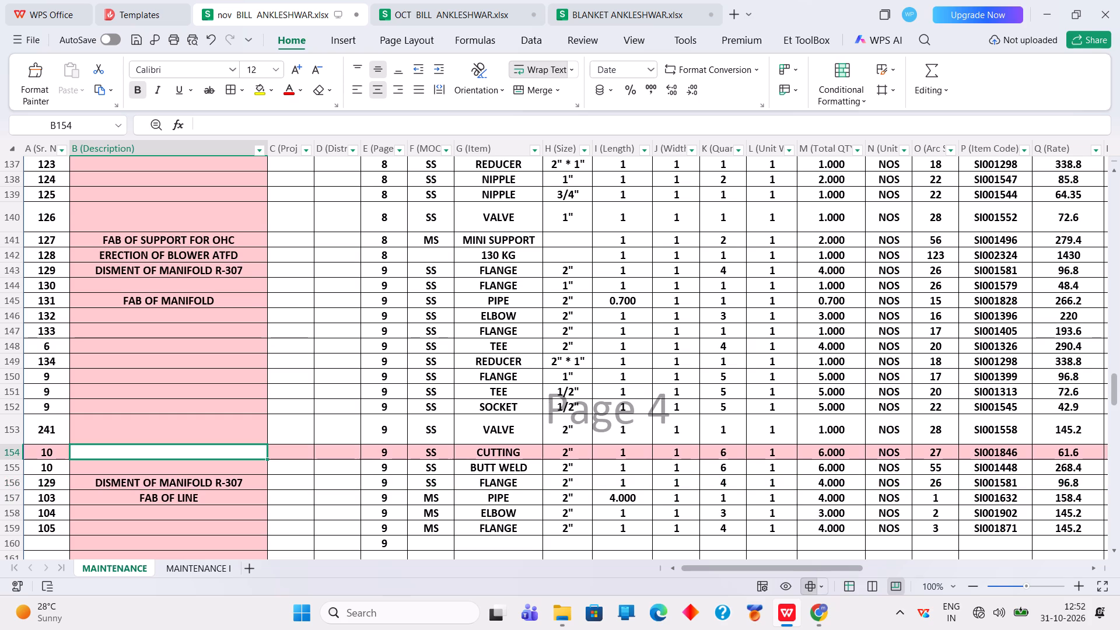
{"action": "type", "text": "RE"}
{"action": "key", "text": "p"}
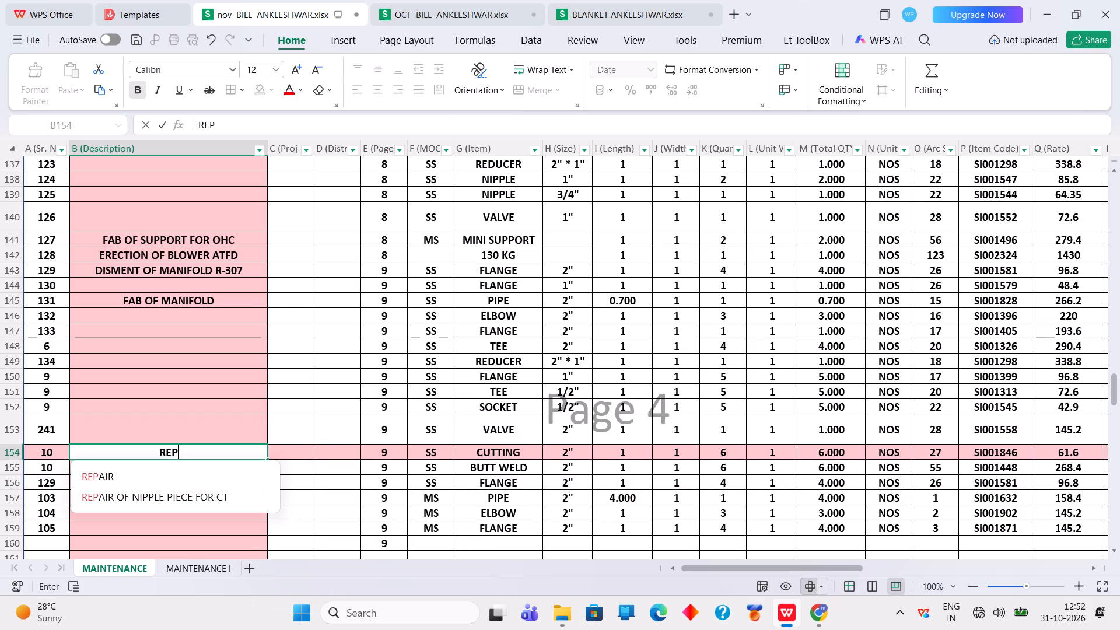
{"action": "key", "text": "a"}
{"action": "type", "text": "IR OF BE"}
{"action": "type", "text": "LLOW PIECE"}
{"action": "key", "text": "Return"}
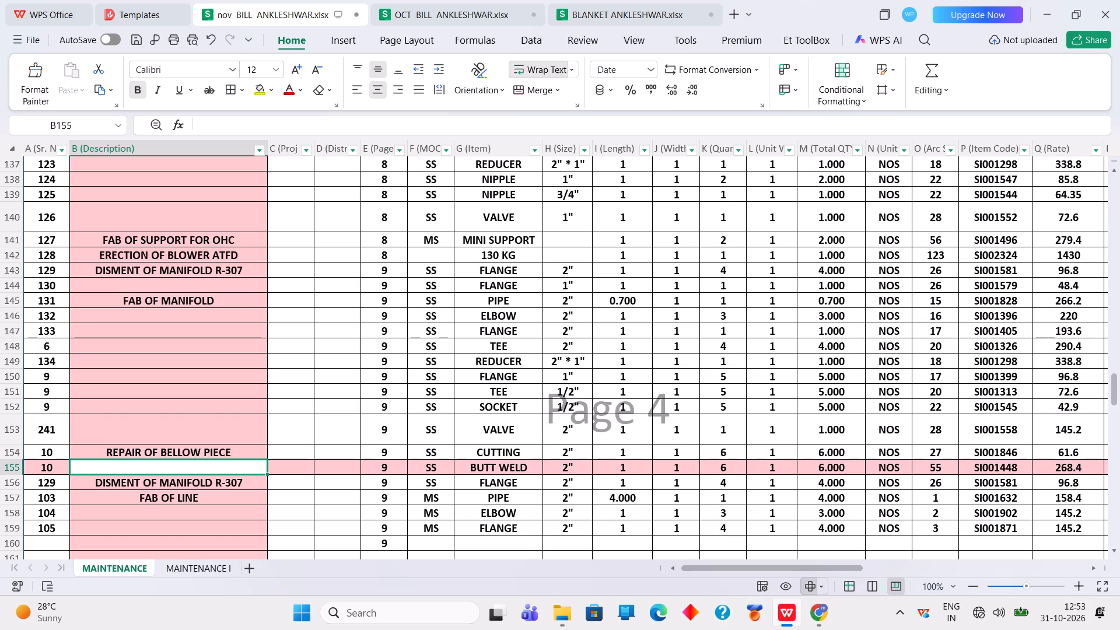
Replace the description of the FLANGE line in row 156 with DISMENT OF CHILLING LINE PLANT-02 MAIN HEADER.
{"action": "key", "text": "Return"}
{"action": "type", "text": "DI"}
{"action": "type", "text": "SMENT"}
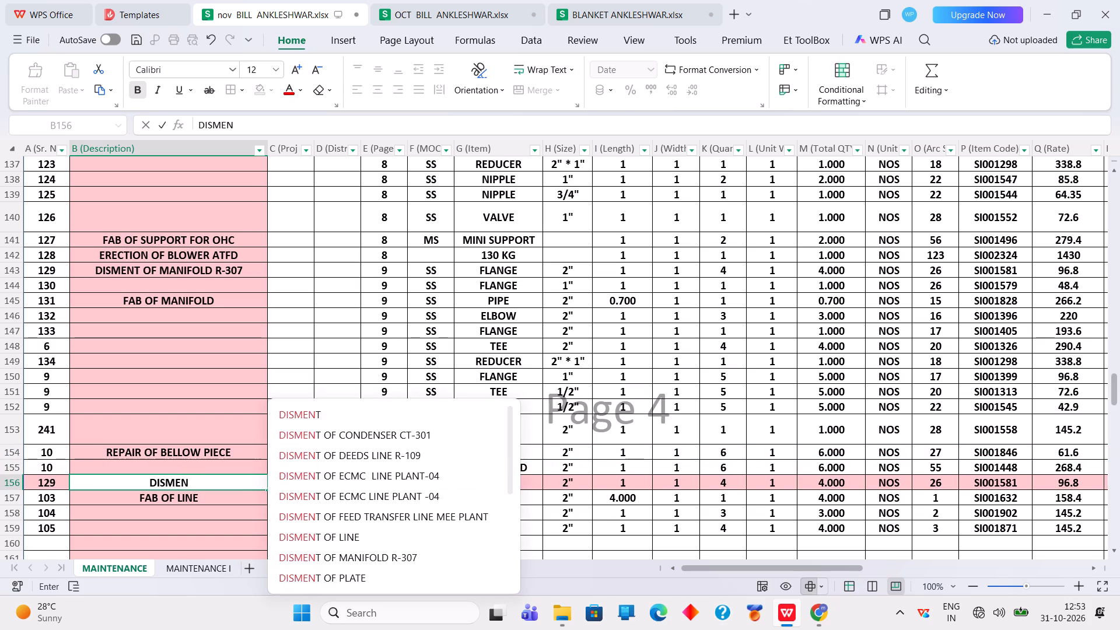
{"action": "key", "text": "space"}
{"action": "type", "text": "OF CH"}
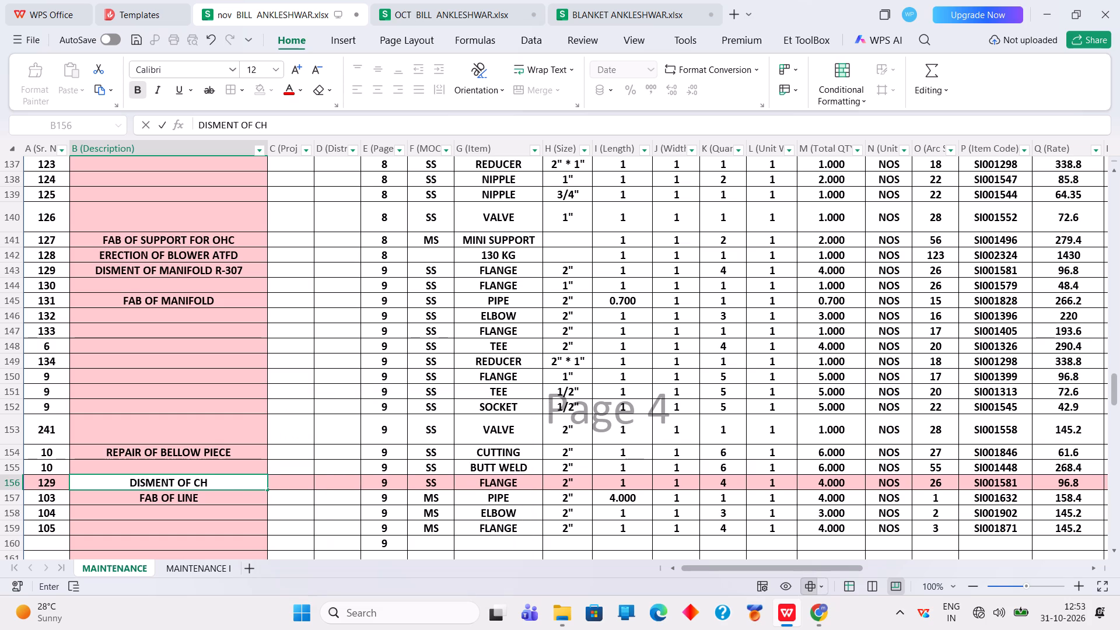
{"action": "type", "text": "ILLING"}
{"action": "key", "text": "space"}
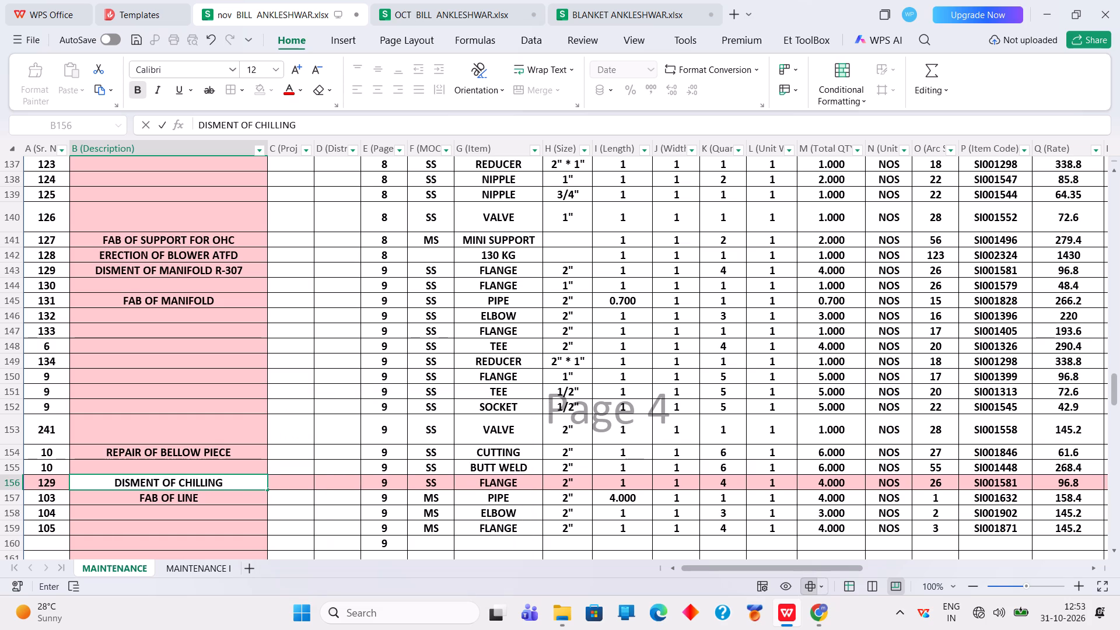
{"action": "type", "text": "LINE"}
{"action": "key", "text": "space"}
{"action": "type", "text": "PLANT"}
{"action": "type", "text": "-02"}
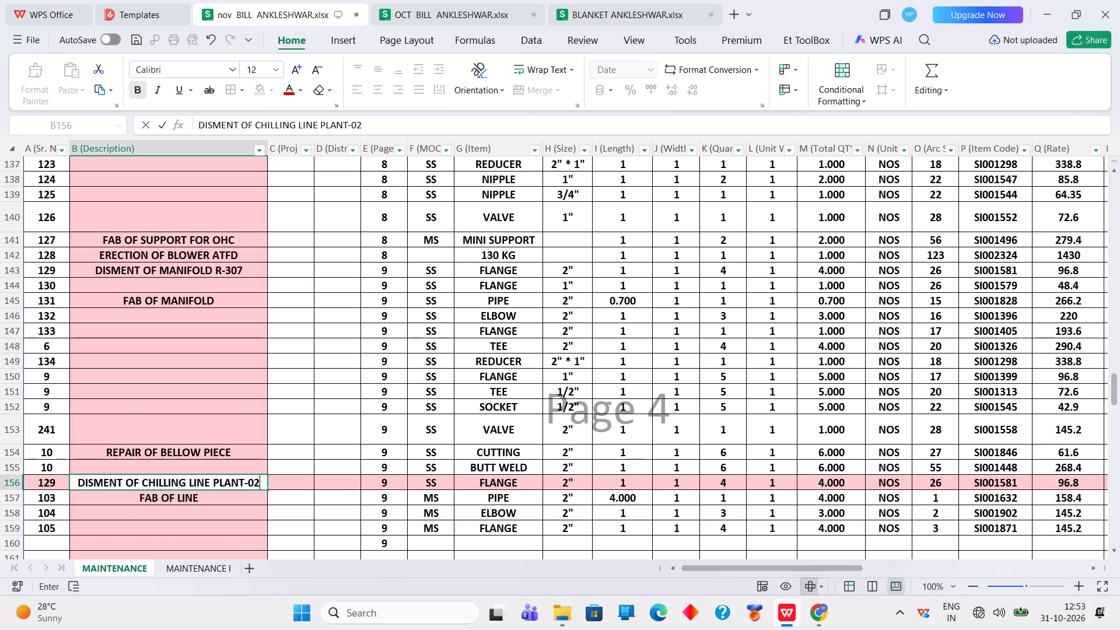
{"action": "key", "text": "space"}
{"action": "type", "text": "MA"}
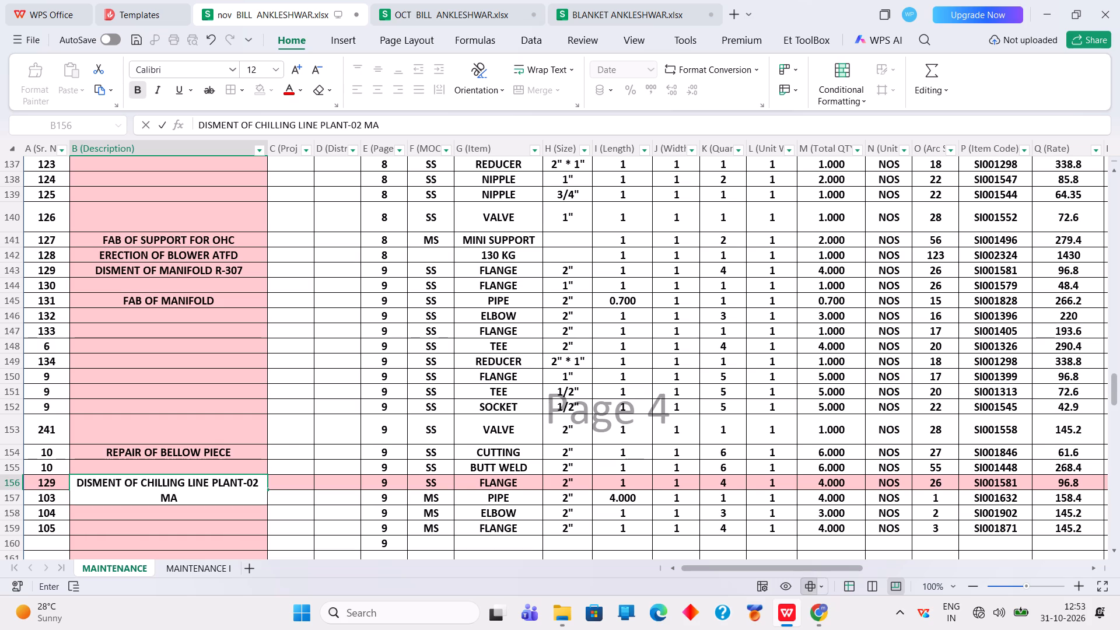
{"action": "type", "text": "IN HEADER"}
{"action": "key", "text": "Return"}
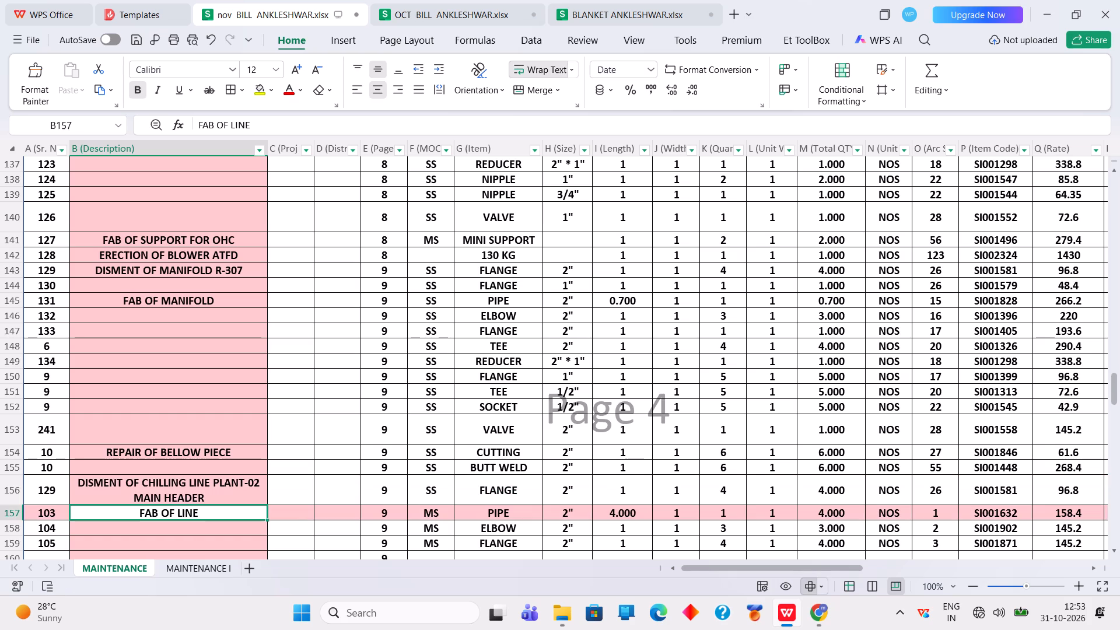
Enter quantities 4 and 1 in rows 143 and 144, and 2, 4 and 3 in rows 146 to 148.
{"action": "left_click", "coordinate": [561, 273]}
{"action": "left_click", "coordinate": [719, 271]}
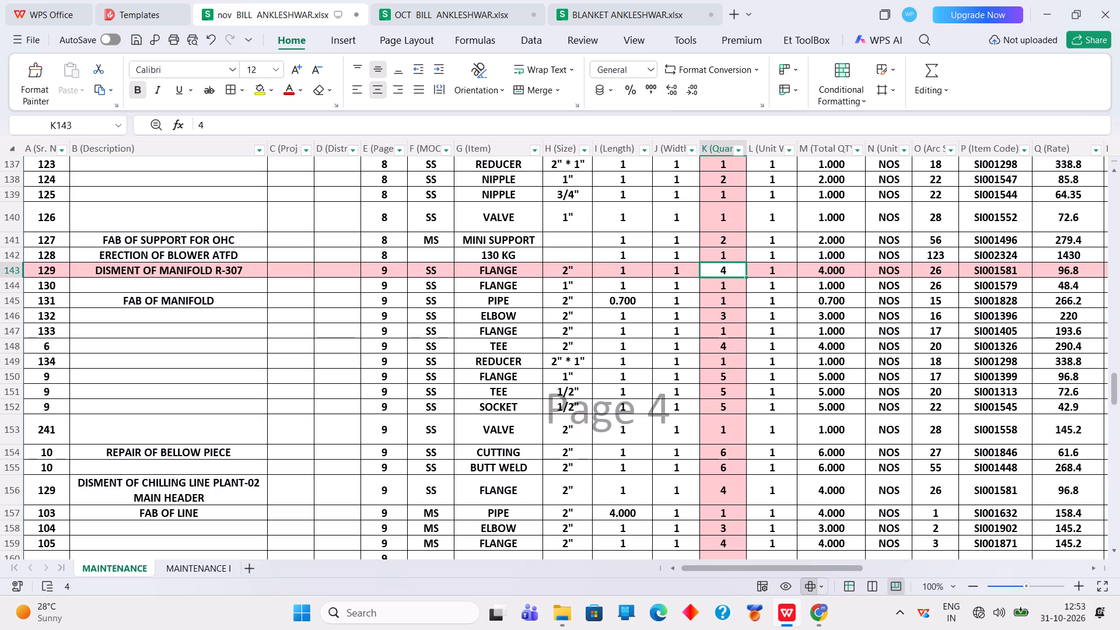
{"action": "key", "text": "4"}
{"action": "key", "text": "Return"}
{"action": "key", "text": "1"}
{"action": "key", "text": "Return"}
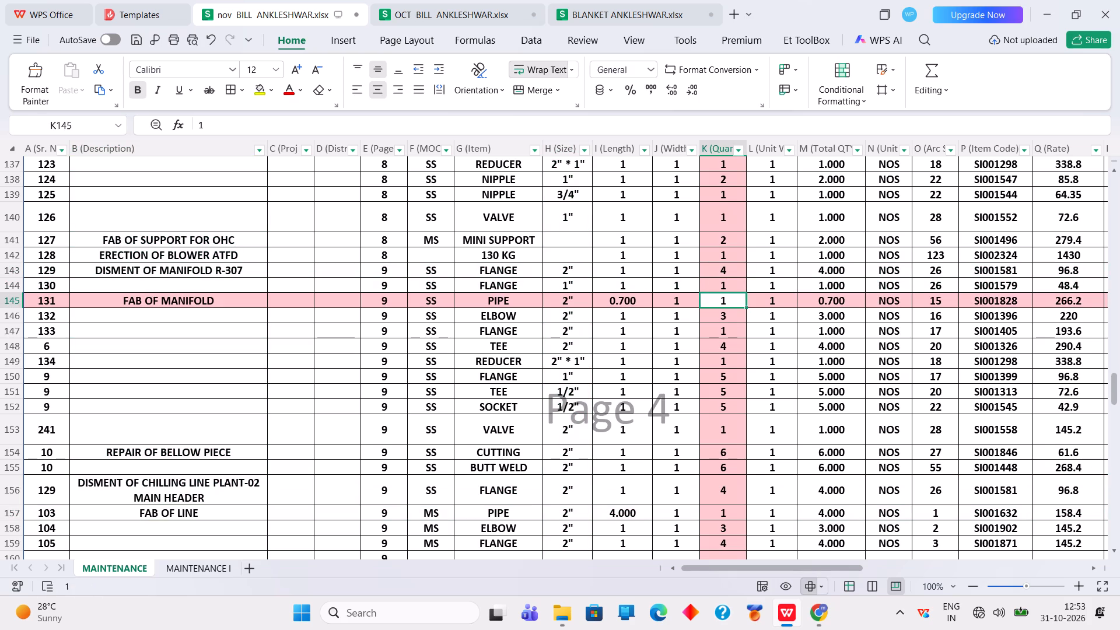
{"action": "key", "text": "Return"}
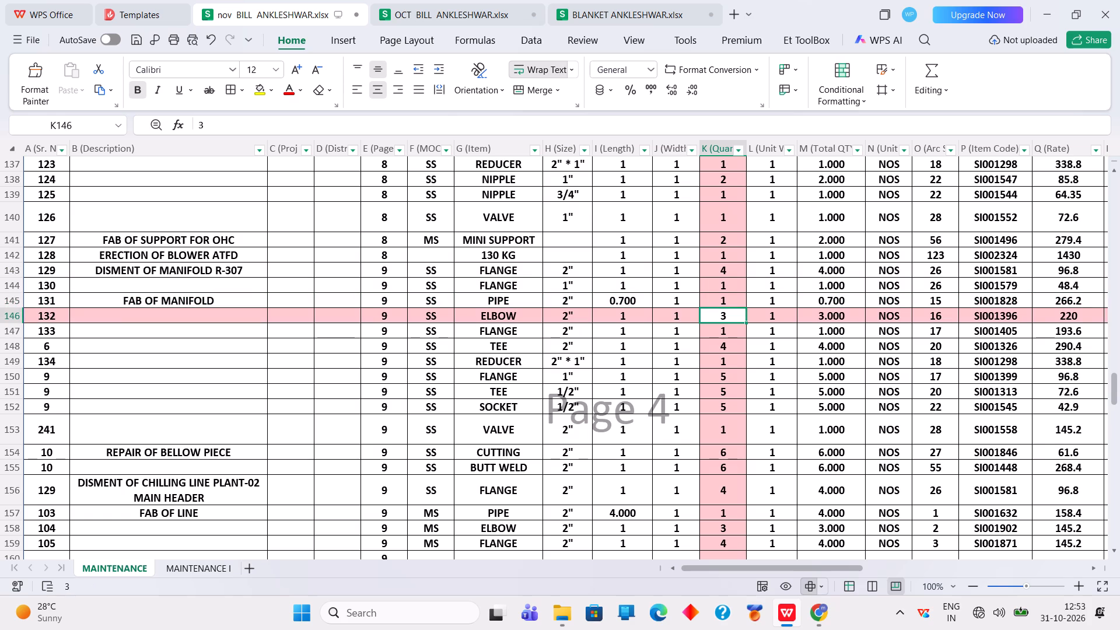
{"action": "key", "text": "2"}
{"action": "key", "text": "Return"}
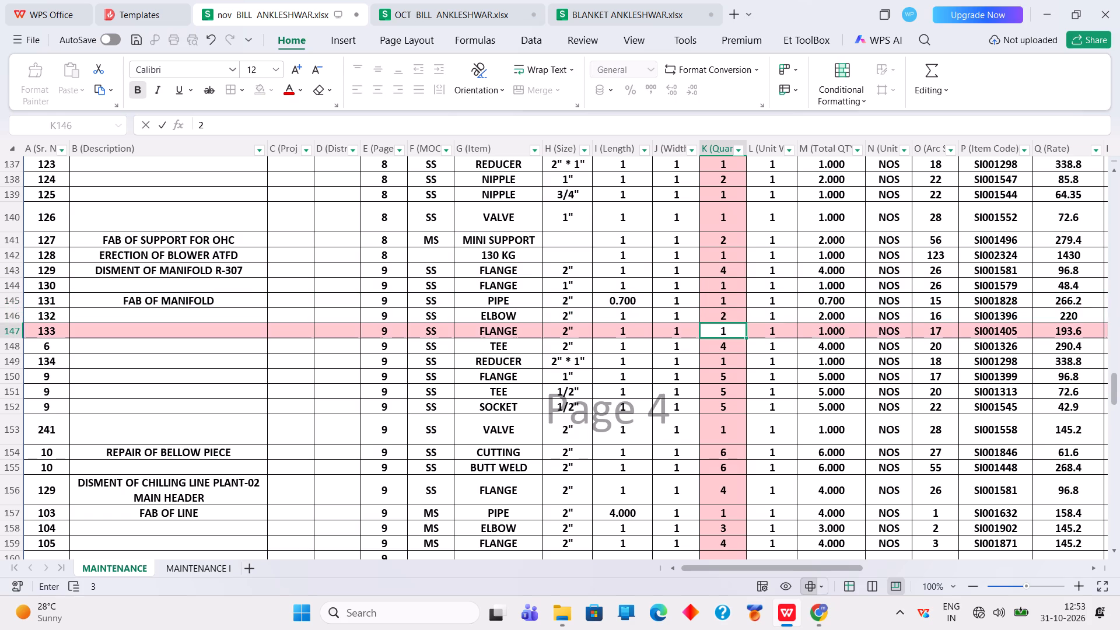
{"action": "key", "text": "4"}
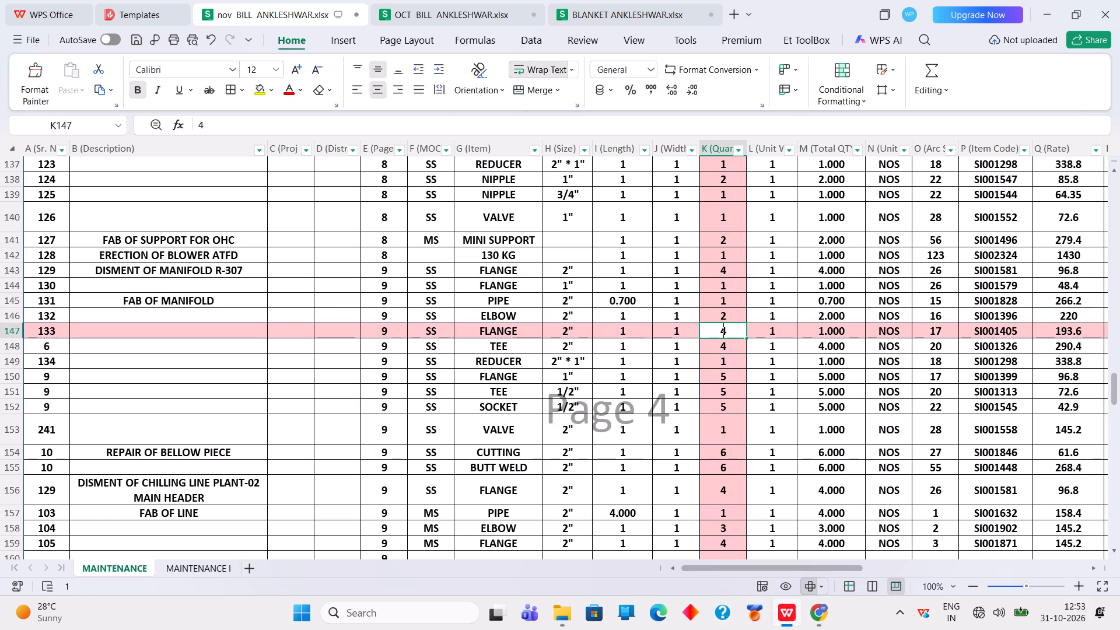
{"action": "key", "text": "Return"}
{"action": "key", "text": "3"}
{"action": "key", "text": "Return"}
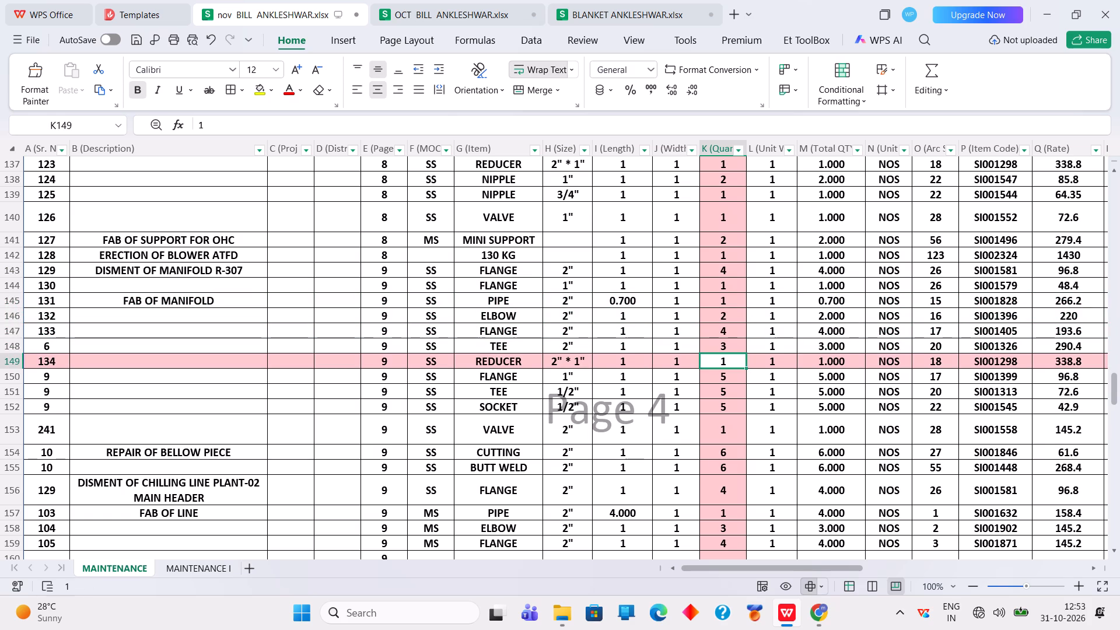
Set the quantity to 1 for the REDUCER, FLANGE, TEE, SOCKET and VALVE lines in rows 149 to 153.
{"action": "key", "text": "1"}
{"action": "key", "text": "Return"}
{"action": "key", "text": "1"}
{"action": "key", "text": "Return"}
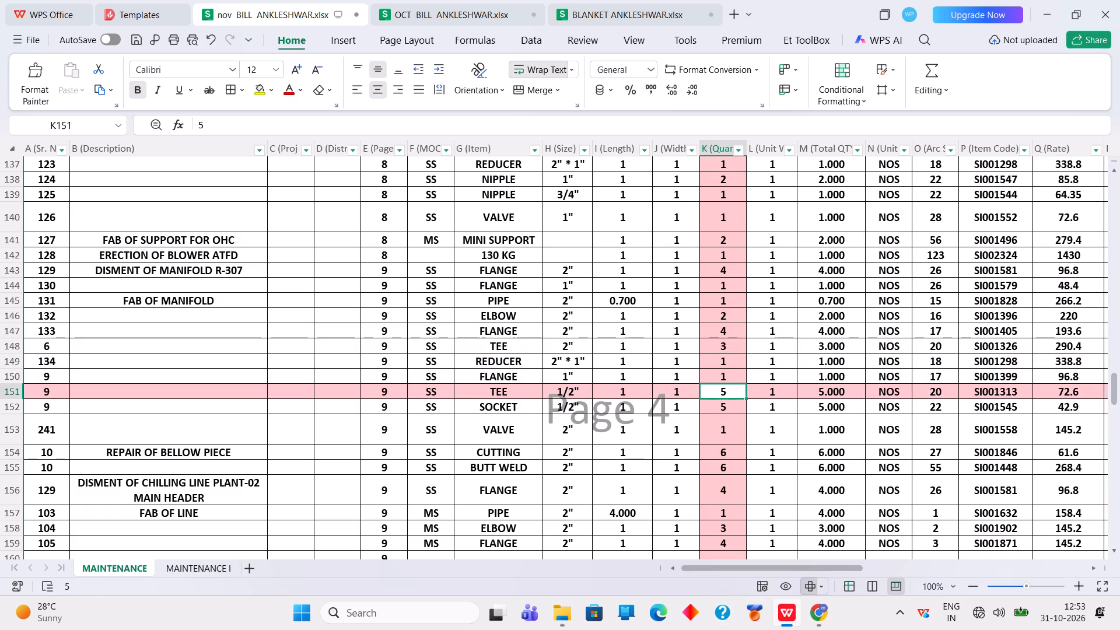
{"action": "key", "text": "1"}
{"action": "key", "text": "Return"}
{"action": "key", "text": "1"}
{"action": "key", "text": "Return"}
{"action": "key", "text": "1"}
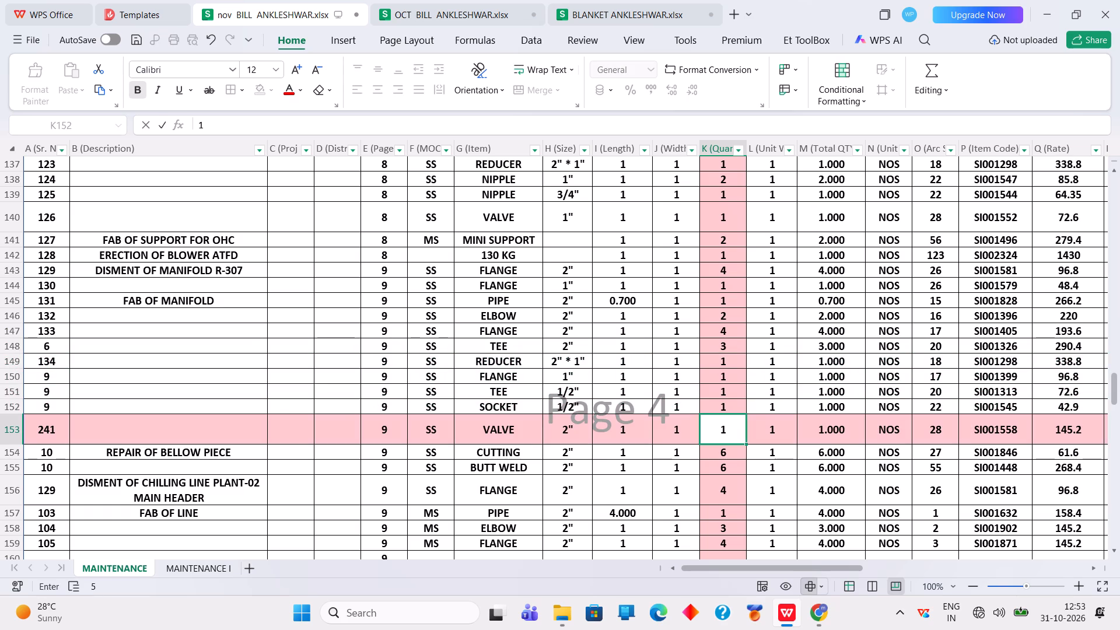
{"action": "key", "text": "Return"}
Set the quantities of the CUTTING, BUTT WELD and FLANGE lines in rows 154 to 156 to 2, 1 and 2.
{"action": "key", "text": "2"}
{"action": "key", "text": "Return"}
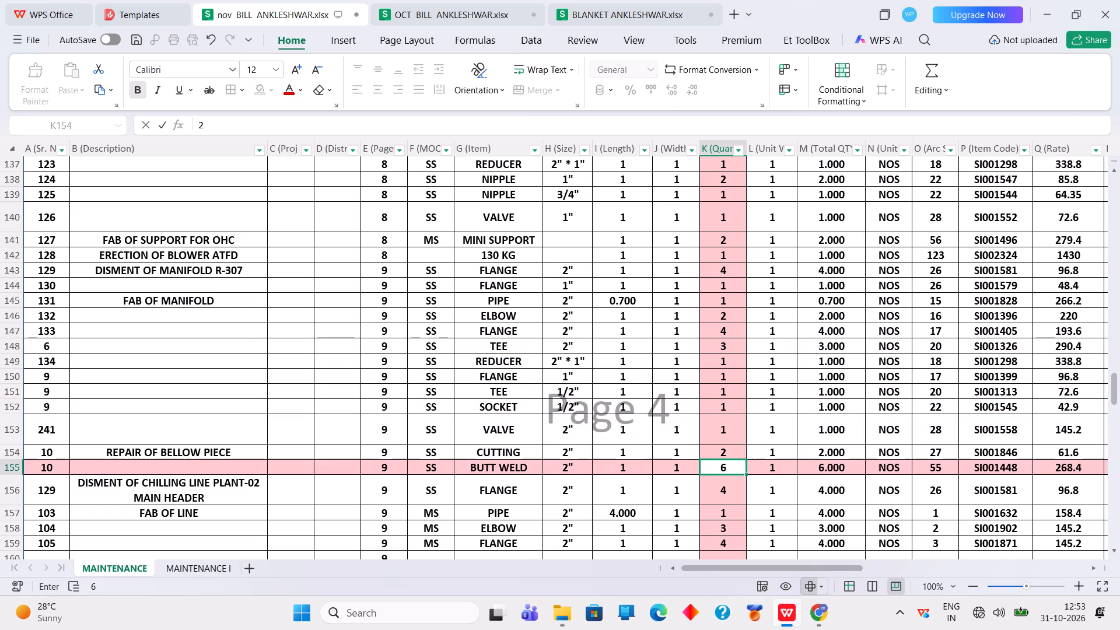
{"action": "key", "text": "1"}
{"action": "key", "text": "Return"}
{"action": "key", "text": "2"}
{"action": "key", "text": "Return"}
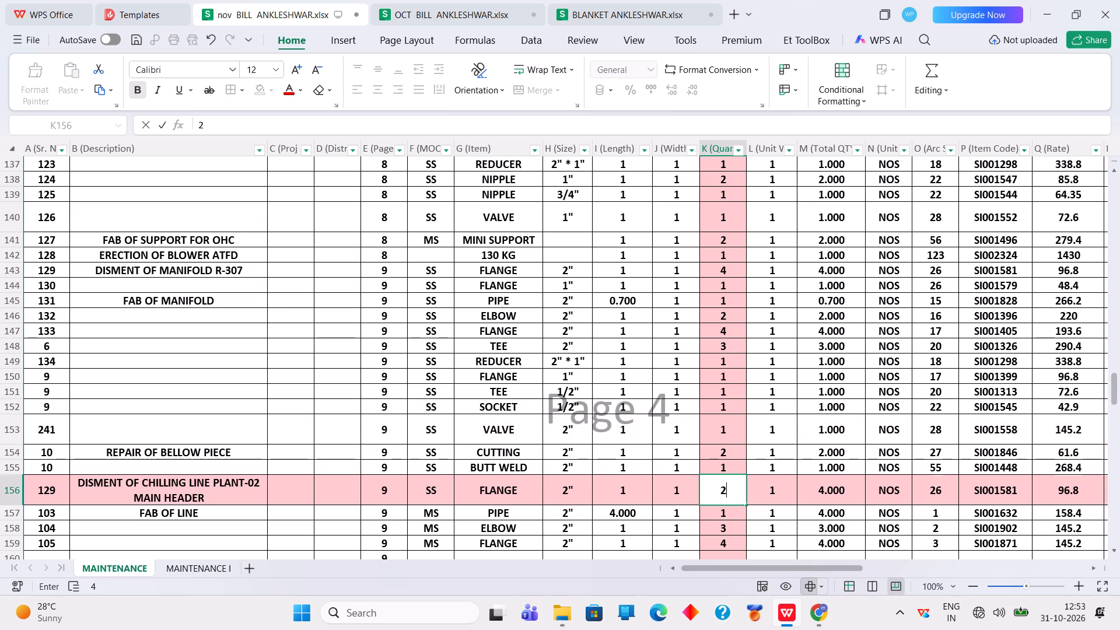
Set the quantities of the MS ELBOW and FLANGE lines in rows 158 and 159 to 1 and 2.
{"action": "key", "text": "Return"}
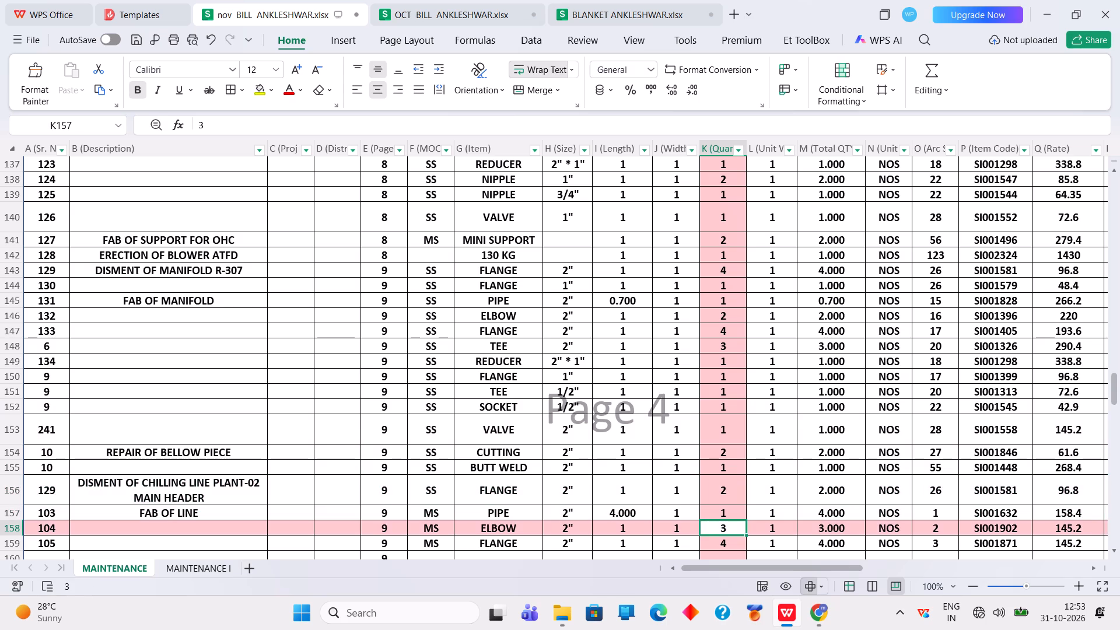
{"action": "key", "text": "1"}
{"action": "key", "text": "Return"}
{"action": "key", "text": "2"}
{"action": "key", "text": "Return"}
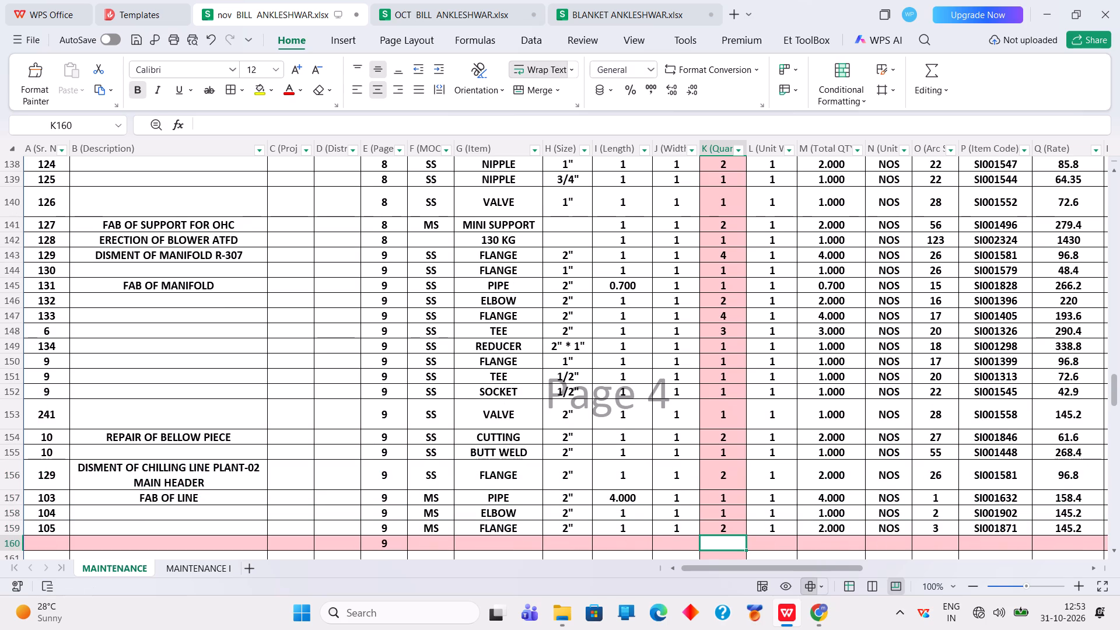
Set the length of the FAB OF LINE pipe in row 157 to 0.3.
{"action": "left_click", "coordinate": [619, 501]}
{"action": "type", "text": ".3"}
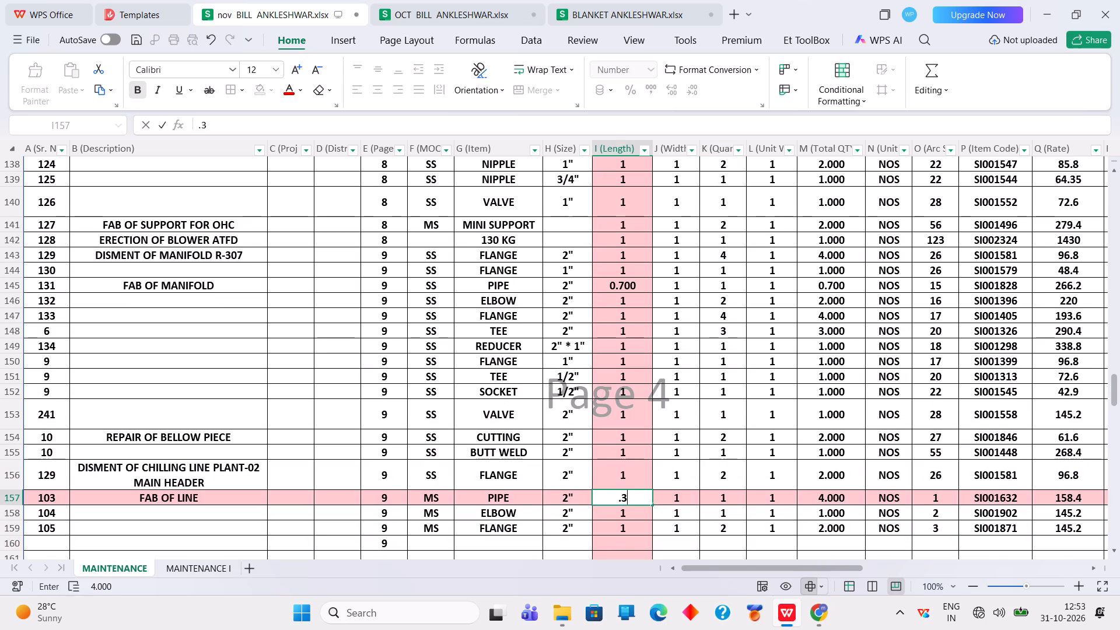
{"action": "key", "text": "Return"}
Save the nov BILL ANKLESHWAR workbook.
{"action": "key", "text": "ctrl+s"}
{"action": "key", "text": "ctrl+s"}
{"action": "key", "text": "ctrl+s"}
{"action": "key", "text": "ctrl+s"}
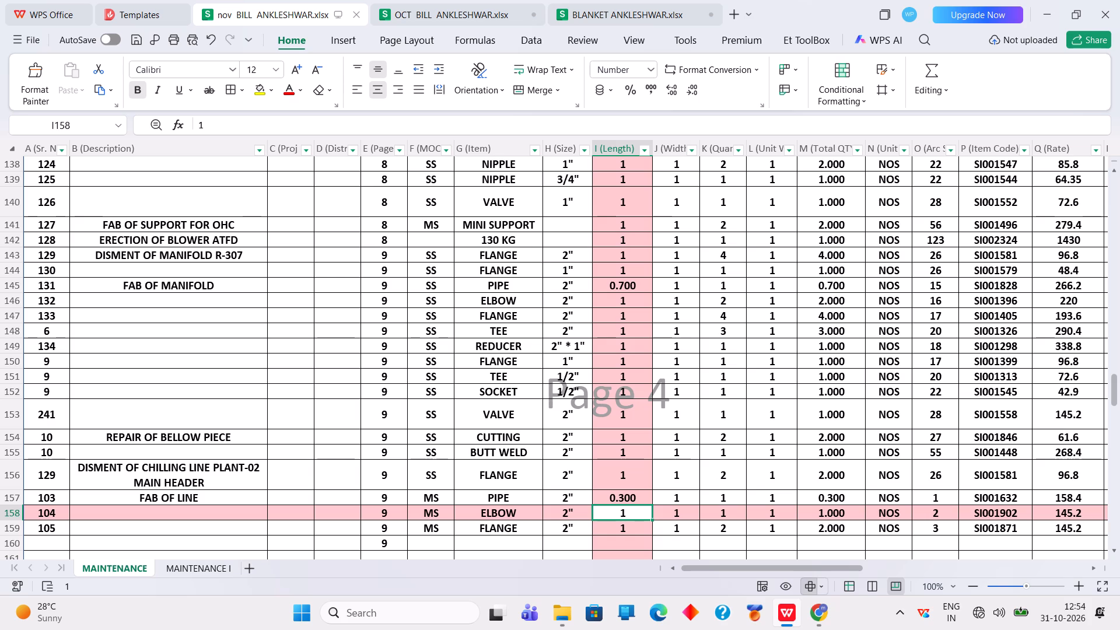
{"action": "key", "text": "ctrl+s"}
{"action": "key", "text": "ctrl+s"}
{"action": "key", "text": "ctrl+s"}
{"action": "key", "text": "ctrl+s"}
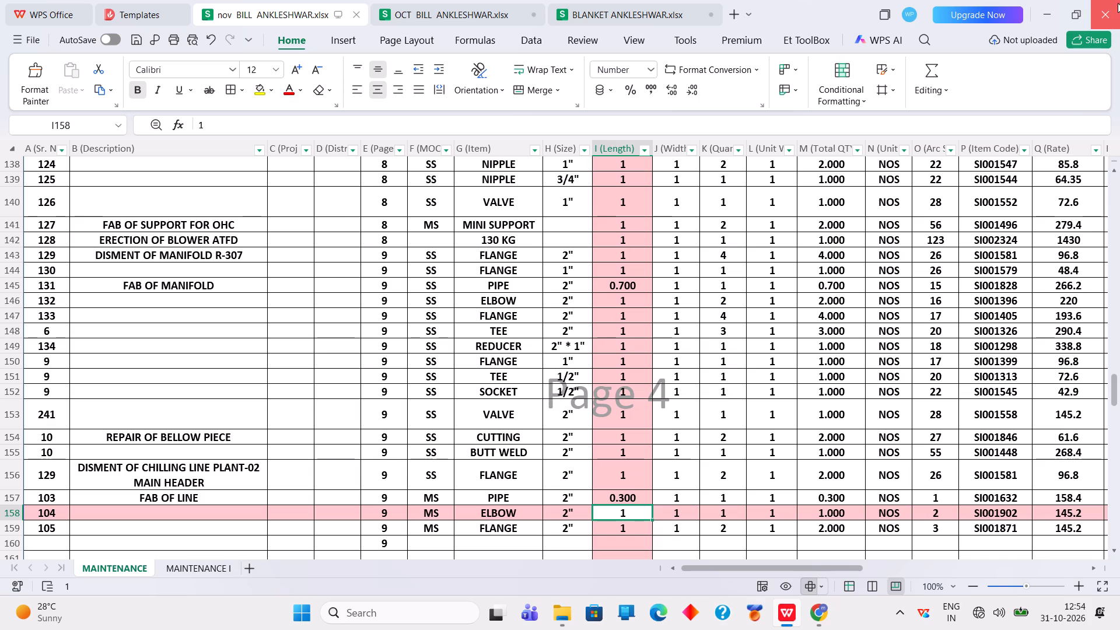
Close the application with all open workbooks, saving the changes to OCT BILL ANKLESHWAR.xlsx.
{"action": "left_click", "coordinate": [1108, 10]}
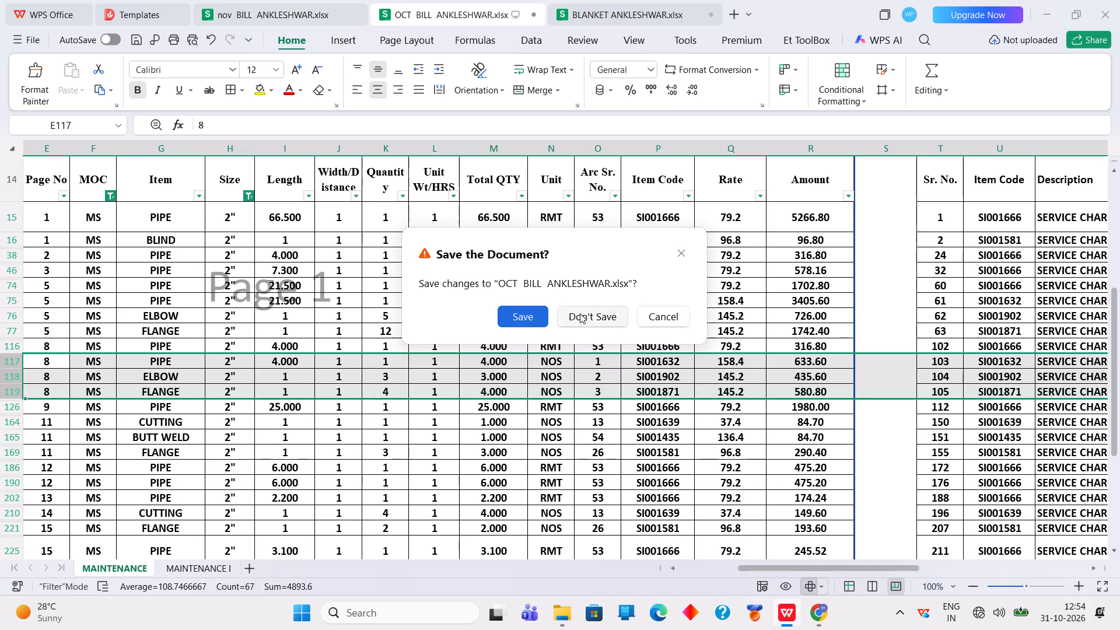
{"action": "left_click", "coordinate": [537, 316]}
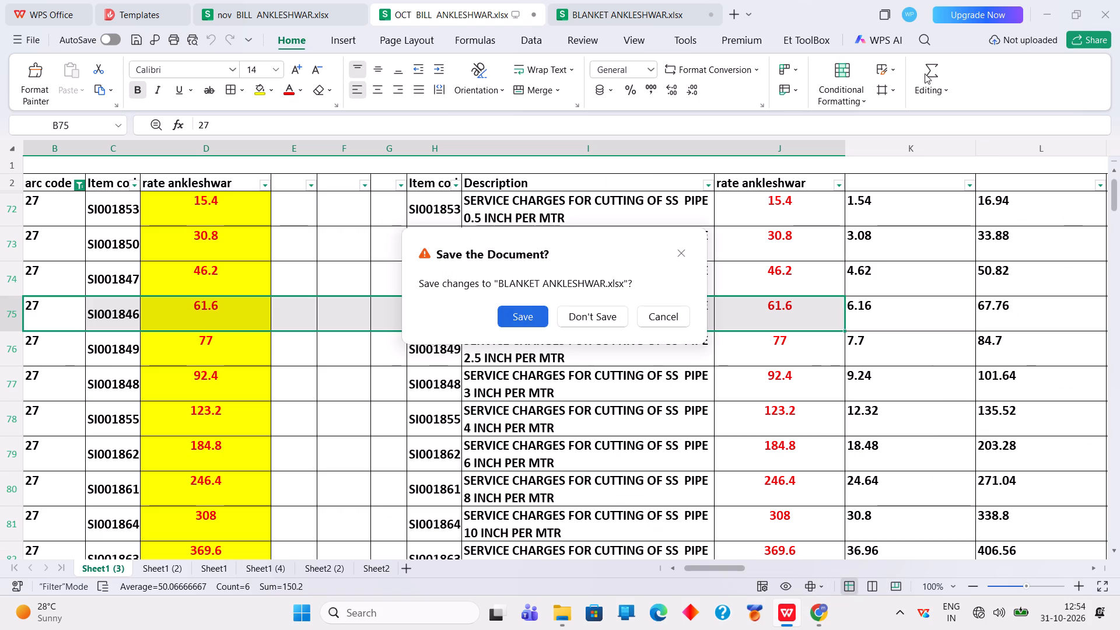